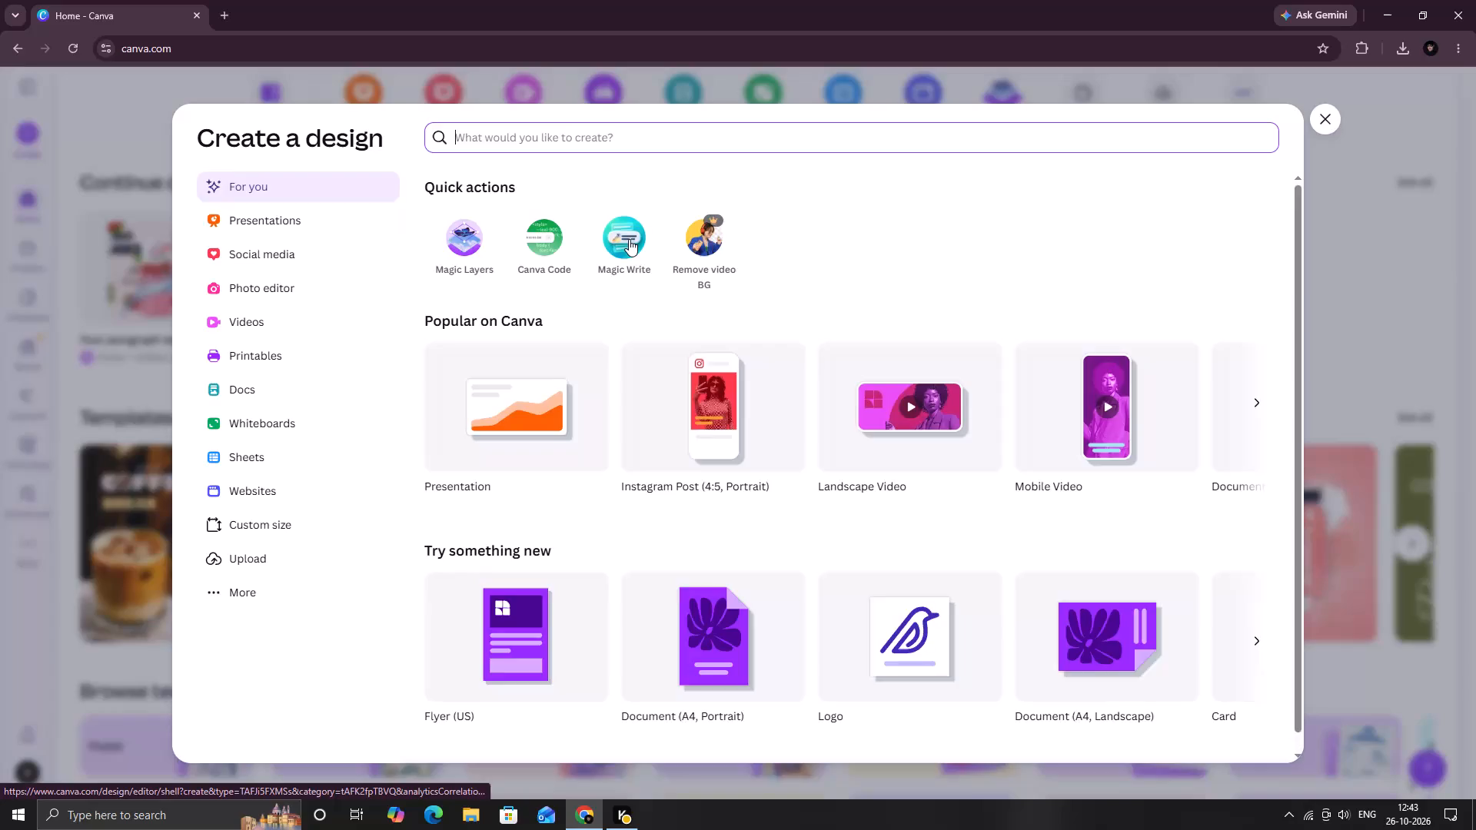
Search the design types for "youtube th" and create a blank YouTube Thumbnail design.
{"action": "key", "text": "y"}
{"action": "key", "text": "BackSpace"}
{"action": "type", "text": "youtube"}
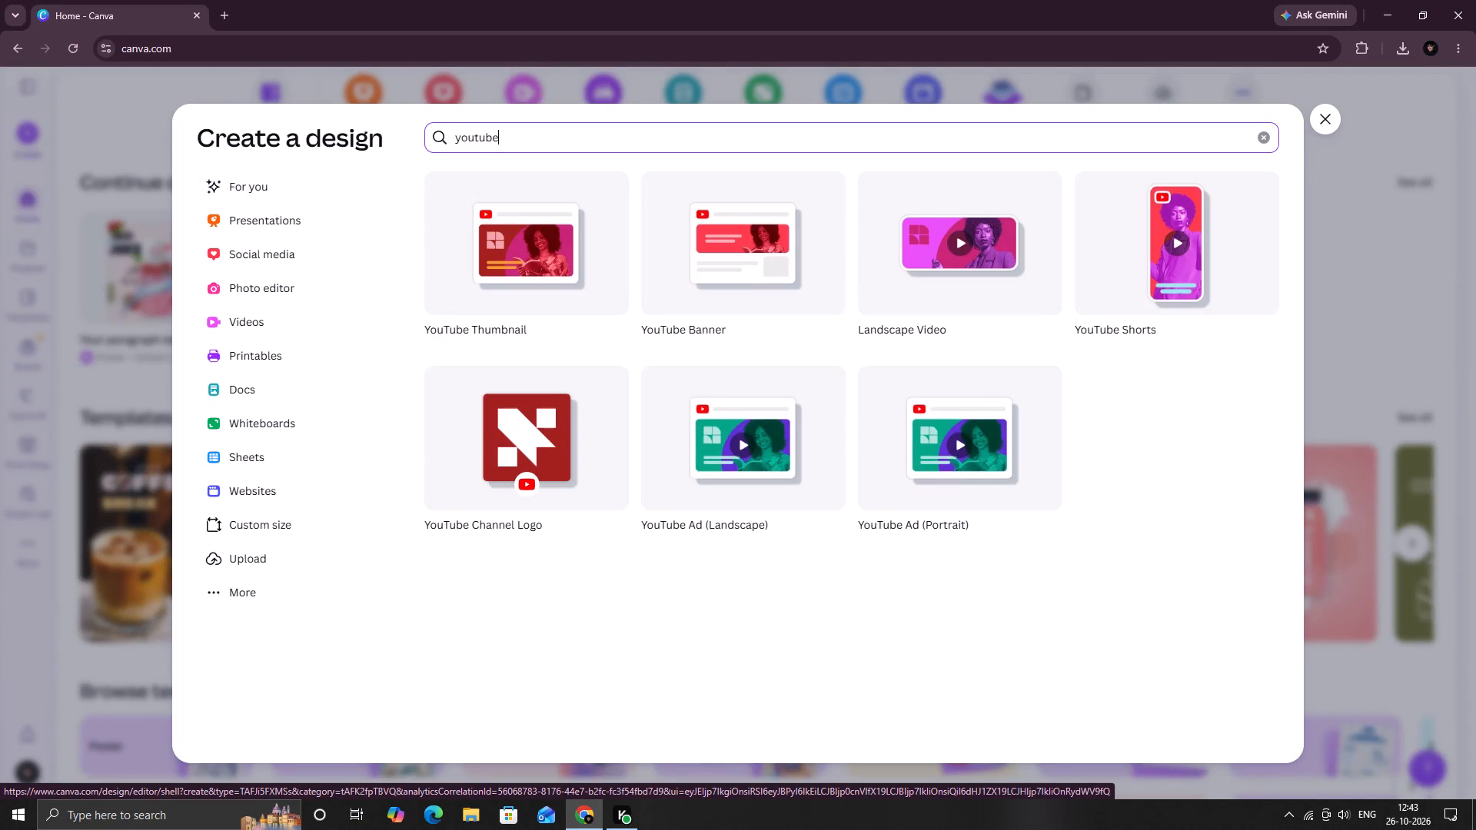
{"action": "key", "text": "space"}
{"action": "type", "text": "th"}
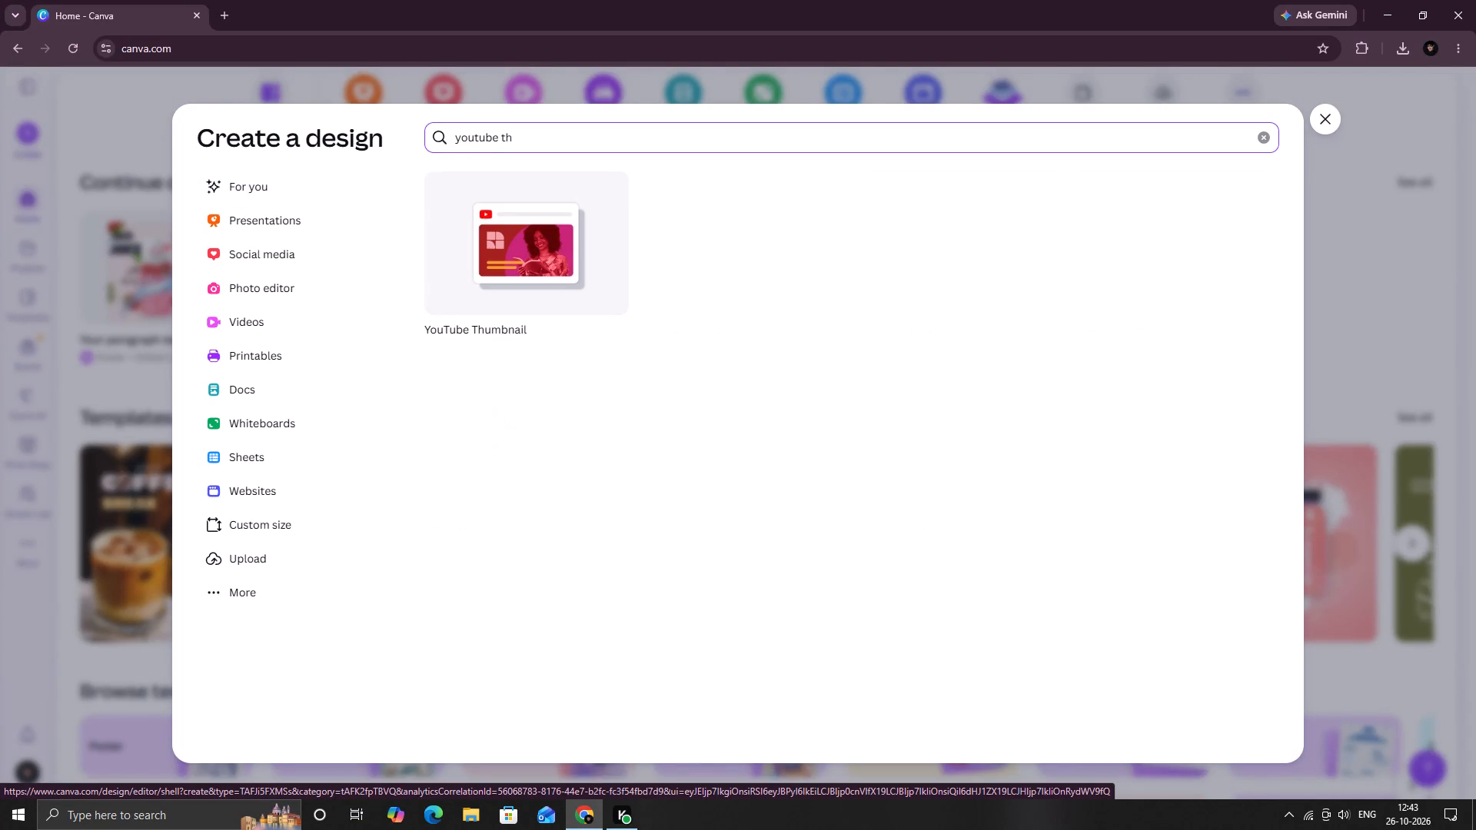
{"action": "left_click", "coordinate": [521, 239]}
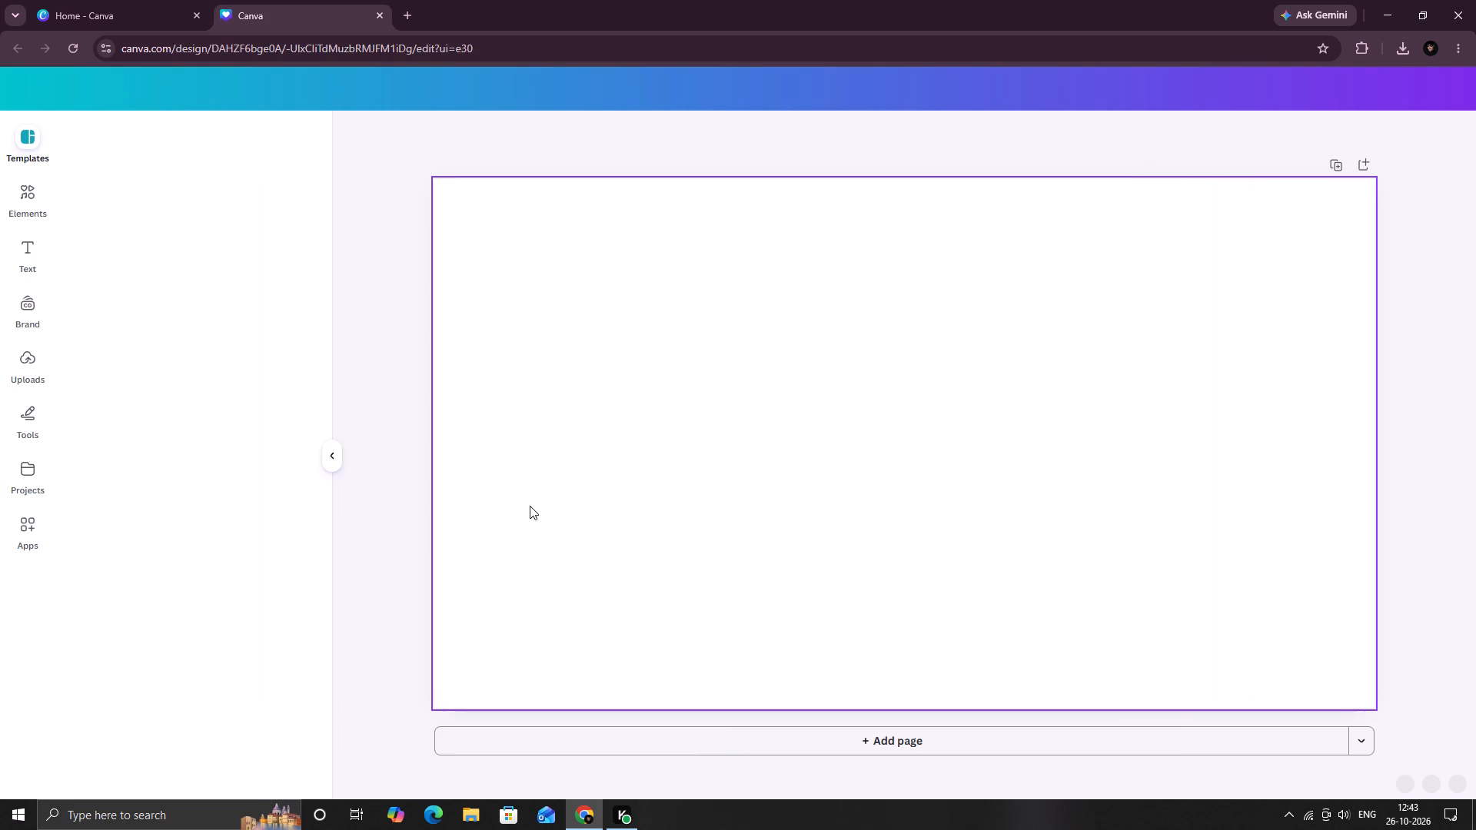
{"action": "left_click", "coordinate": [588, 403]}
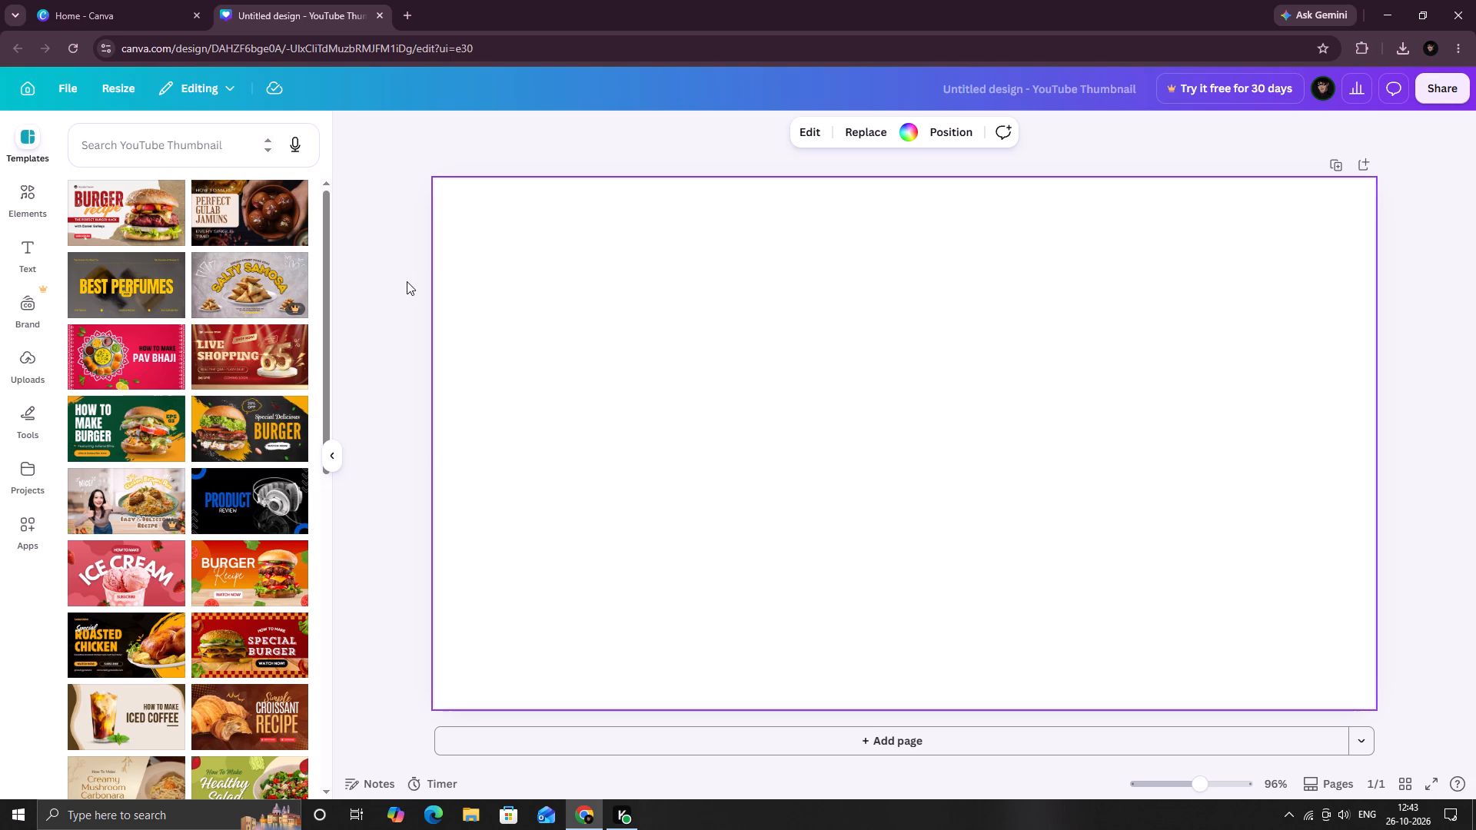
{"action": "left_click", "coordinate": [733, 408]}
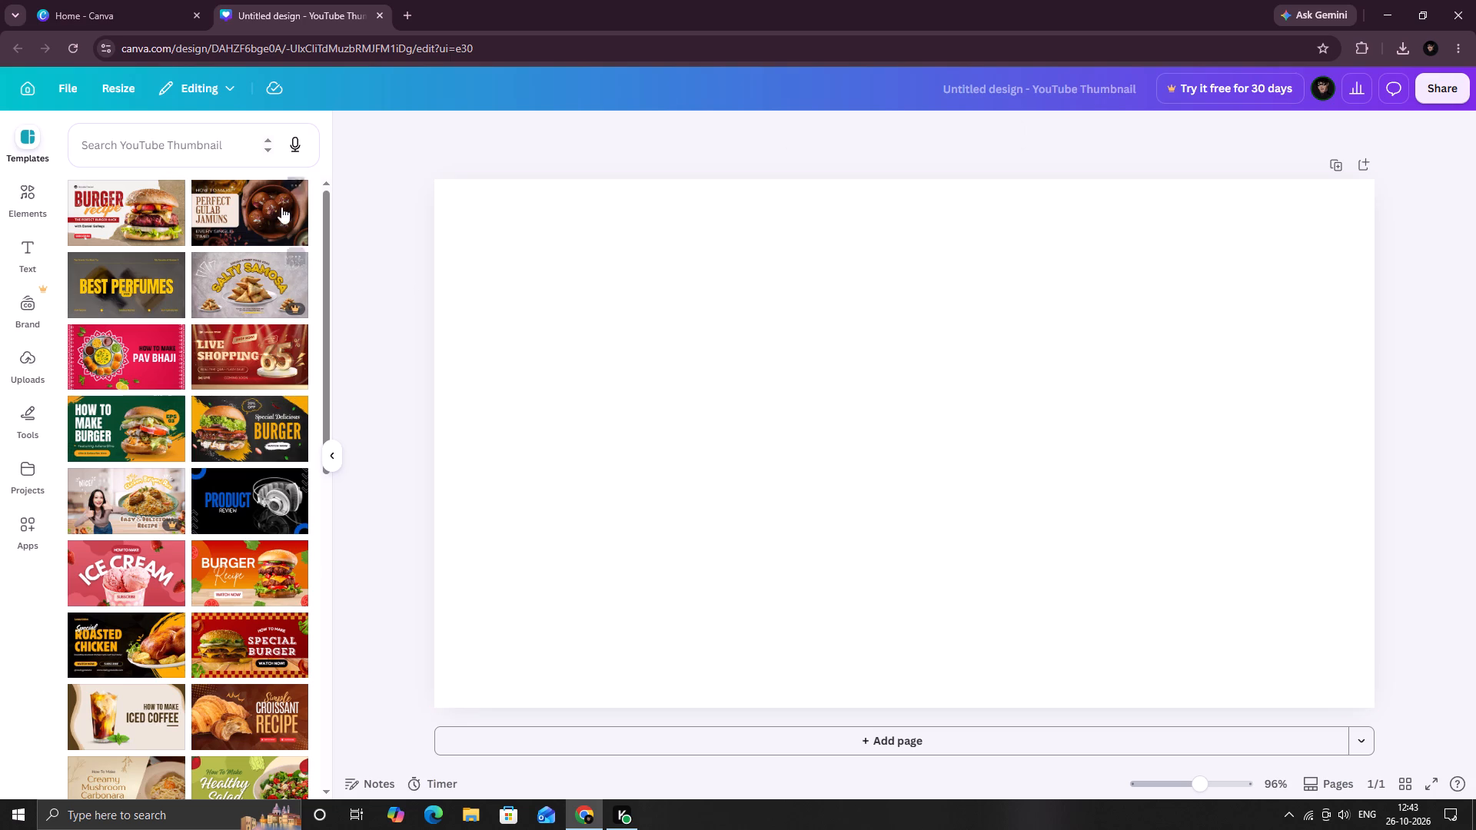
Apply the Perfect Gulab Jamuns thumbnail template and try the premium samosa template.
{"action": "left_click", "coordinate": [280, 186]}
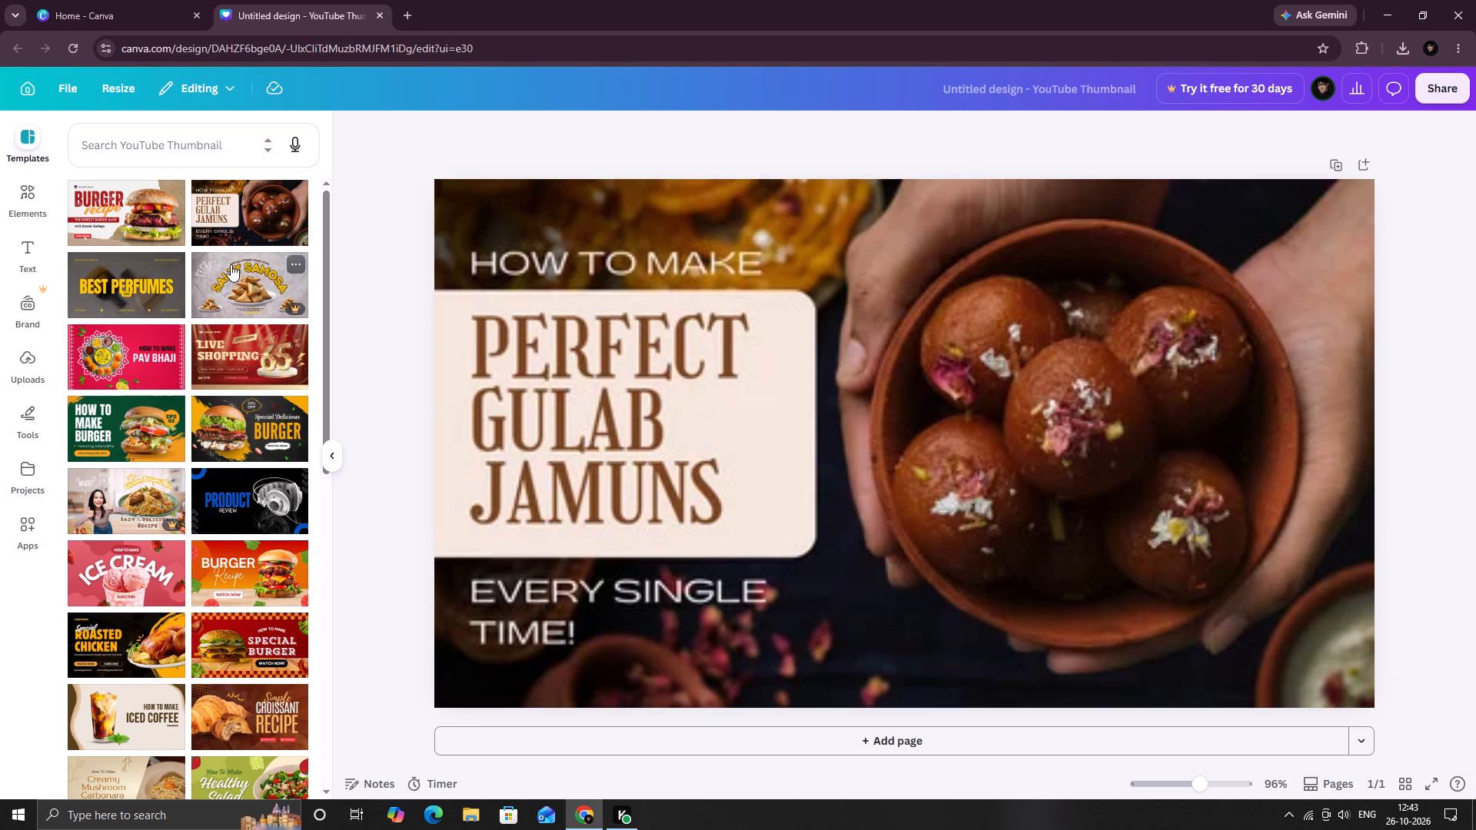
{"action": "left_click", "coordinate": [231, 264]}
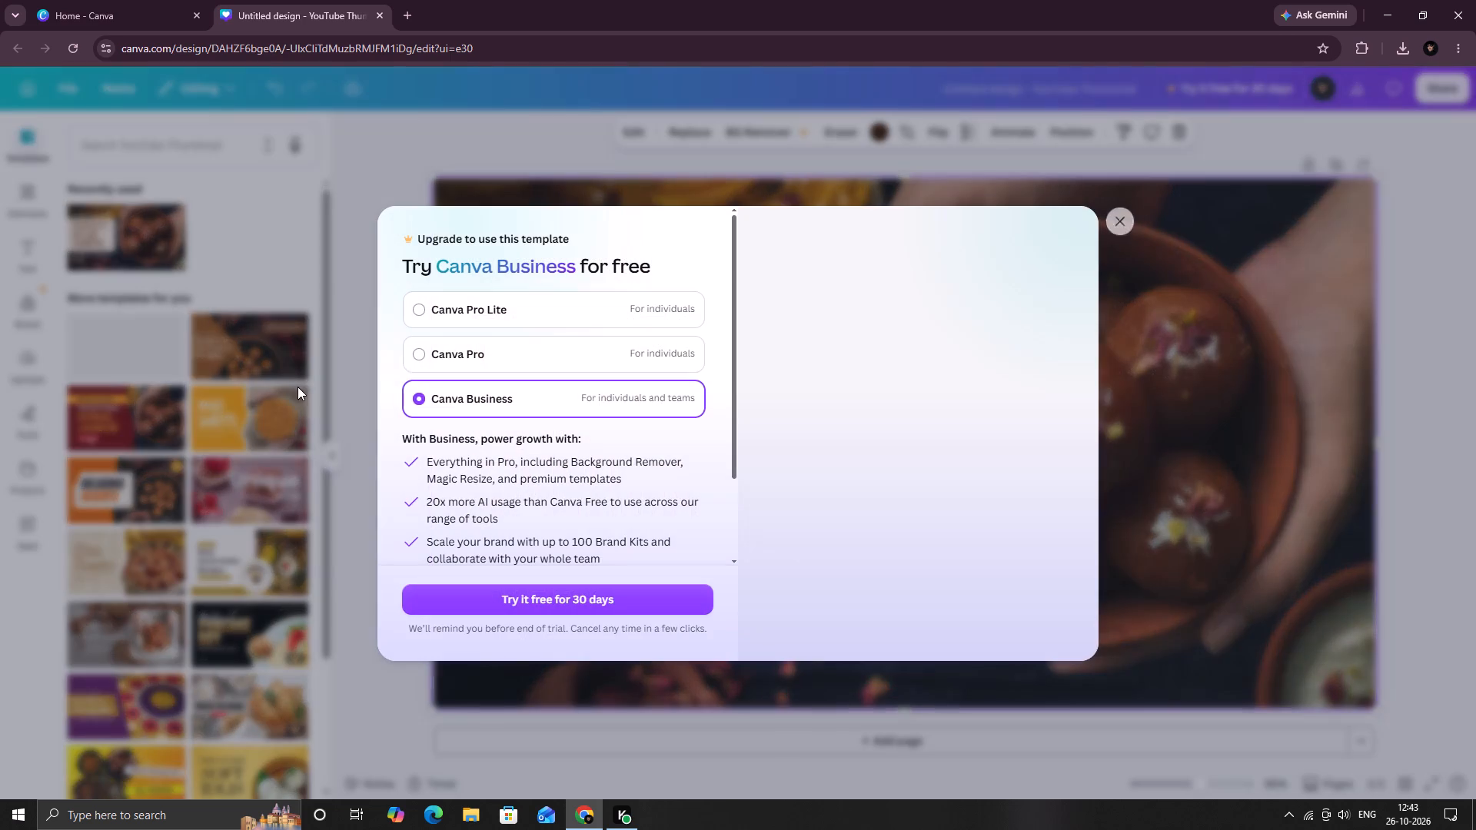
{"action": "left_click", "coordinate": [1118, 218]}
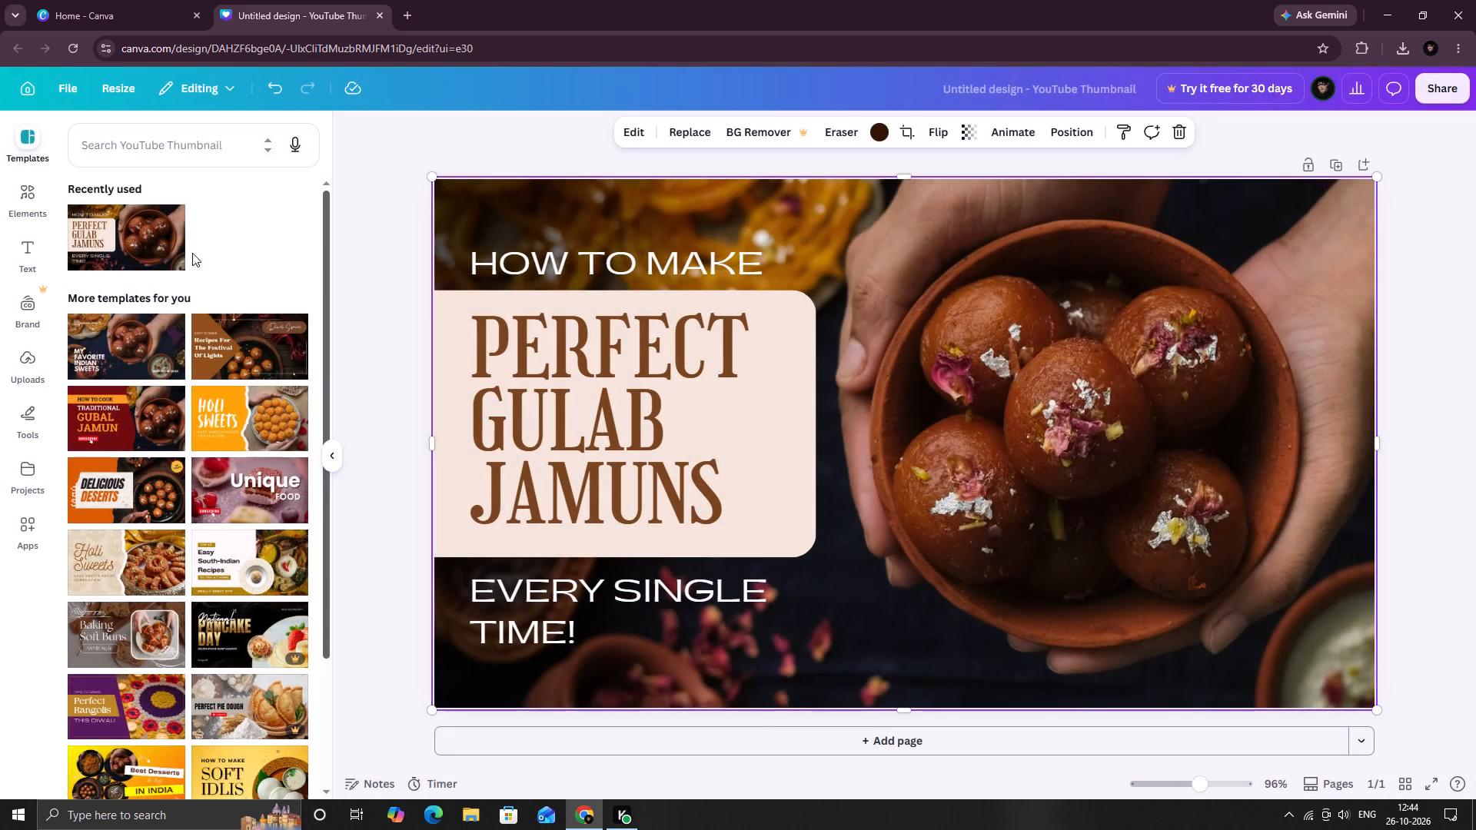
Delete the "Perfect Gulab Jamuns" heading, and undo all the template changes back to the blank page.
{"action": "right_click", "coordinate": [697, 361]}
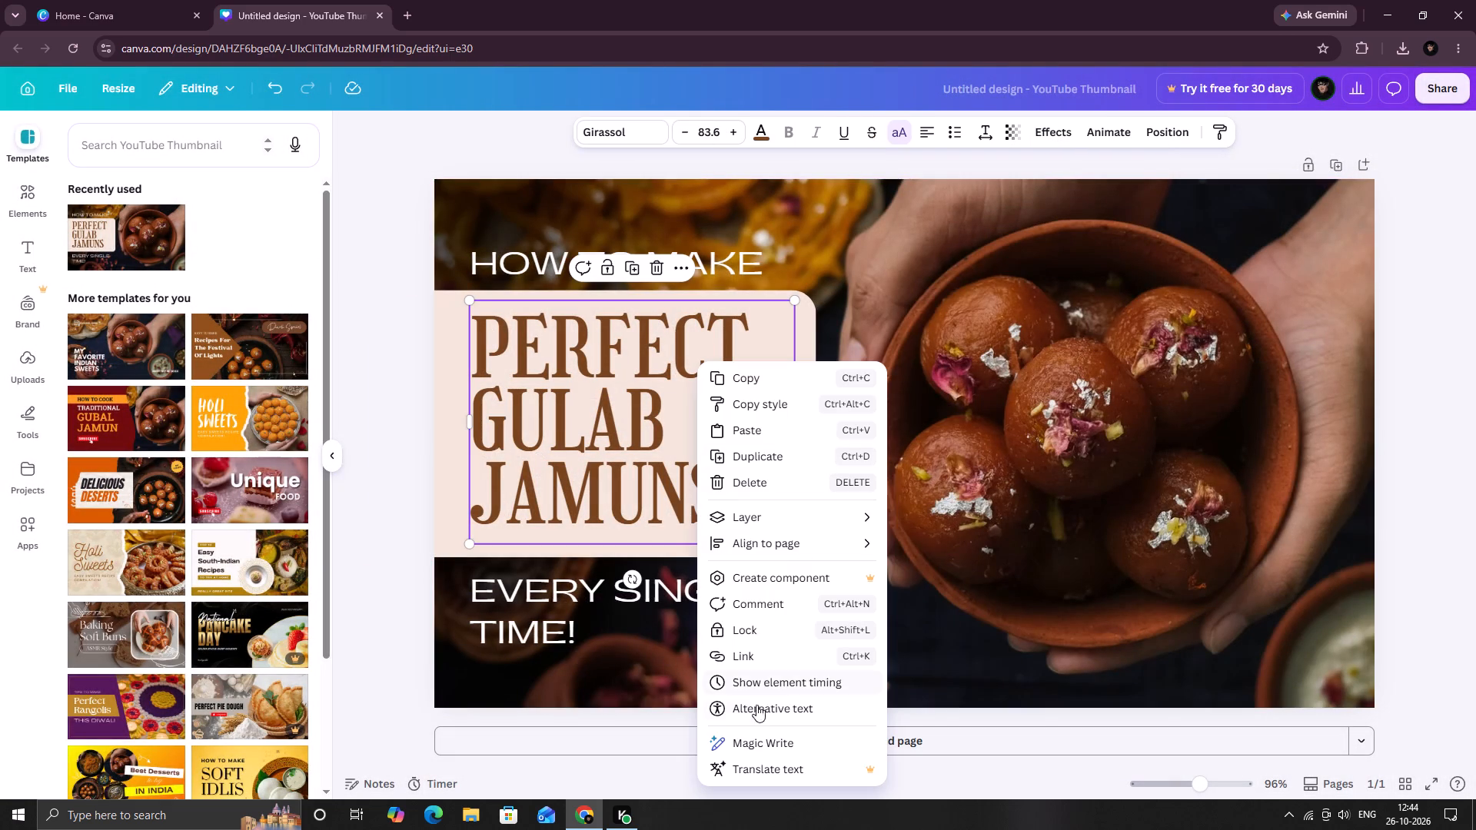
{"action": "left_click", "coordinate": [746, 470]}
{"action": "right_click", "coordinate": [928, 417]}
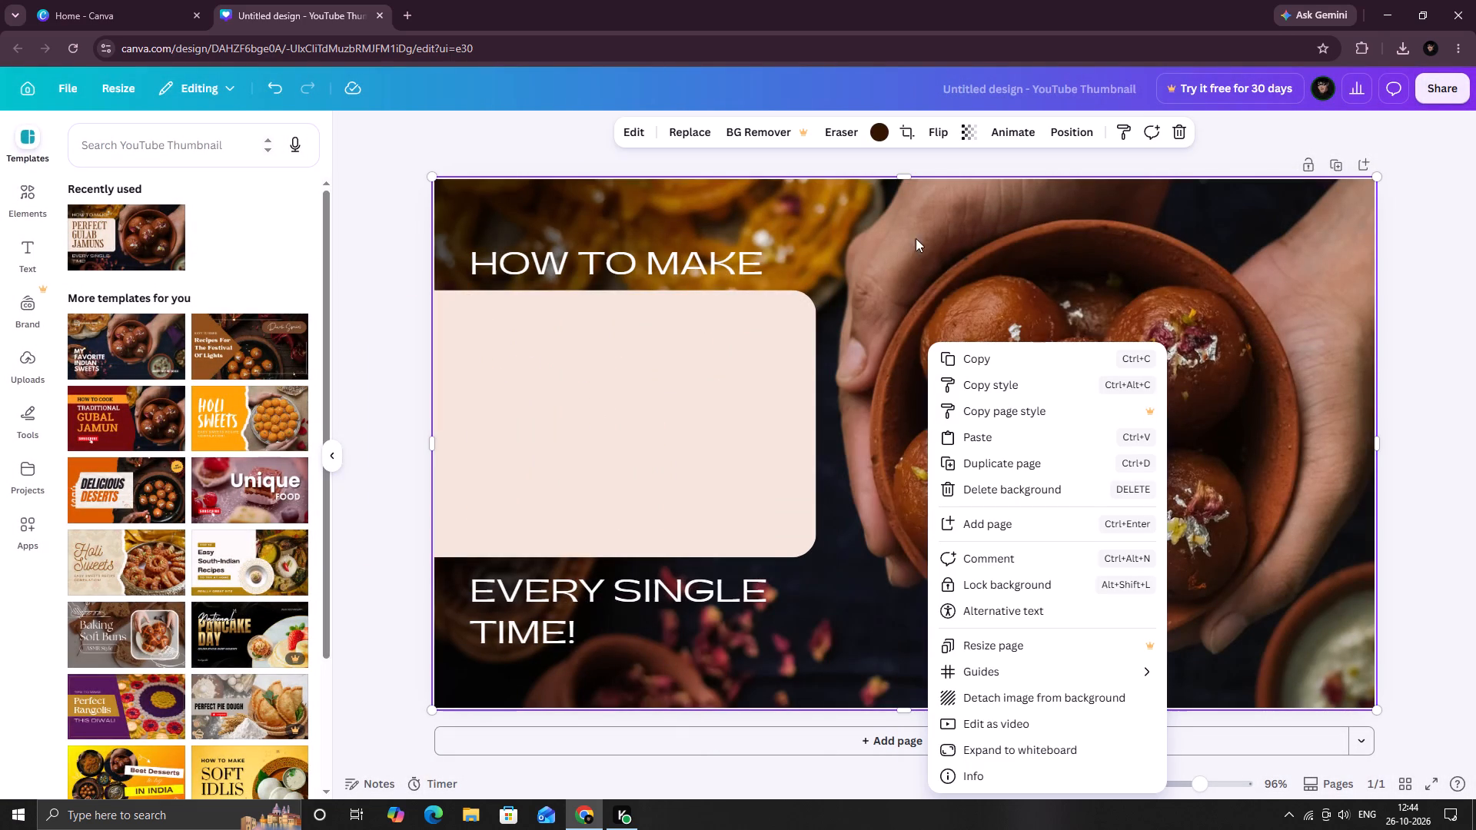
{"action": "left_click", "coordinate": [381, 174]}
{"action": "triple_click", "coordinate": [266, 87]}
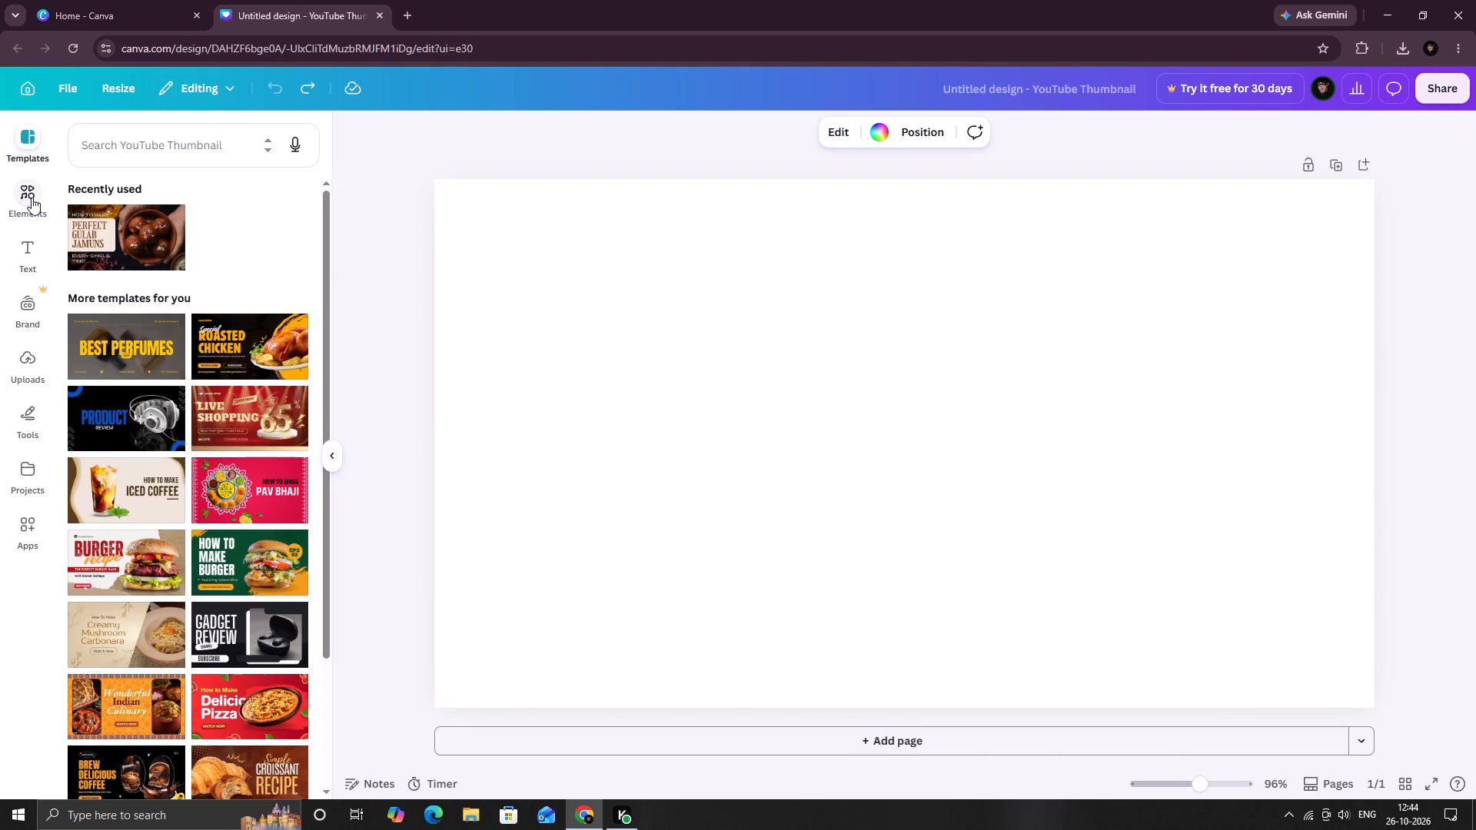
Search the apps for "blend" and choose the Blend Image suggestion.
{"action": "left_click", "coordinate": [28, 534]}
{"action": "left_click", "coordinate": [26, 415]}
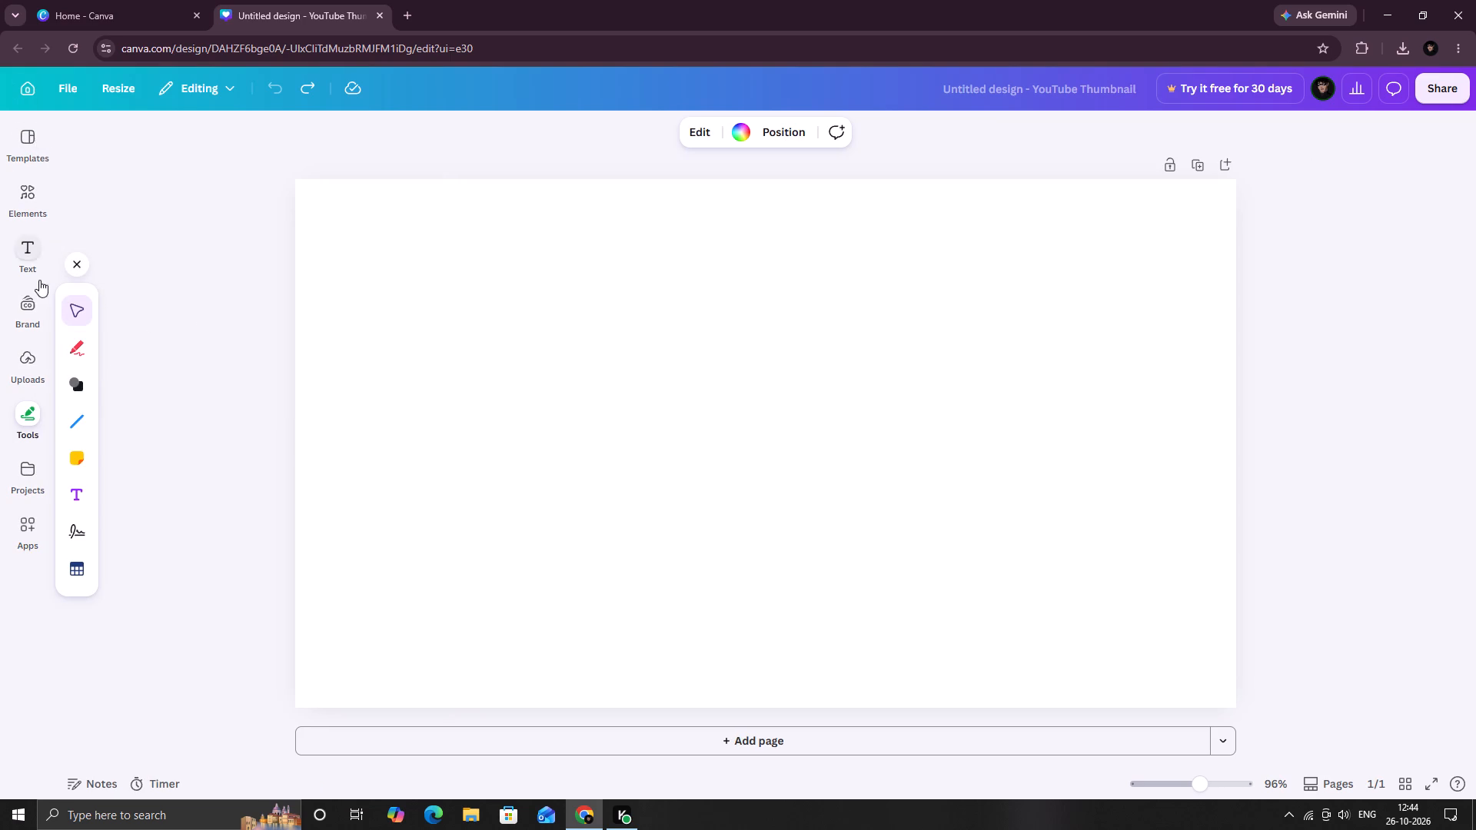
{"action": "left_click", "coordinate": [18, 533]}
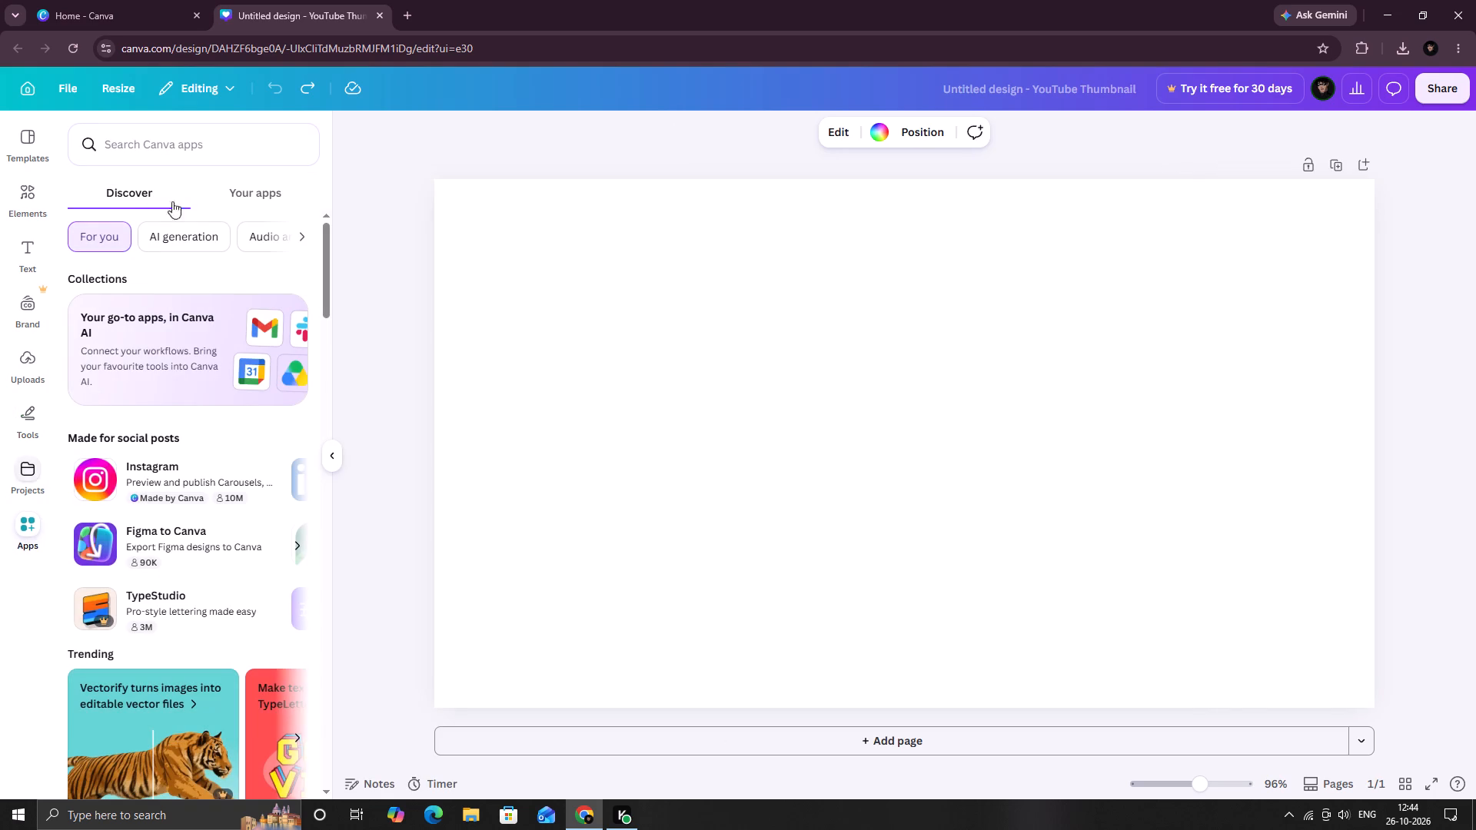
{"action": "scroll", "coordinate": [191, 392], "scroll_direction": "down", "scroll_amount": 1}
{"action": "scroll", "coordinate": [198, 390], "scroll_direction": "up", "scroll_amount": 3}
{"action": "left_click", "coordinate": [191, 144]}
{"action": "type", "text": "bloend"}
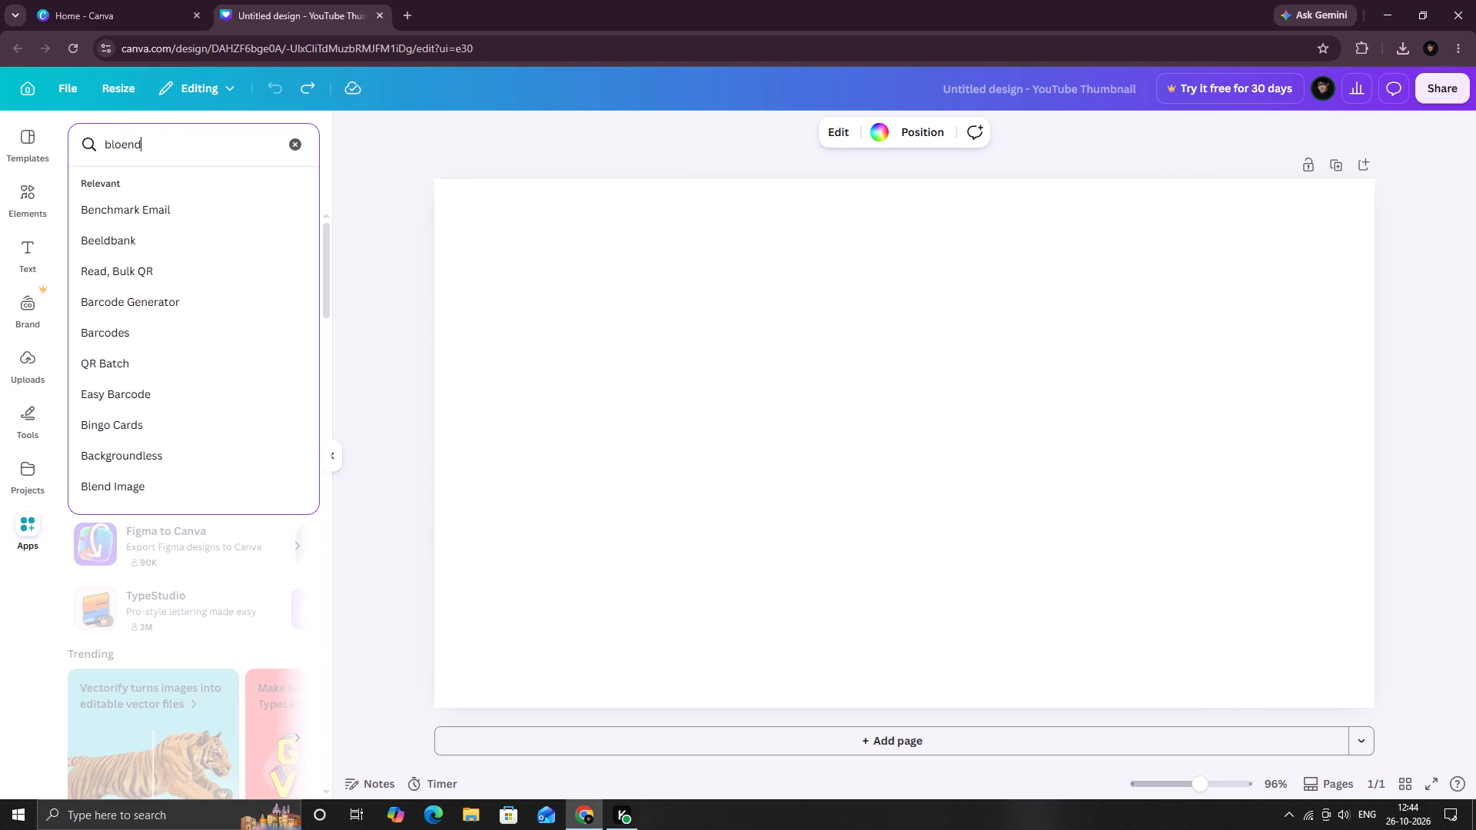
{"action": "key", "text": "BackSpace"}
{"action": "key", "text": "BackSpace"}
{"action": "key", "text": "BackSpace"}
{"action": "key", "text": "BackSpace"}
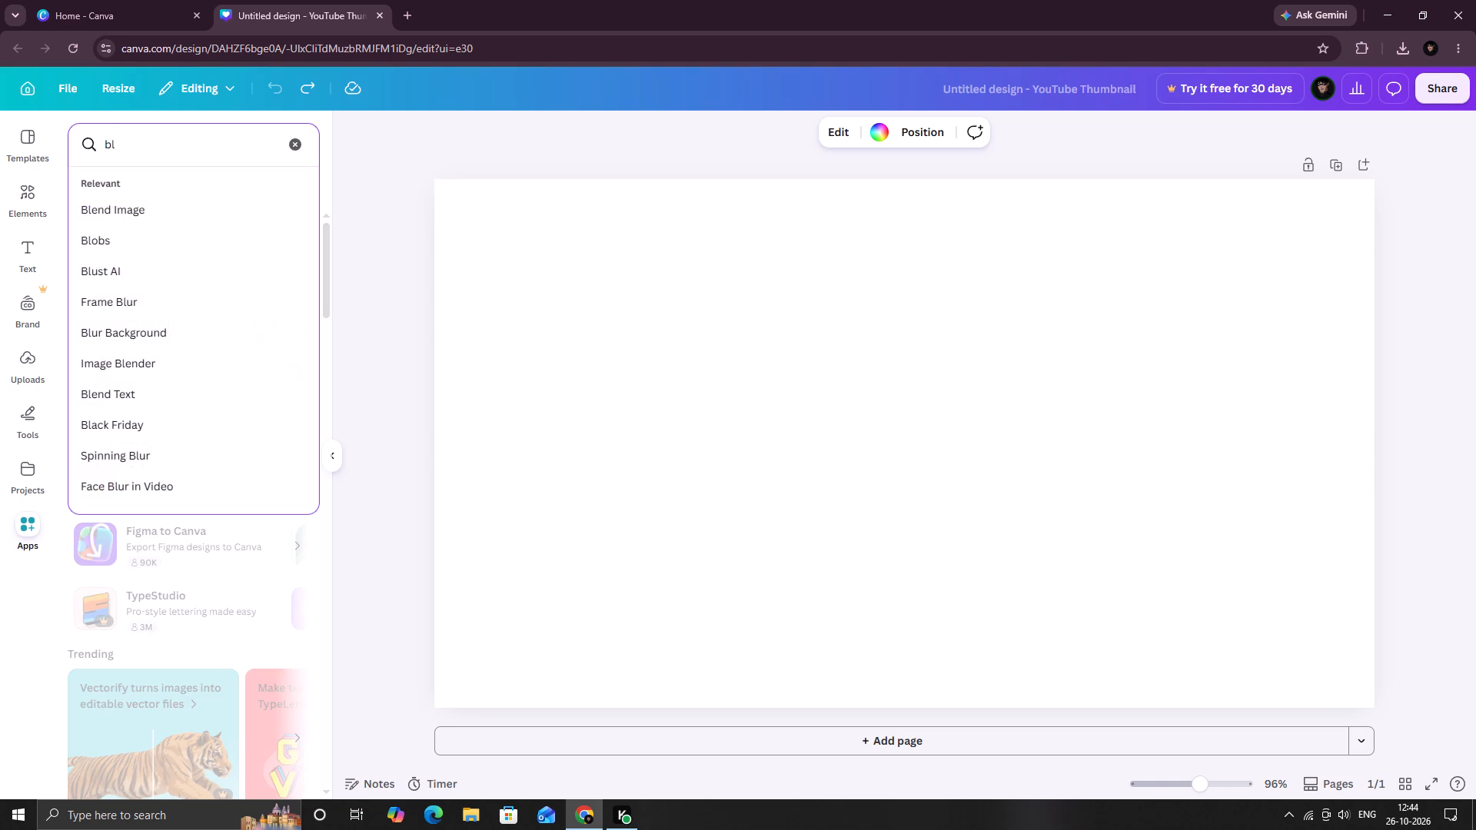
{"action": "type", "text": "end"}
{"action": "left_click", "coordinate": [137, 207]}
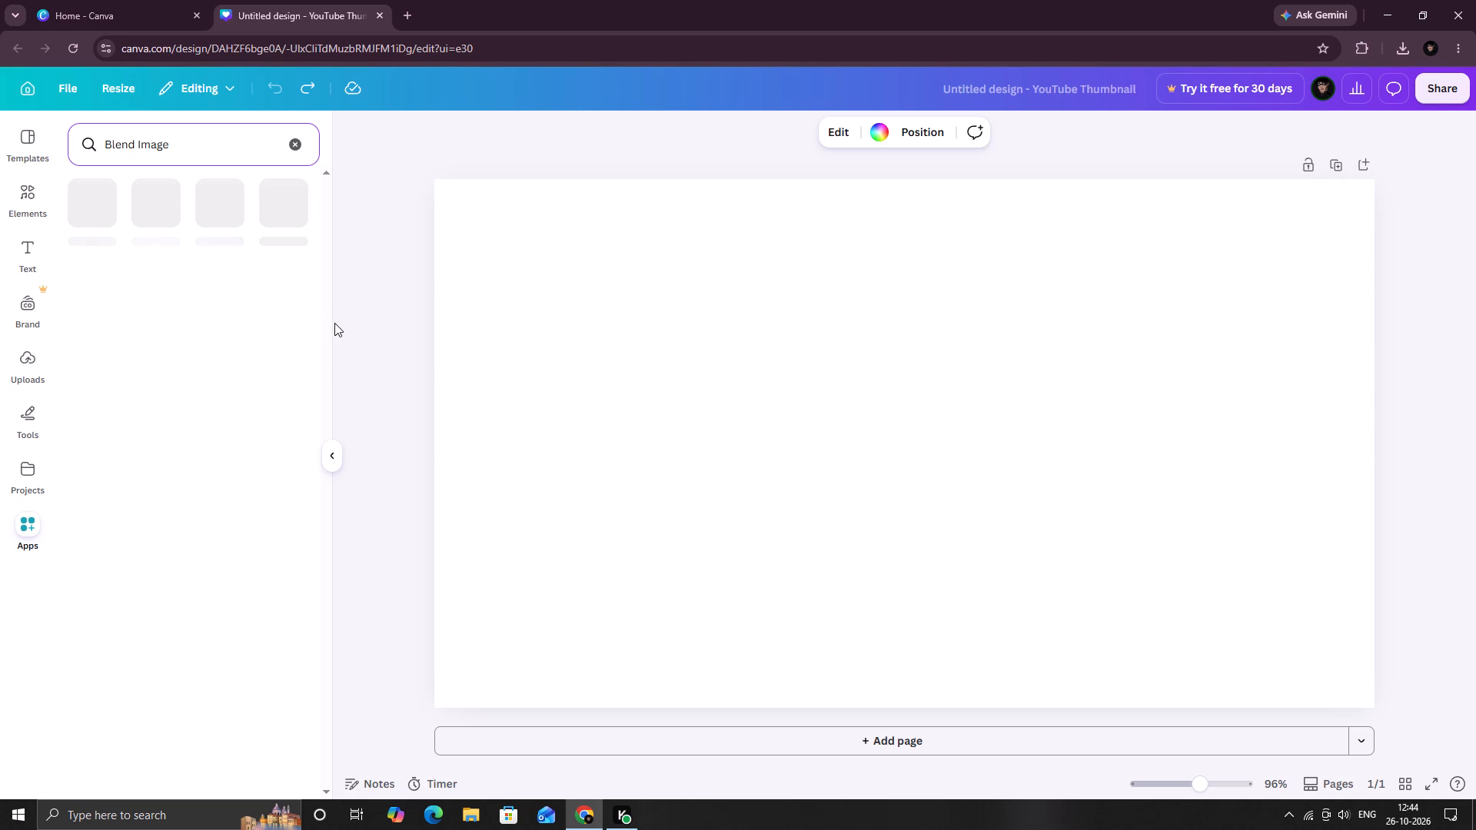
Shorten the app search to "Blend" and open the Blend Image app.
{"action": "left_click", "coordinate": [199, 142]}
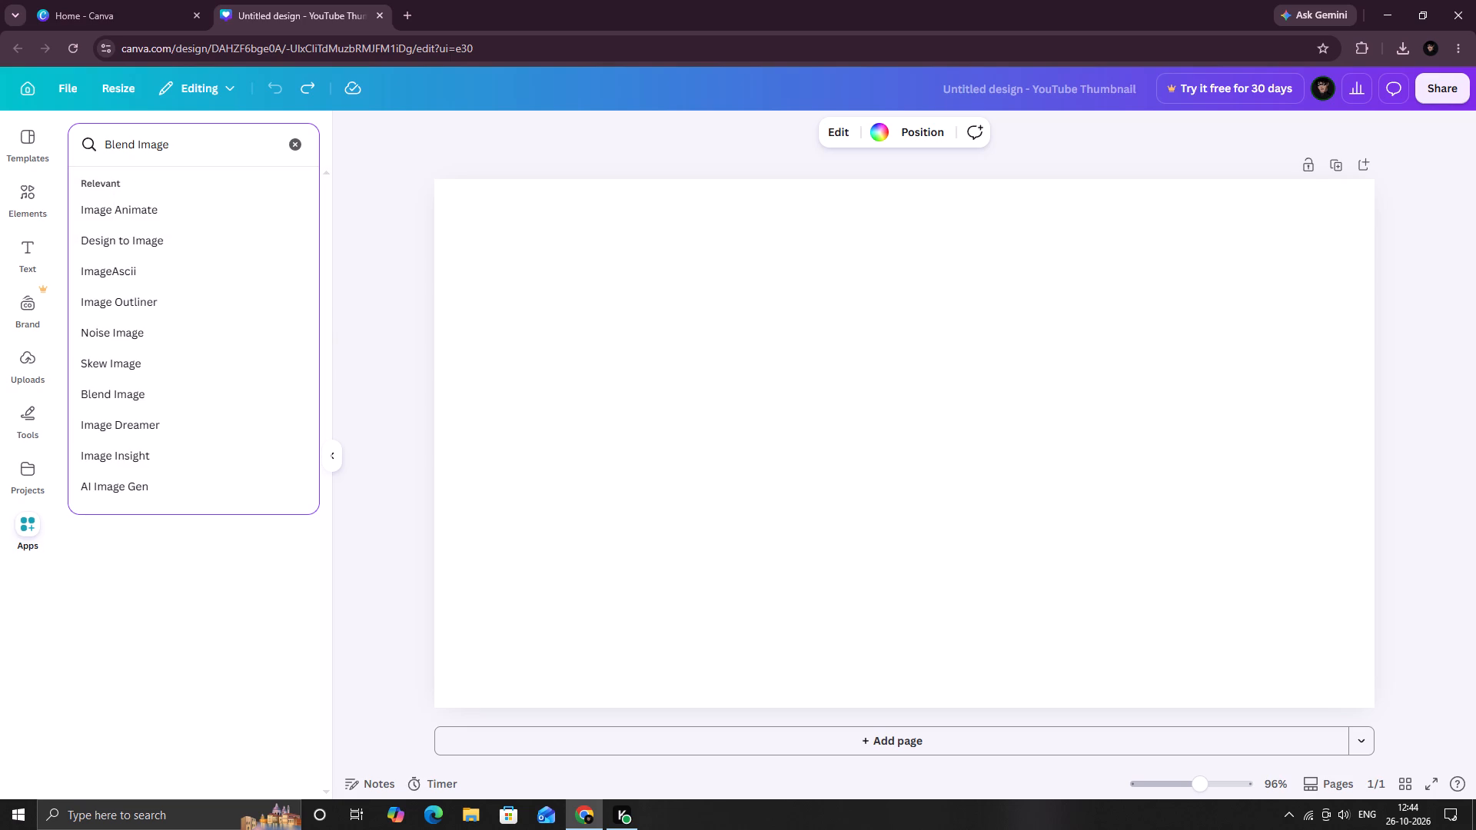
{"action": "key", "text": "BackSpace"}
{"action": "key", "text": "BackSpace"}
{"action": "key", "text": "BackSpace"}
{"action": "key", "text": "BackSpace"}
{"action": "key", "text": "BackSpace"}
{"action": "key", "text": "Return"}
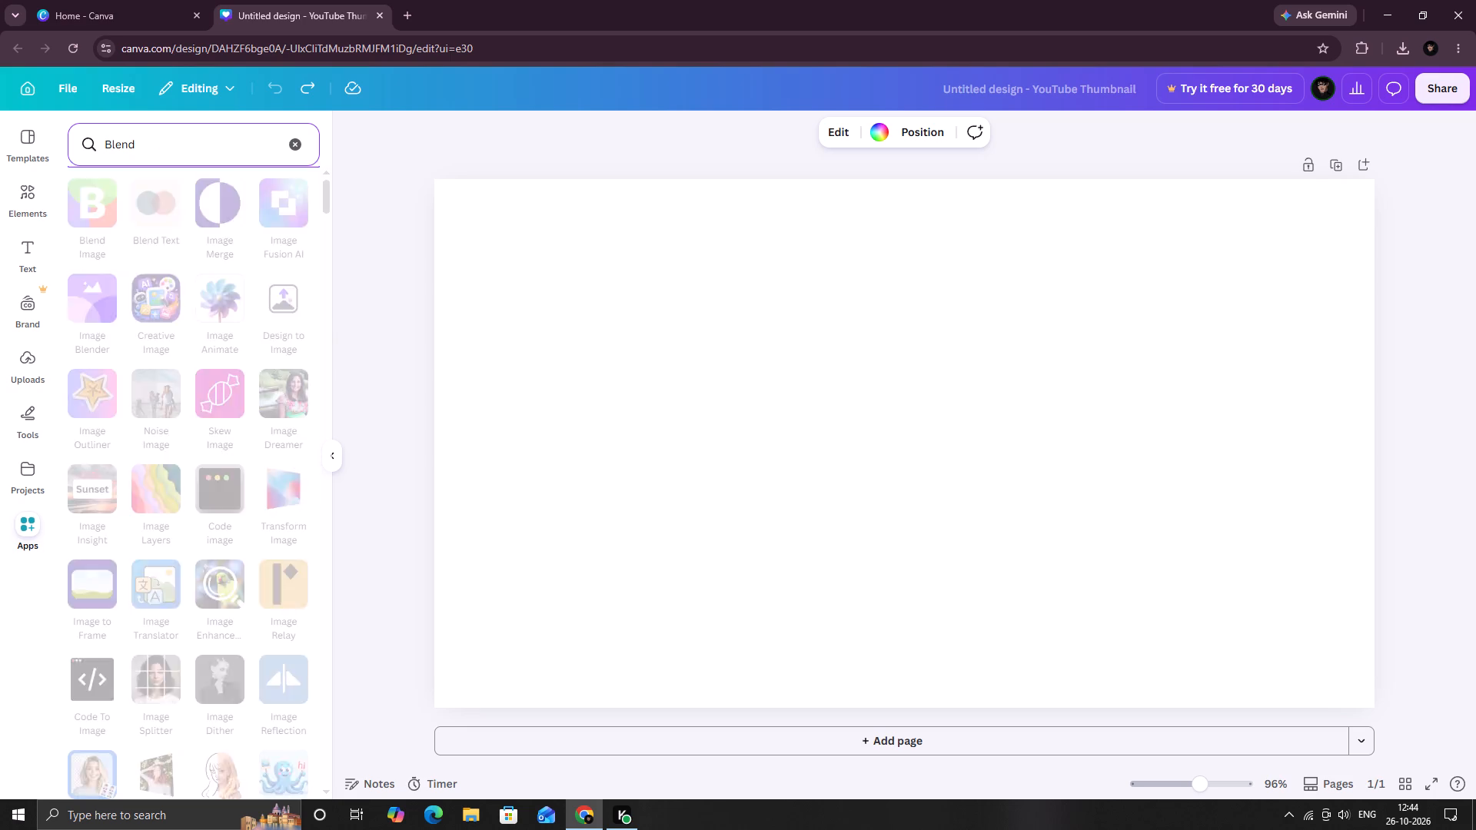
{"action": "left_click", "coordinate": [71, 215]}
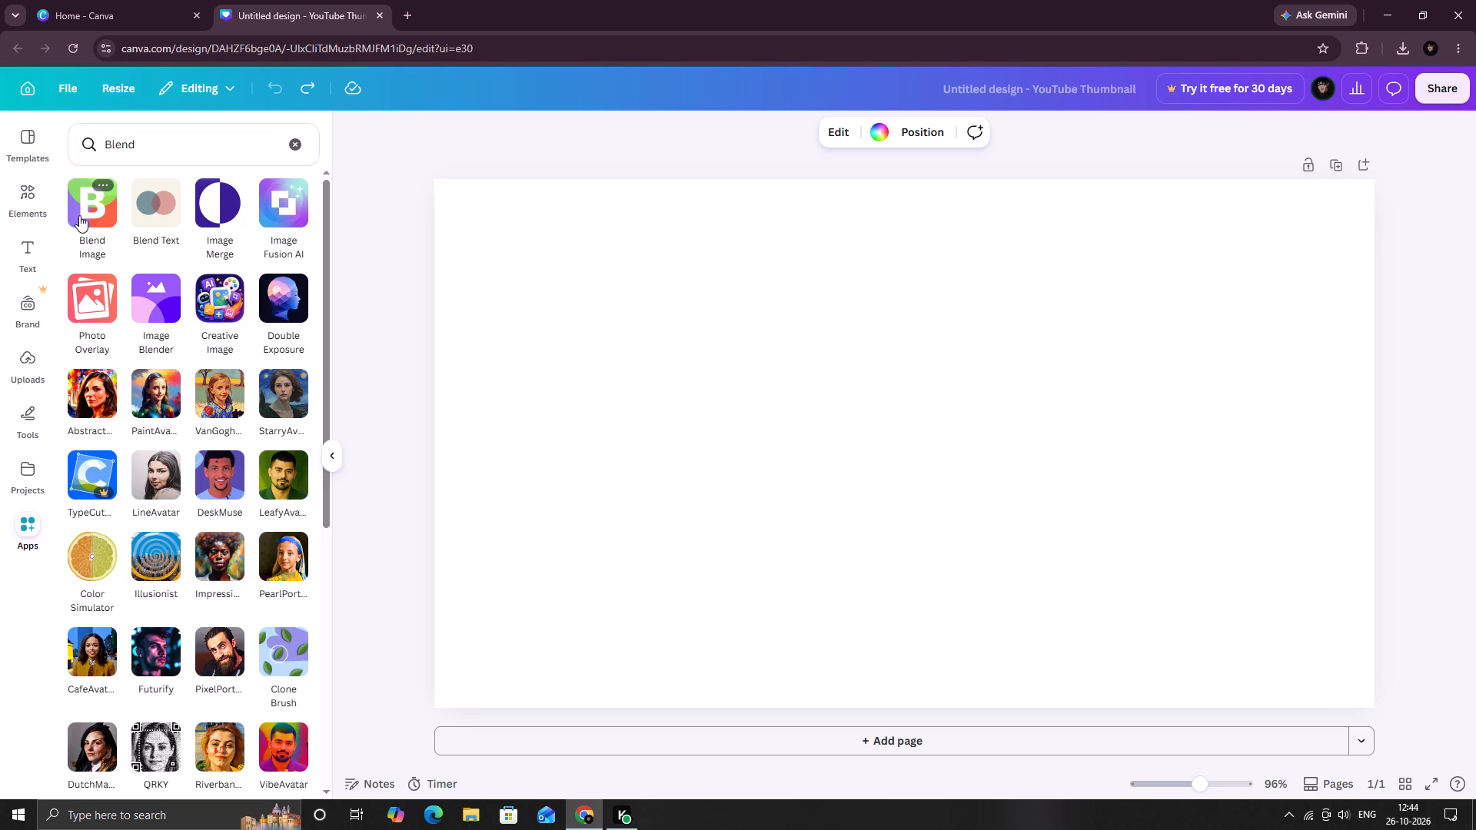
{"action": "left_click", "coordinate": [170, 723]}
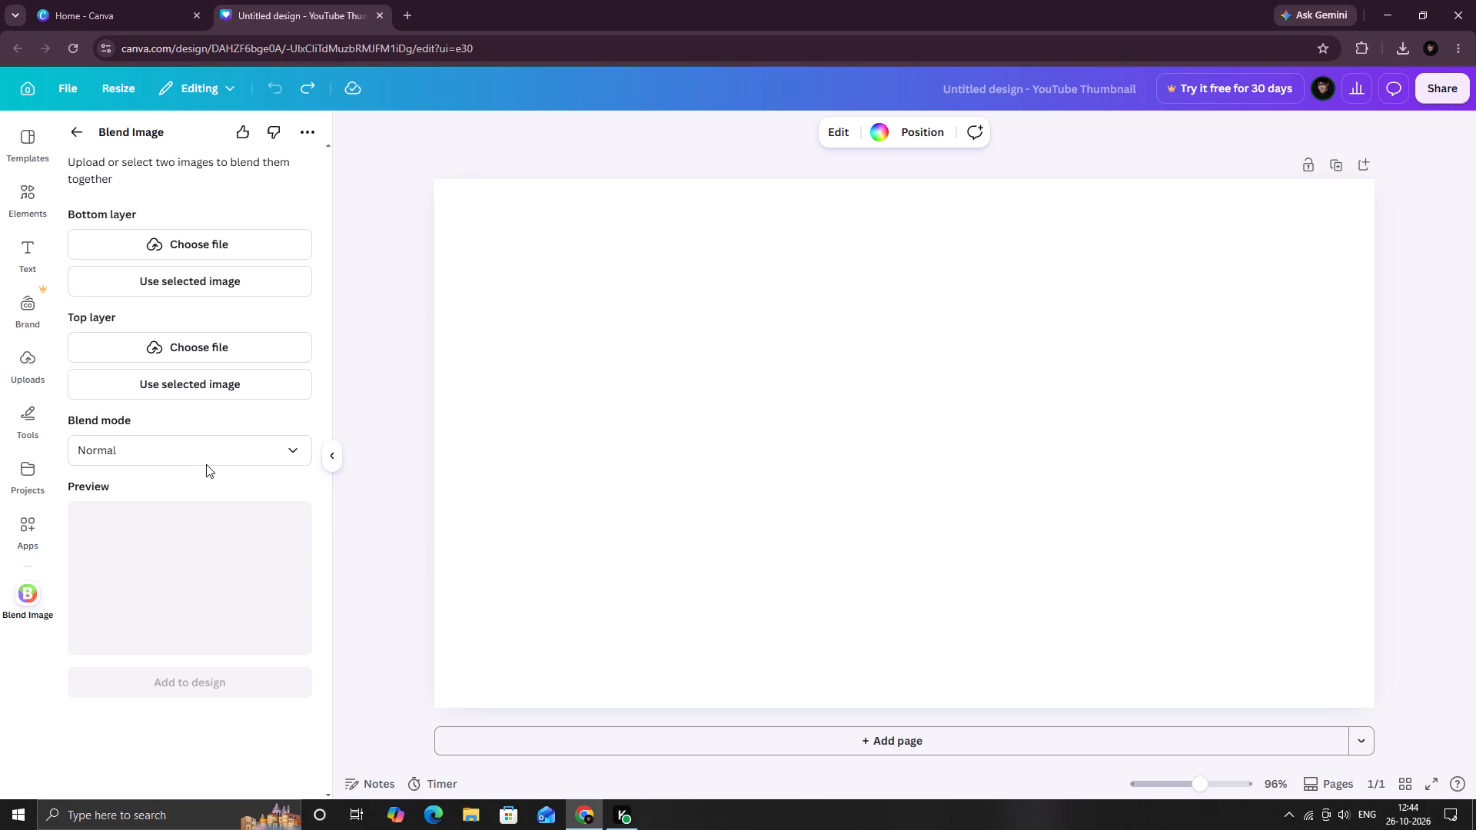
{"action": "left_click", "coordinate": [179, 241]}
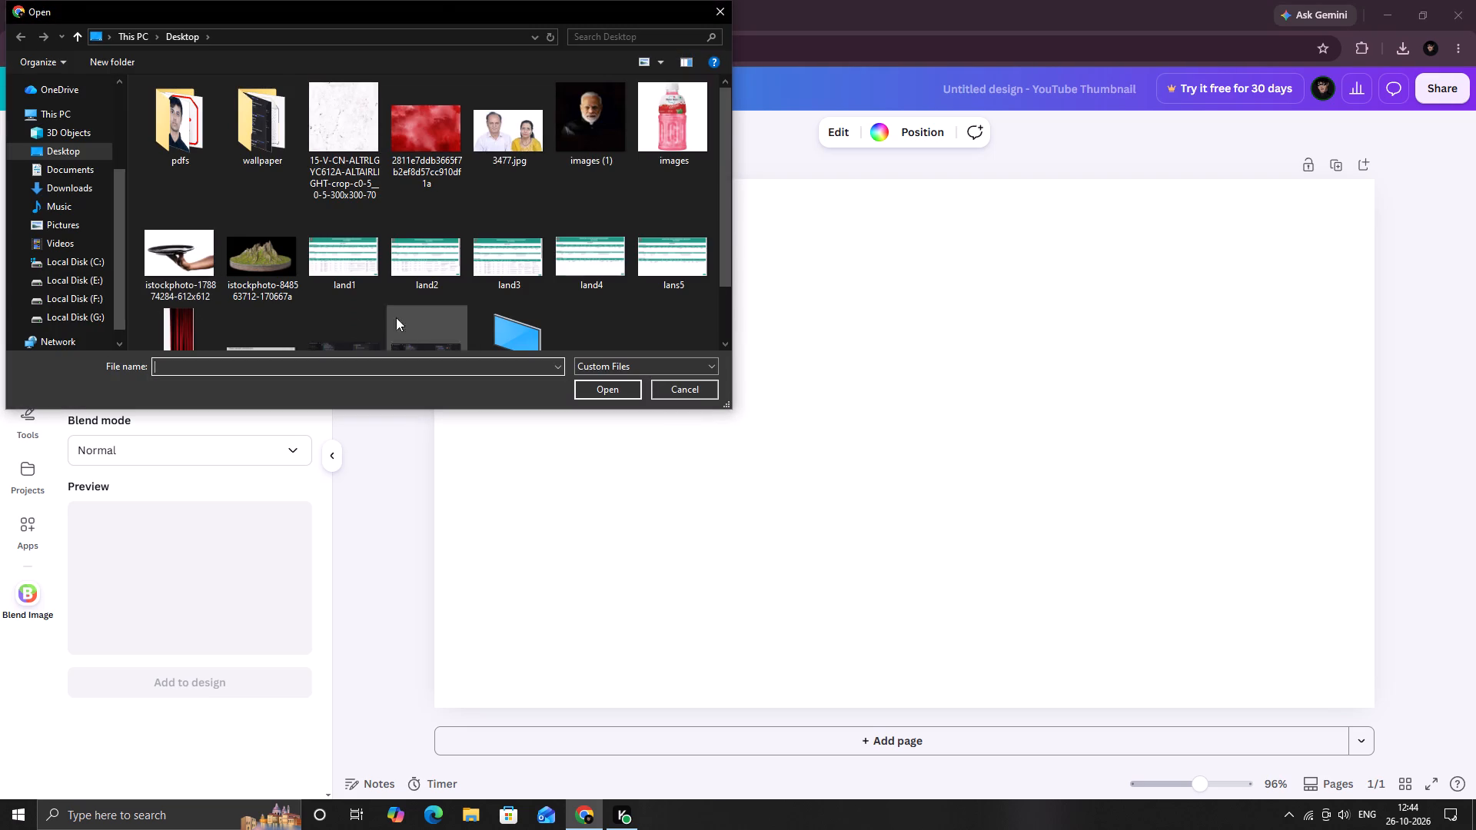
{"action": "scroll", "coordinate": [384, 228], "scroll_direction": "down", "scroll_amount": 2}
{"action": "scroll", "coordinate": [439, 250], "scroll_direction": "up", "scroll_amount": 1}
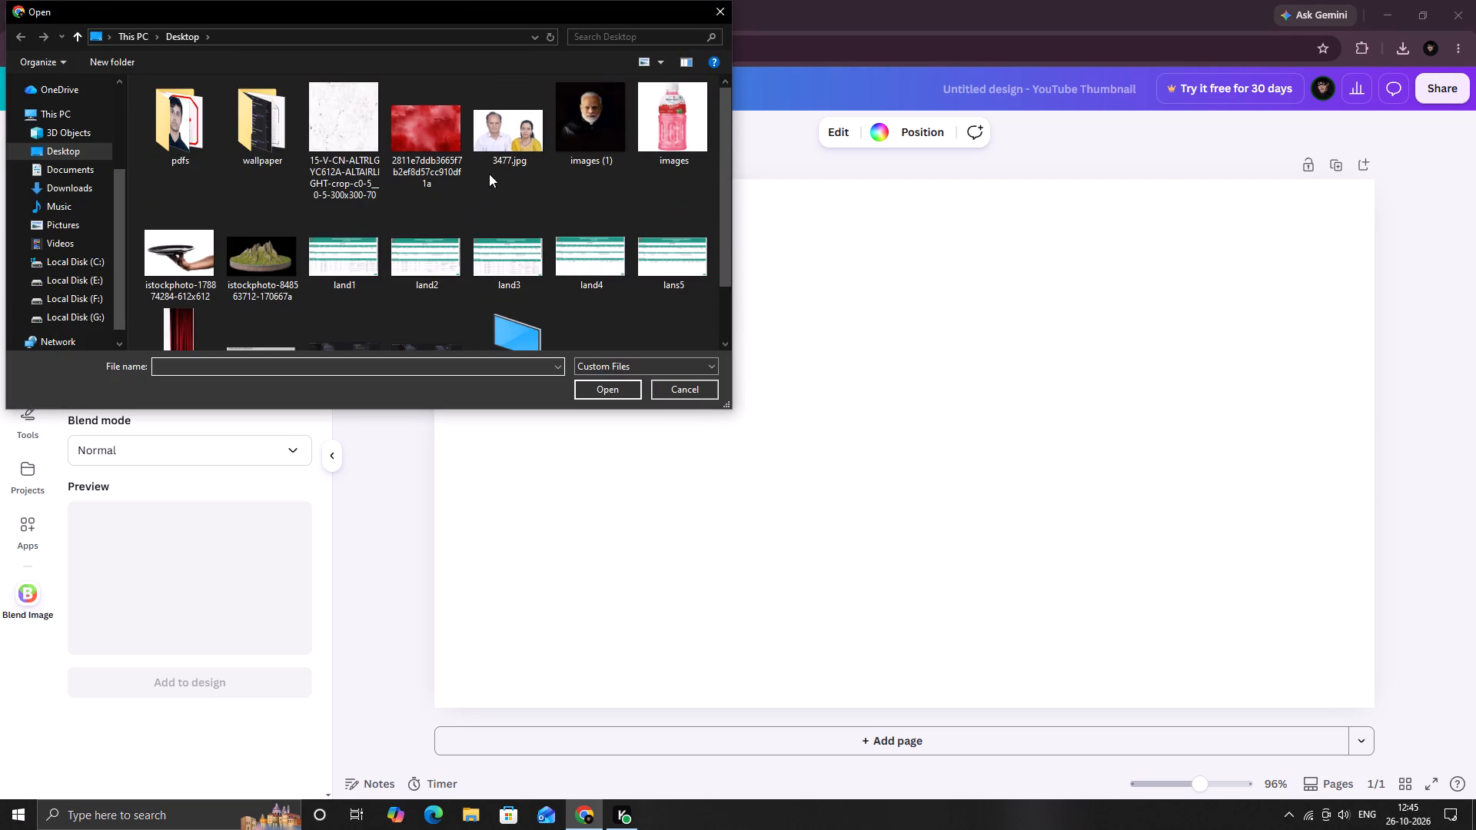
{"action": "scroll", "coordinate": [274, 266], "scroll_direction": "down", "scroll_amount": 1}
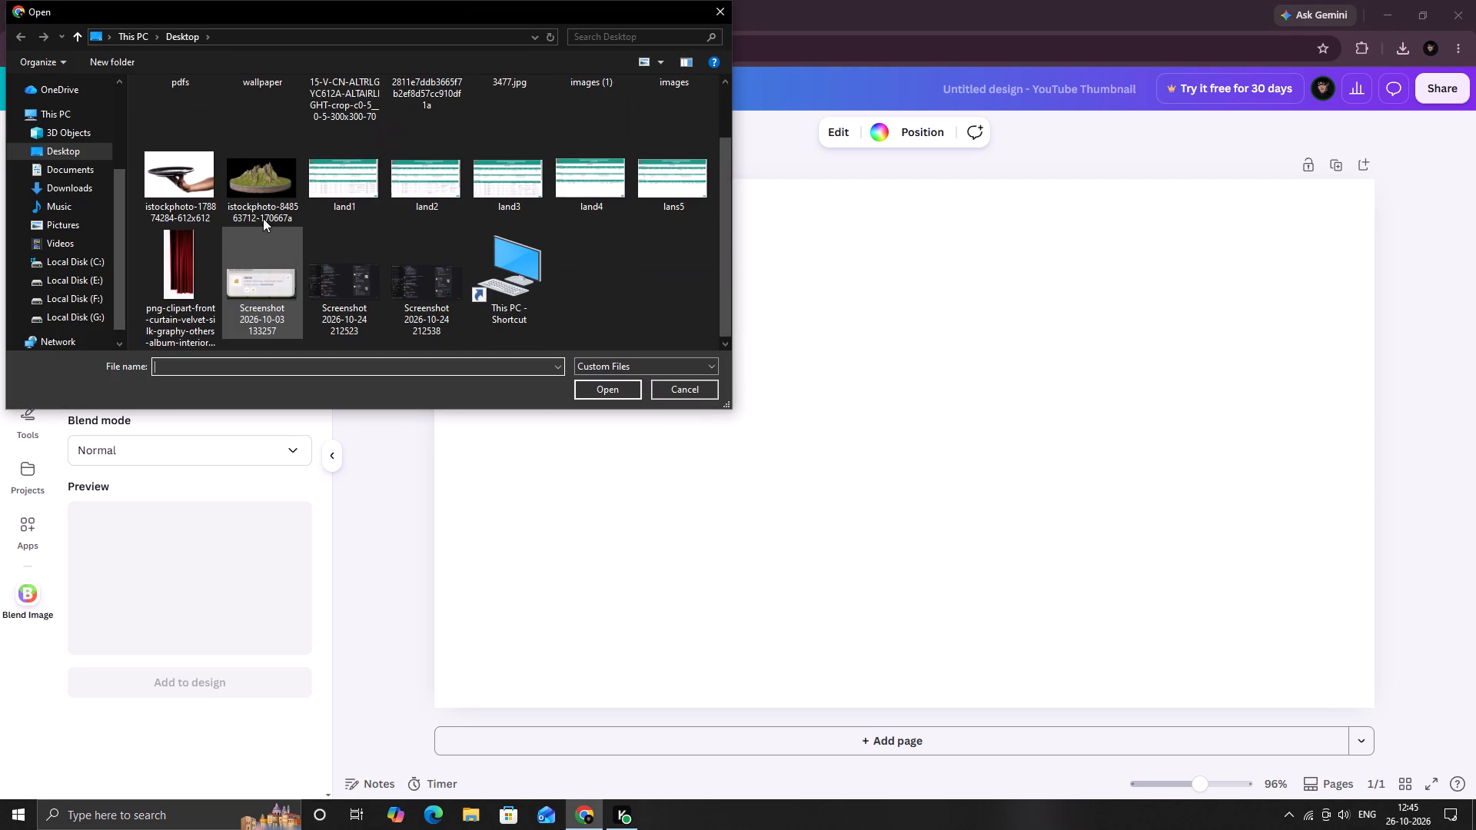
{"action": "double_click", "coordinate": [263, 178]}
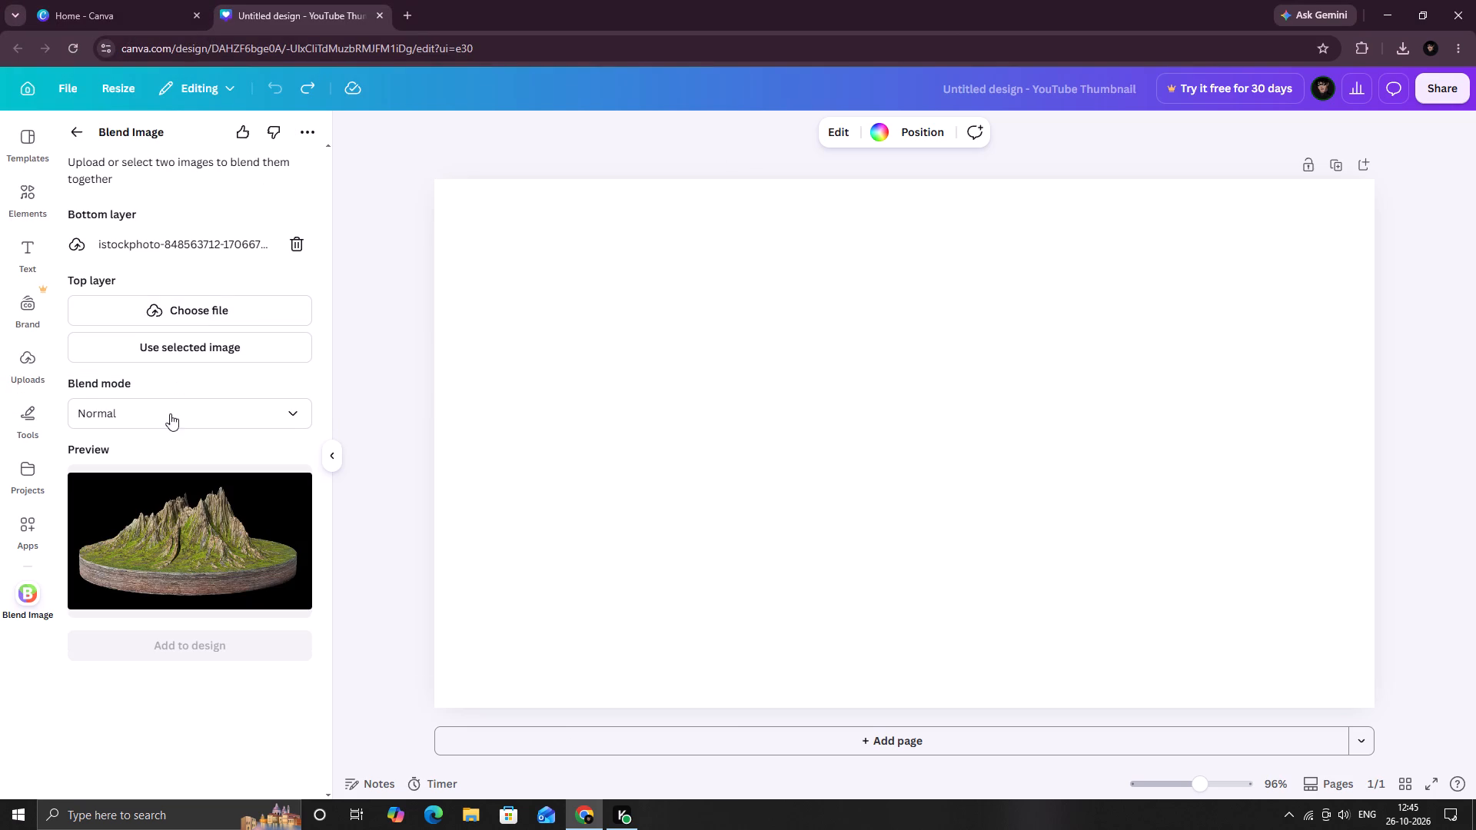
Load the red cloudy texture image from the Desktop as the top layer.
{"action": "left_click", "coordinate": [223, 307]}
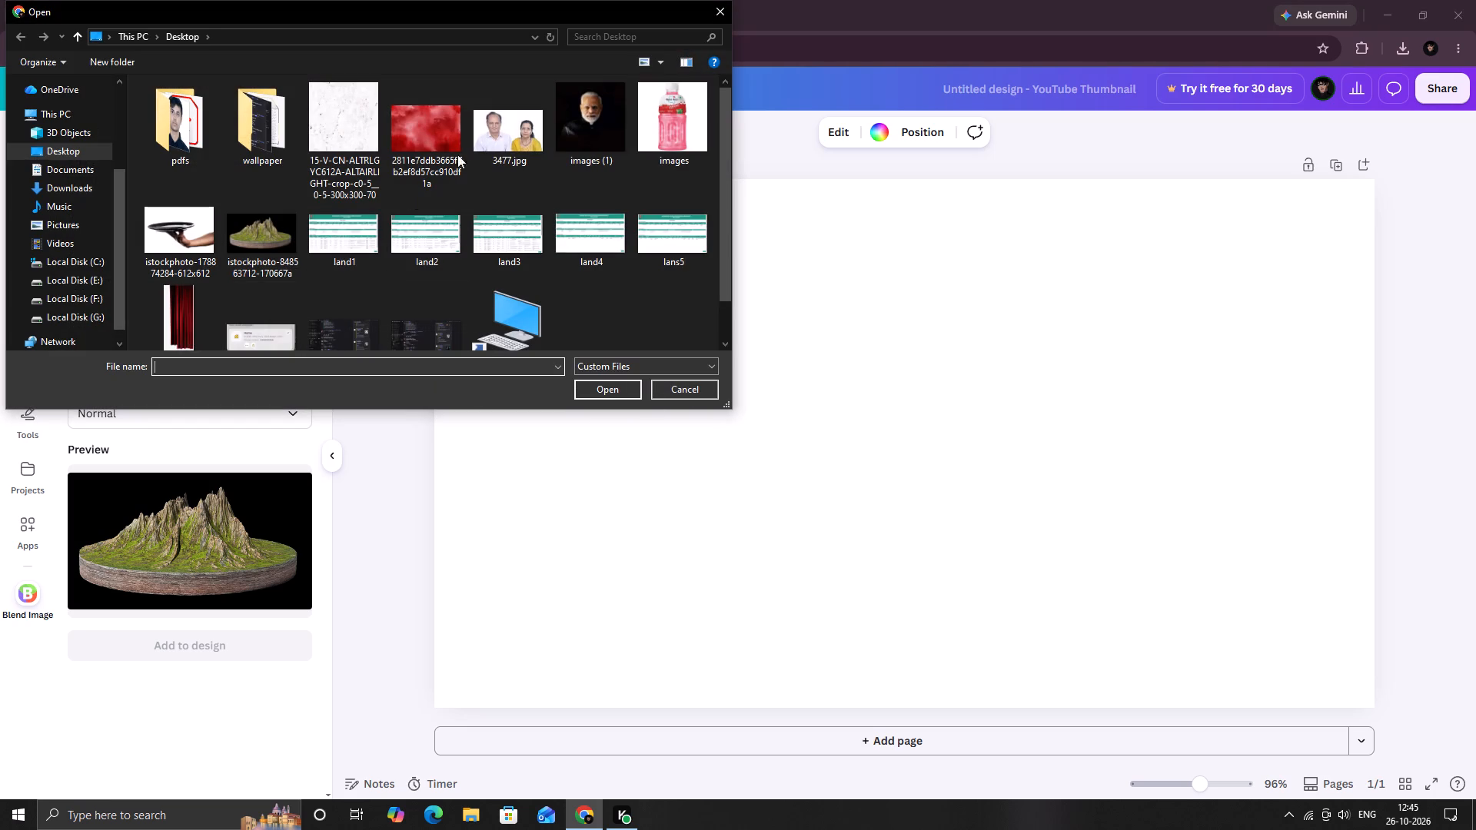
{"action": "double_click", "coordinate": [429, 142]}
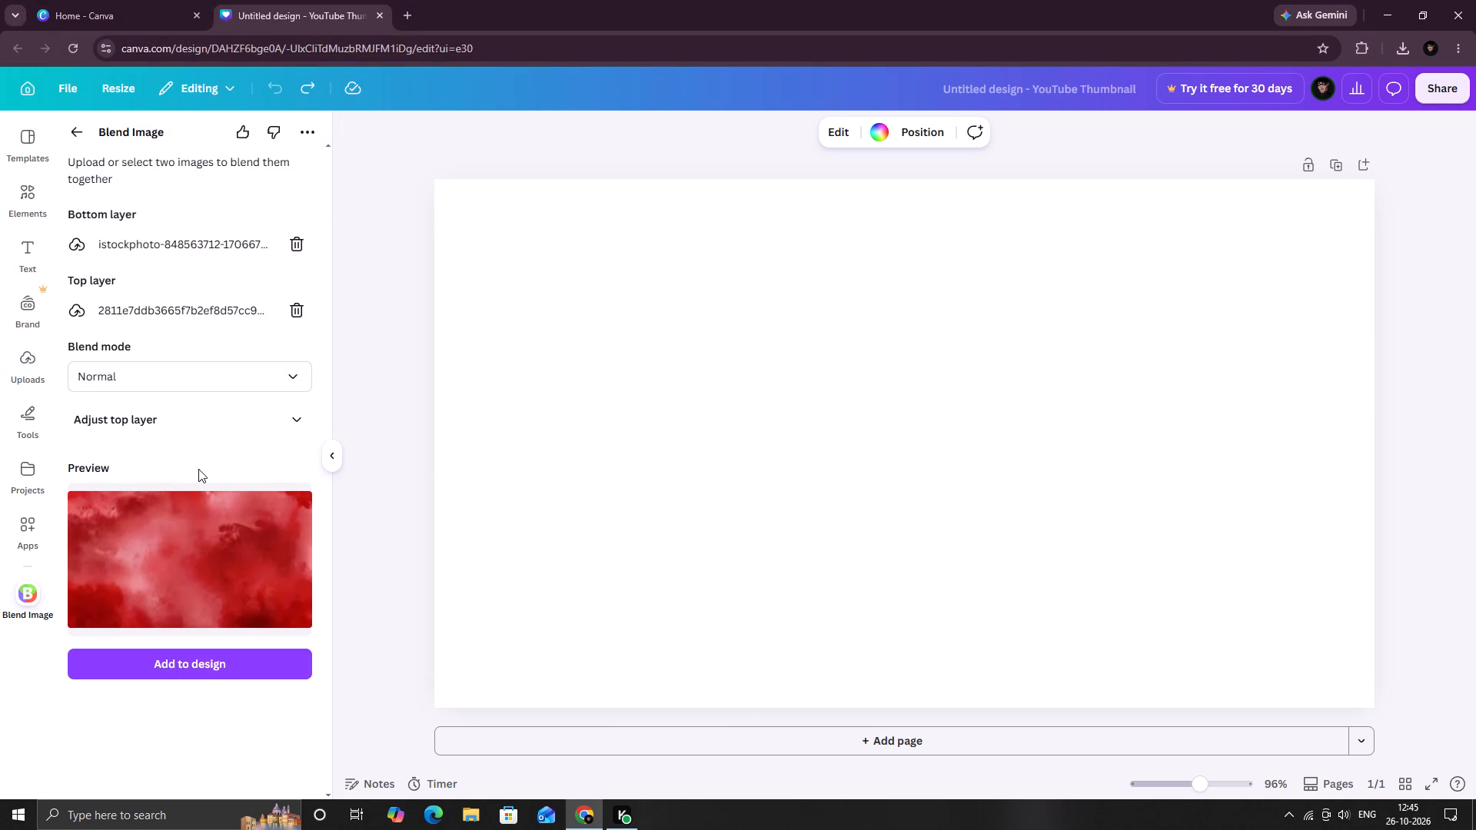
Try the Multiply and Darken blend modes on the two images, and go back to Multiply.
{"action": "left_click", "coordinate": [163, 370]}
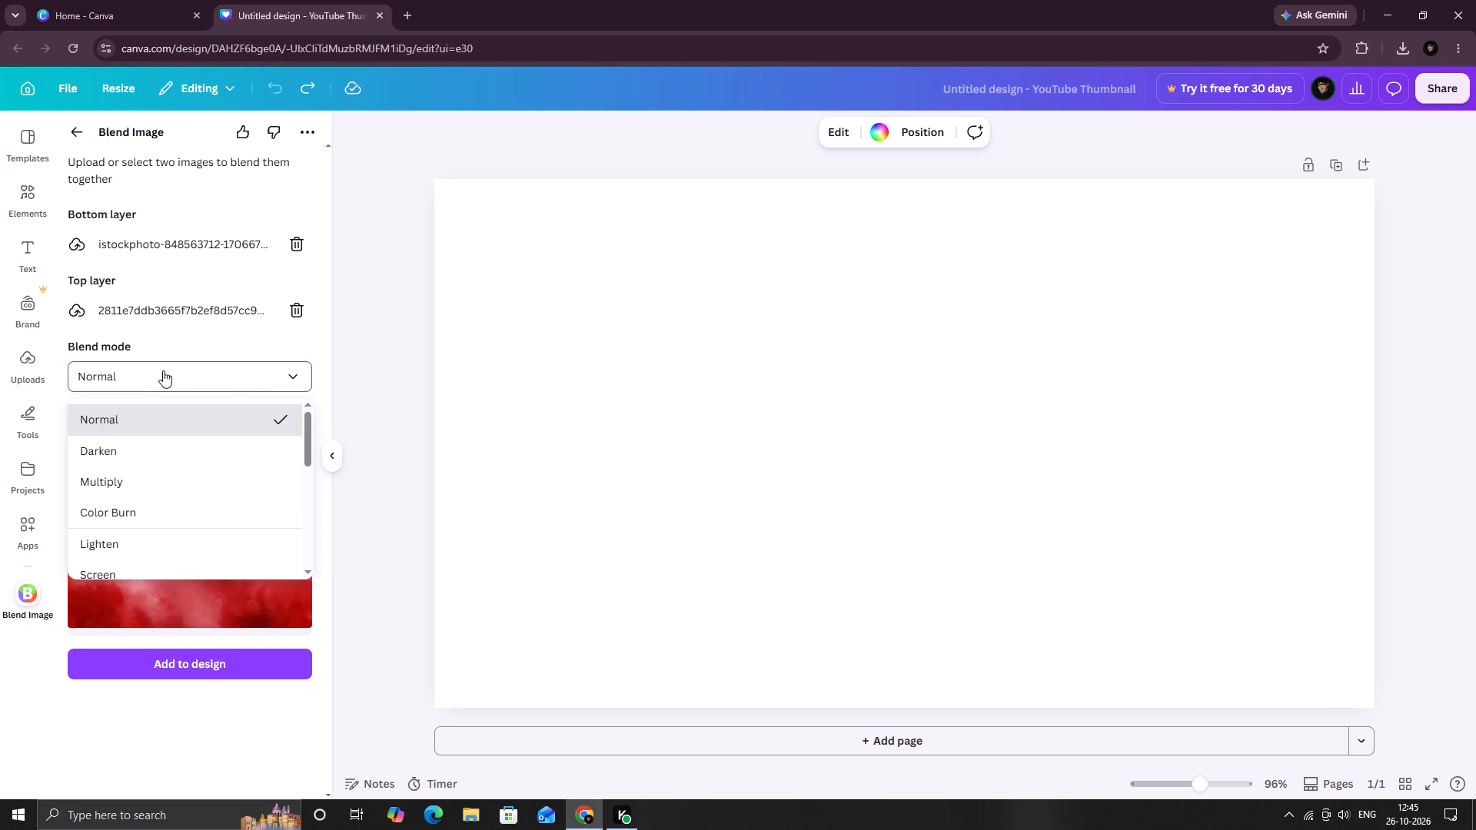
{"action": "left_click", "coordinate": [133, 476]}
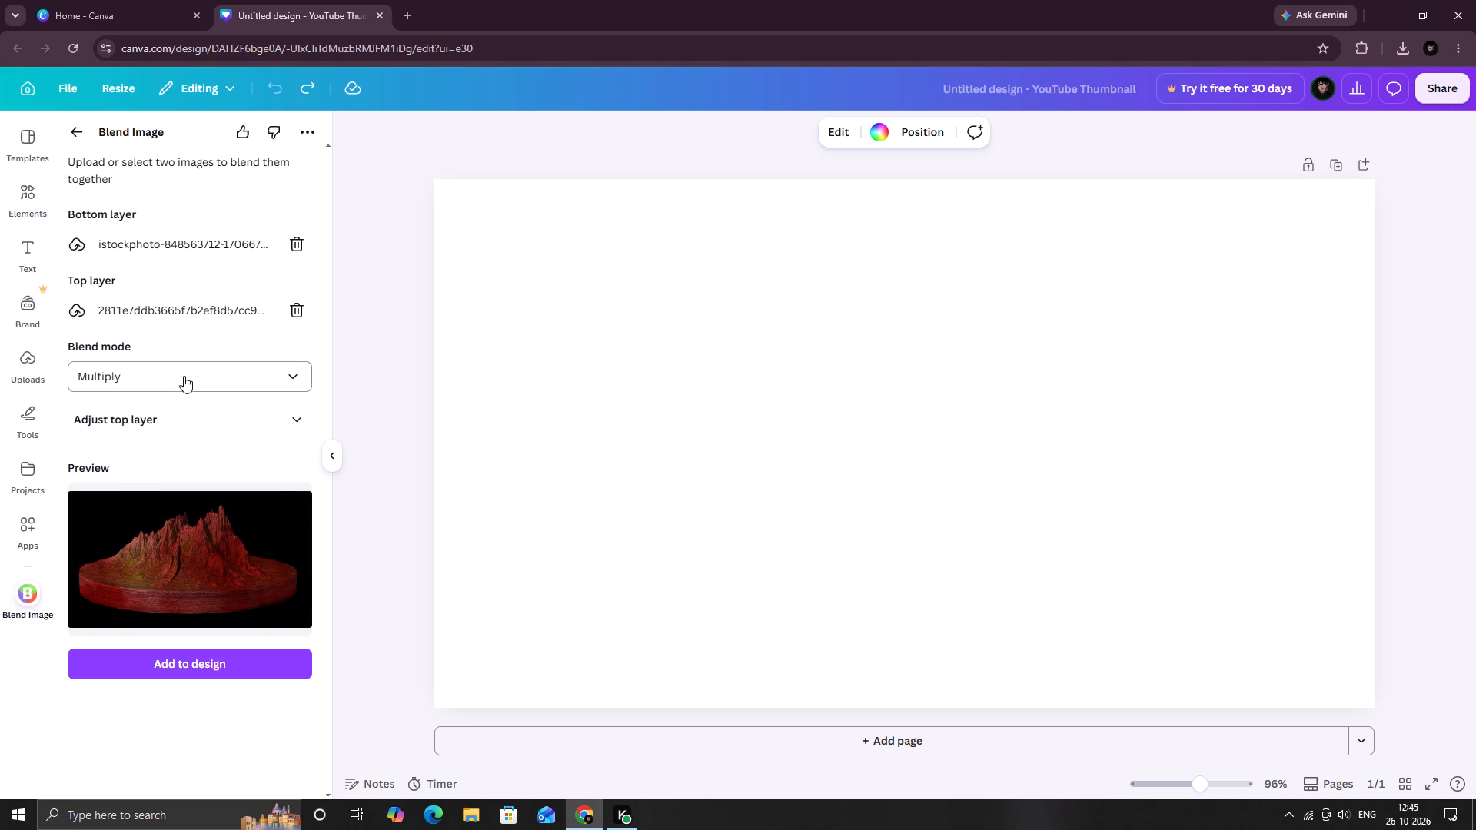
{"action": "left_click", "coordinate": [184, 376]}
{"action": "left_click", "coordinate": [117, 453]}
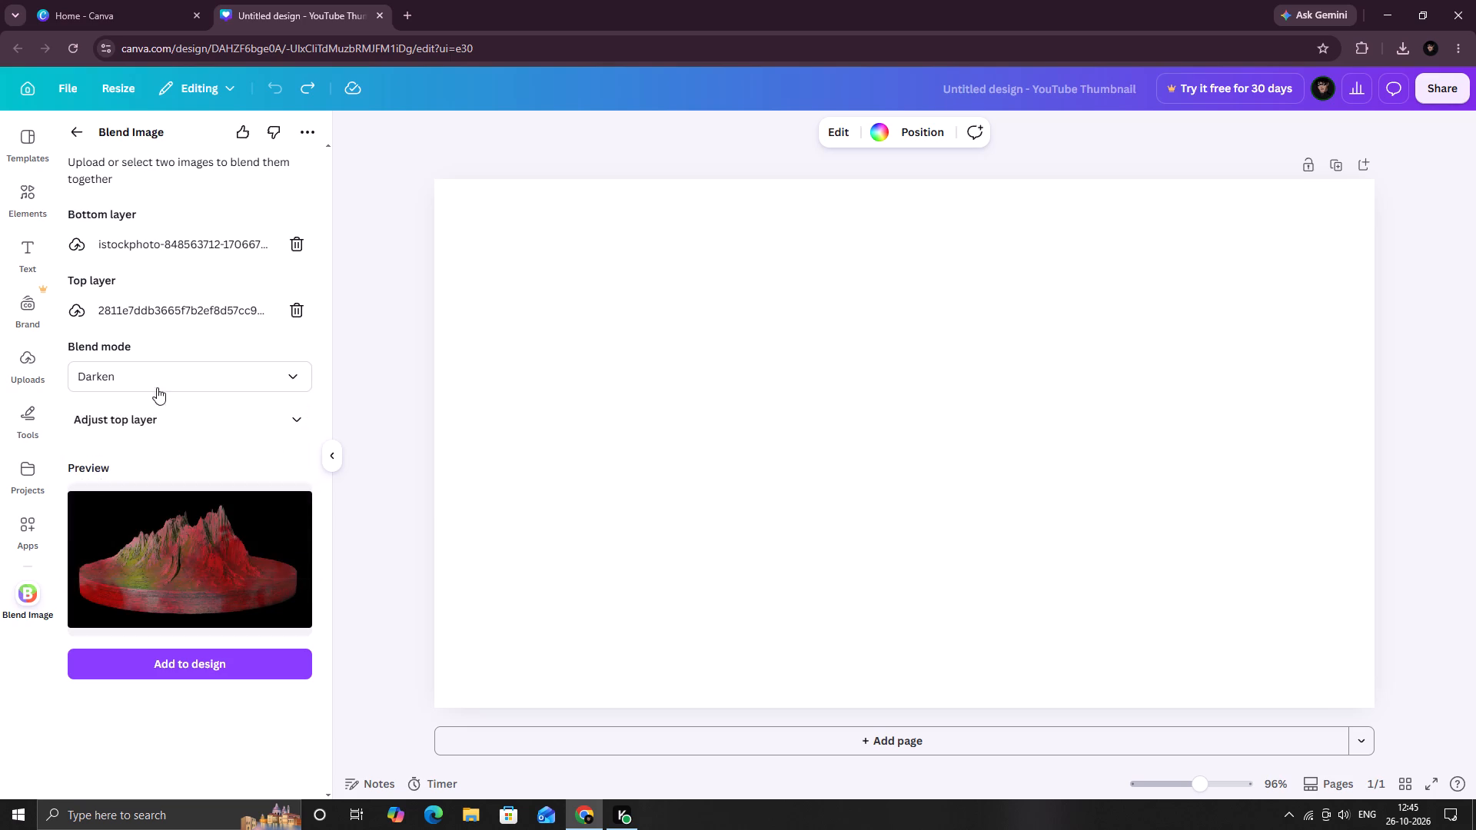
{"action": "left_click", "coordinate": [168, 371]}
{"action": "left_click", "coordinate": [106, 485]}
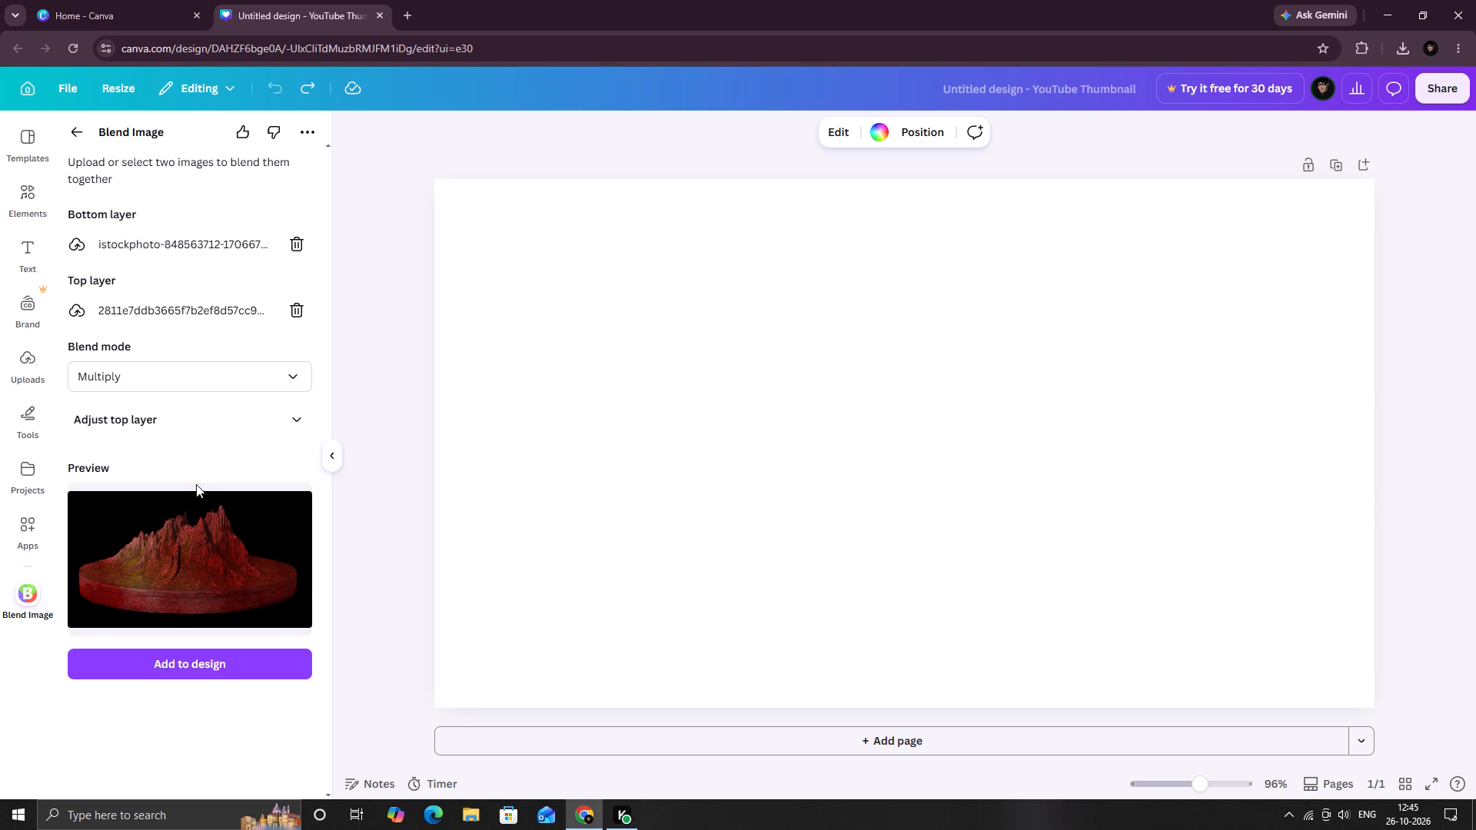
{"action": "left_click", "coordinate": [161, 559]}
Set the blend mode of the two images to Lighten.
{"action": "left_click", "coordinate": [156, 376]}
{"action": "scroll", "coordinate": [135, 520], "scroll_direction": "down", "scroll_amount": 1}
{"action": "left_click", "coordinate": [141, 466]}
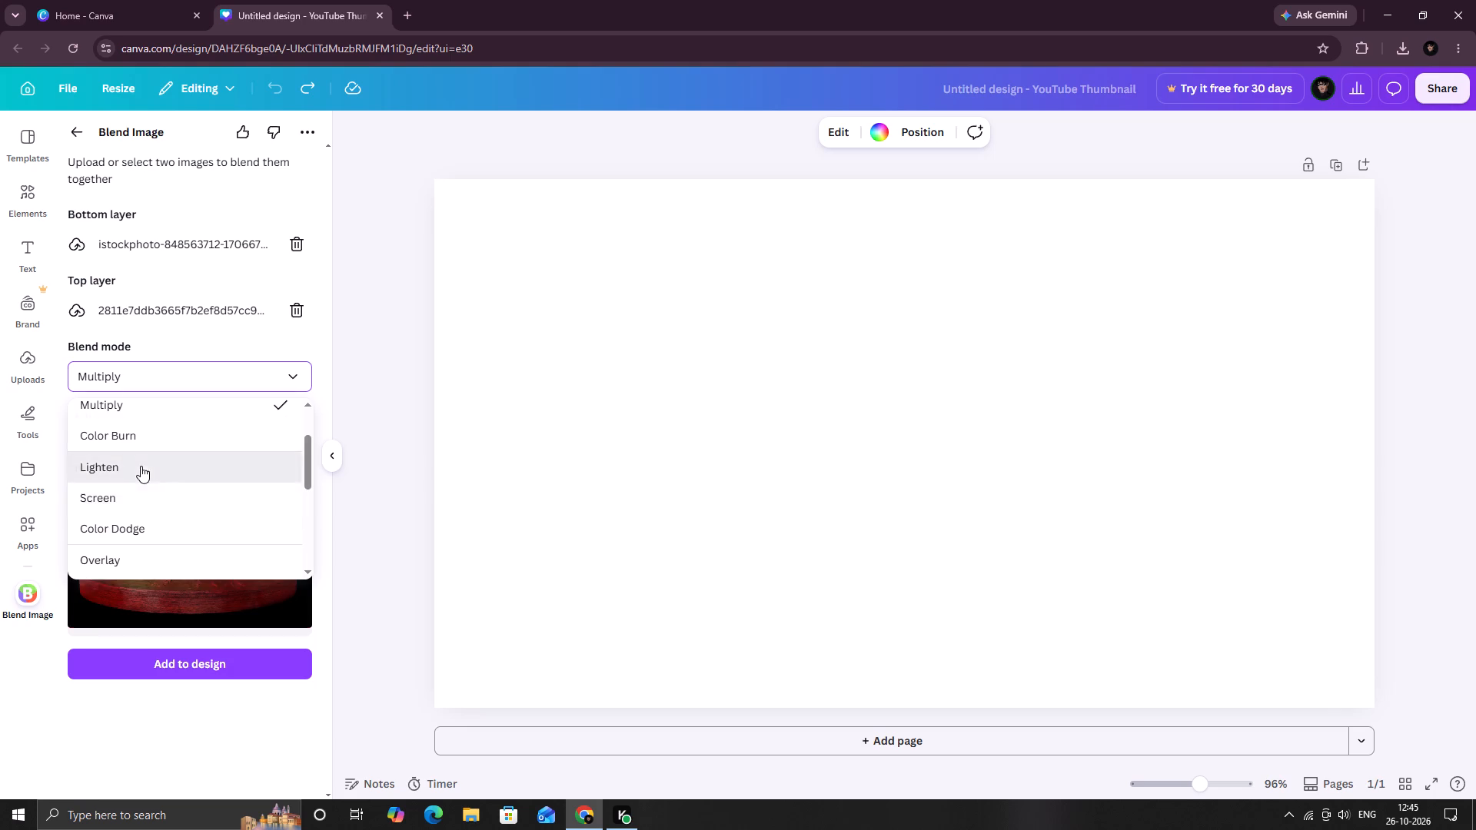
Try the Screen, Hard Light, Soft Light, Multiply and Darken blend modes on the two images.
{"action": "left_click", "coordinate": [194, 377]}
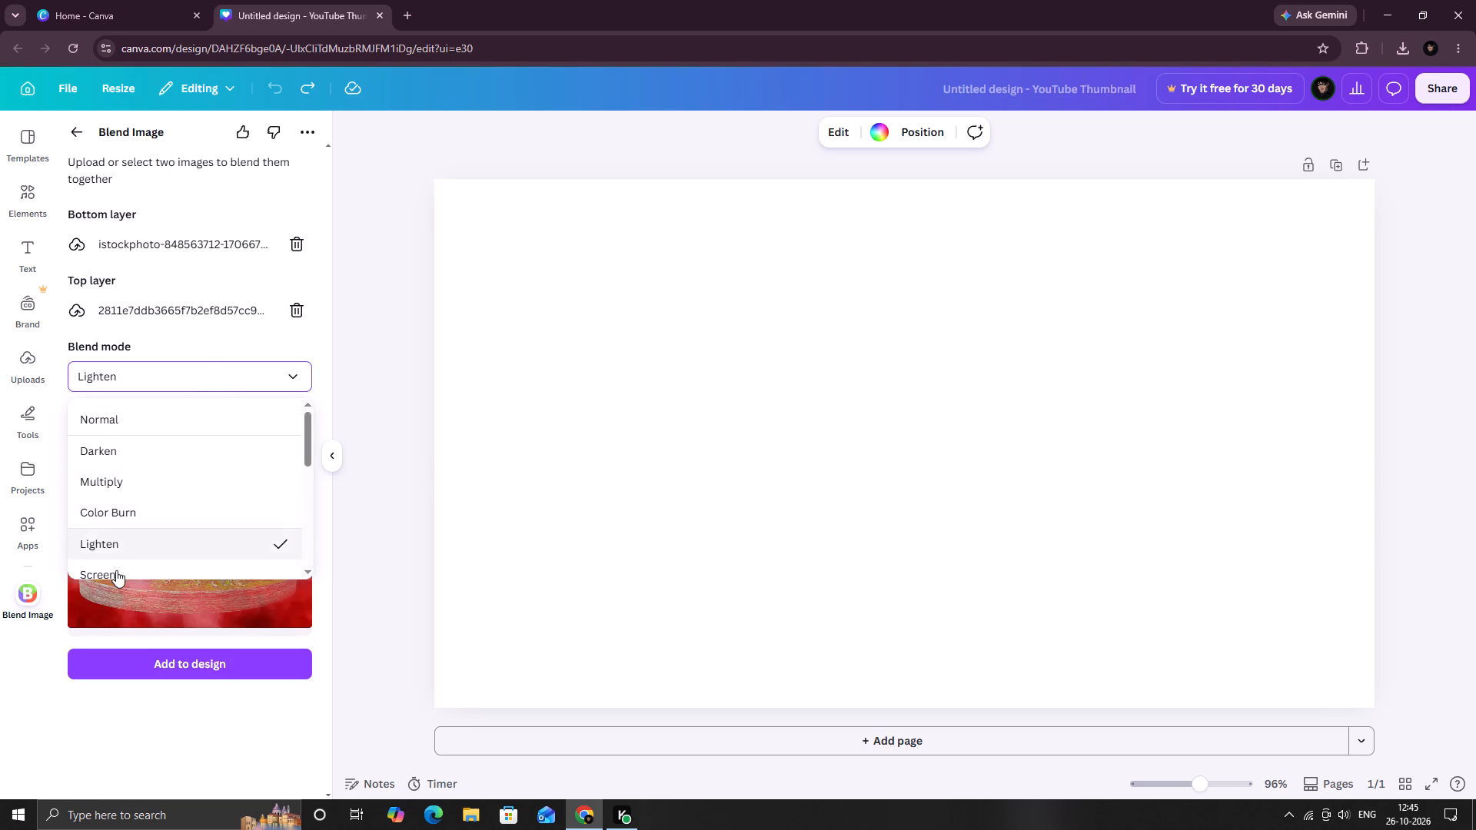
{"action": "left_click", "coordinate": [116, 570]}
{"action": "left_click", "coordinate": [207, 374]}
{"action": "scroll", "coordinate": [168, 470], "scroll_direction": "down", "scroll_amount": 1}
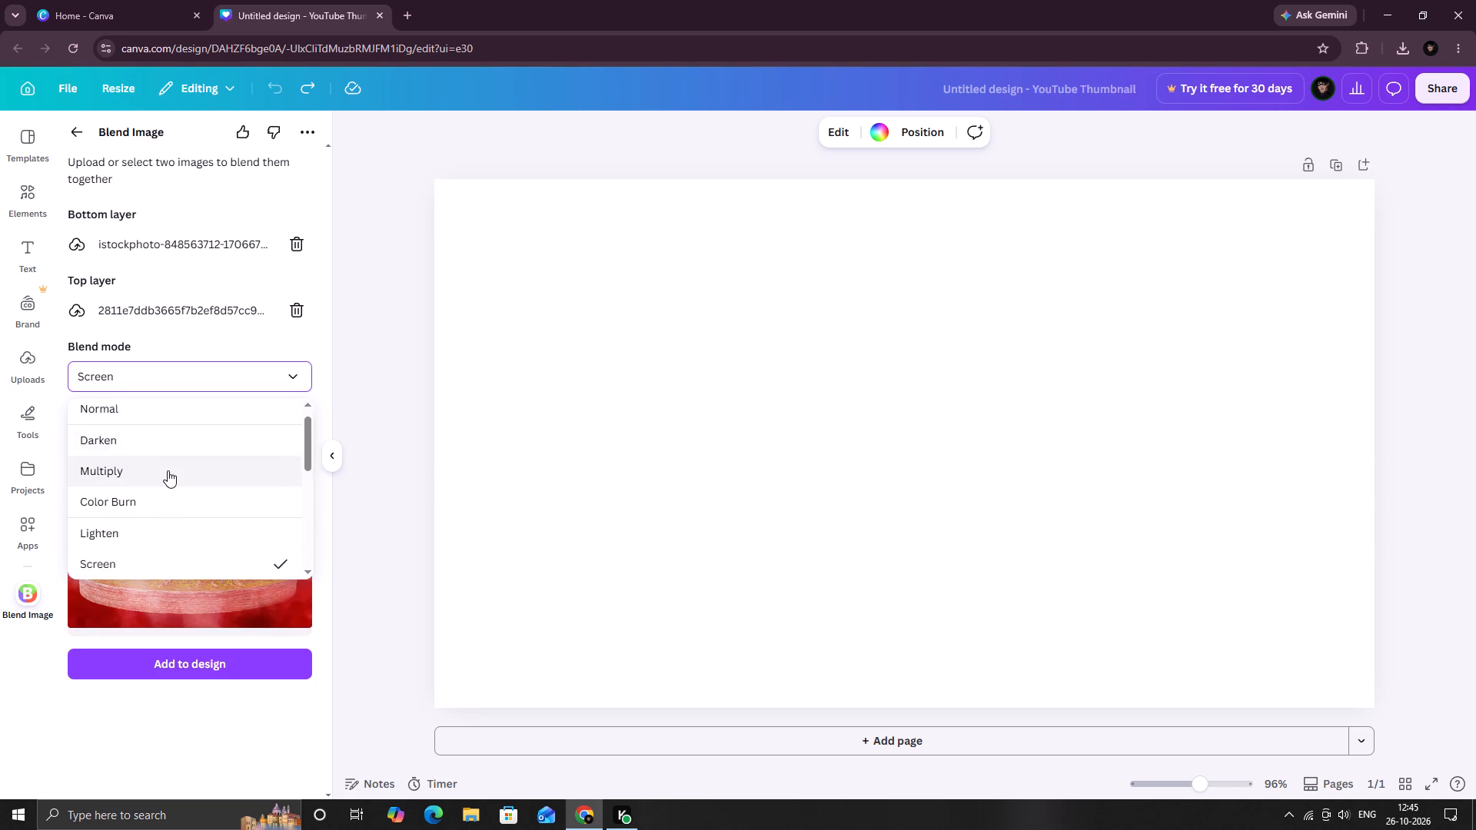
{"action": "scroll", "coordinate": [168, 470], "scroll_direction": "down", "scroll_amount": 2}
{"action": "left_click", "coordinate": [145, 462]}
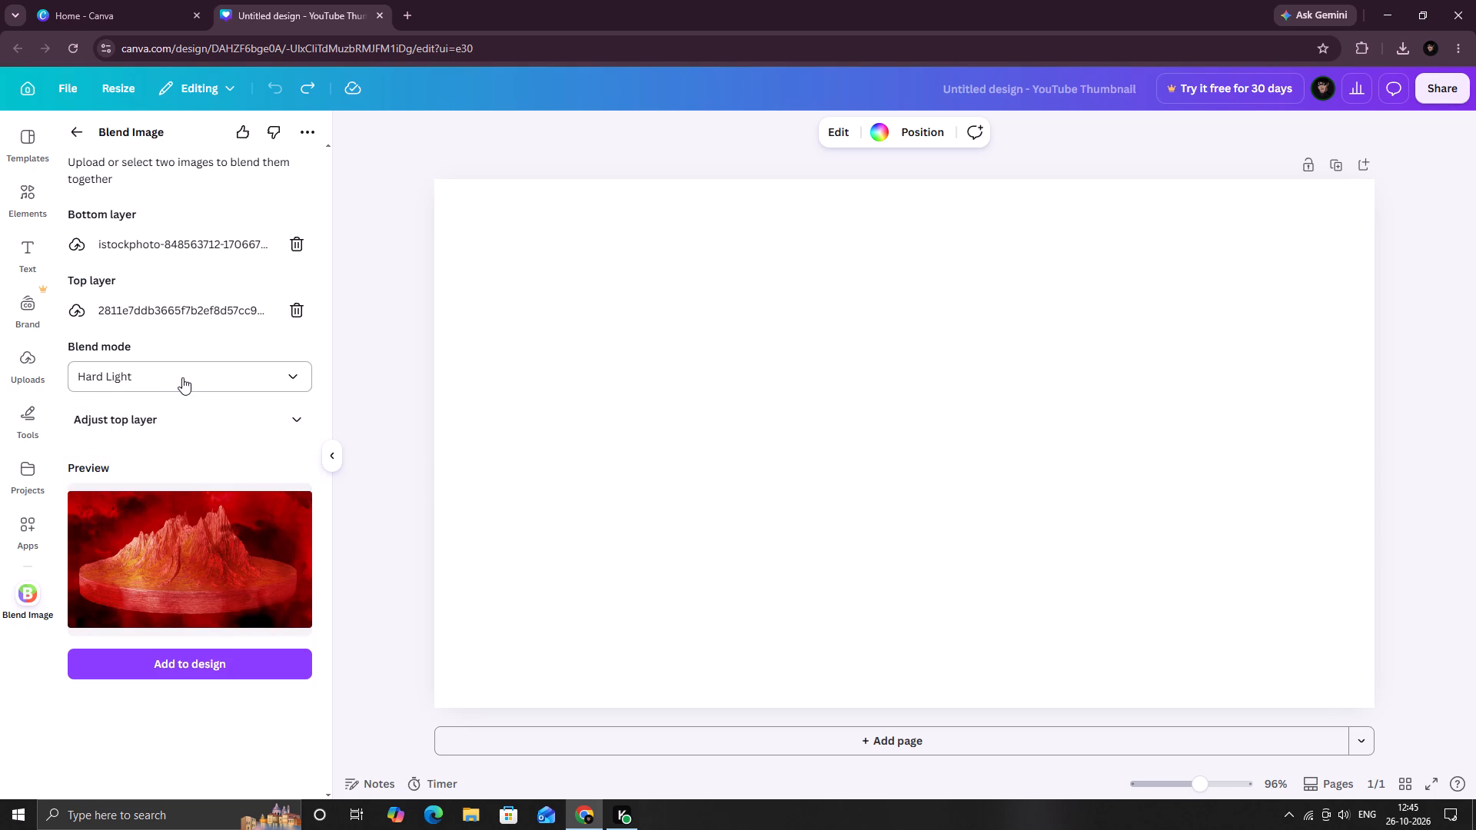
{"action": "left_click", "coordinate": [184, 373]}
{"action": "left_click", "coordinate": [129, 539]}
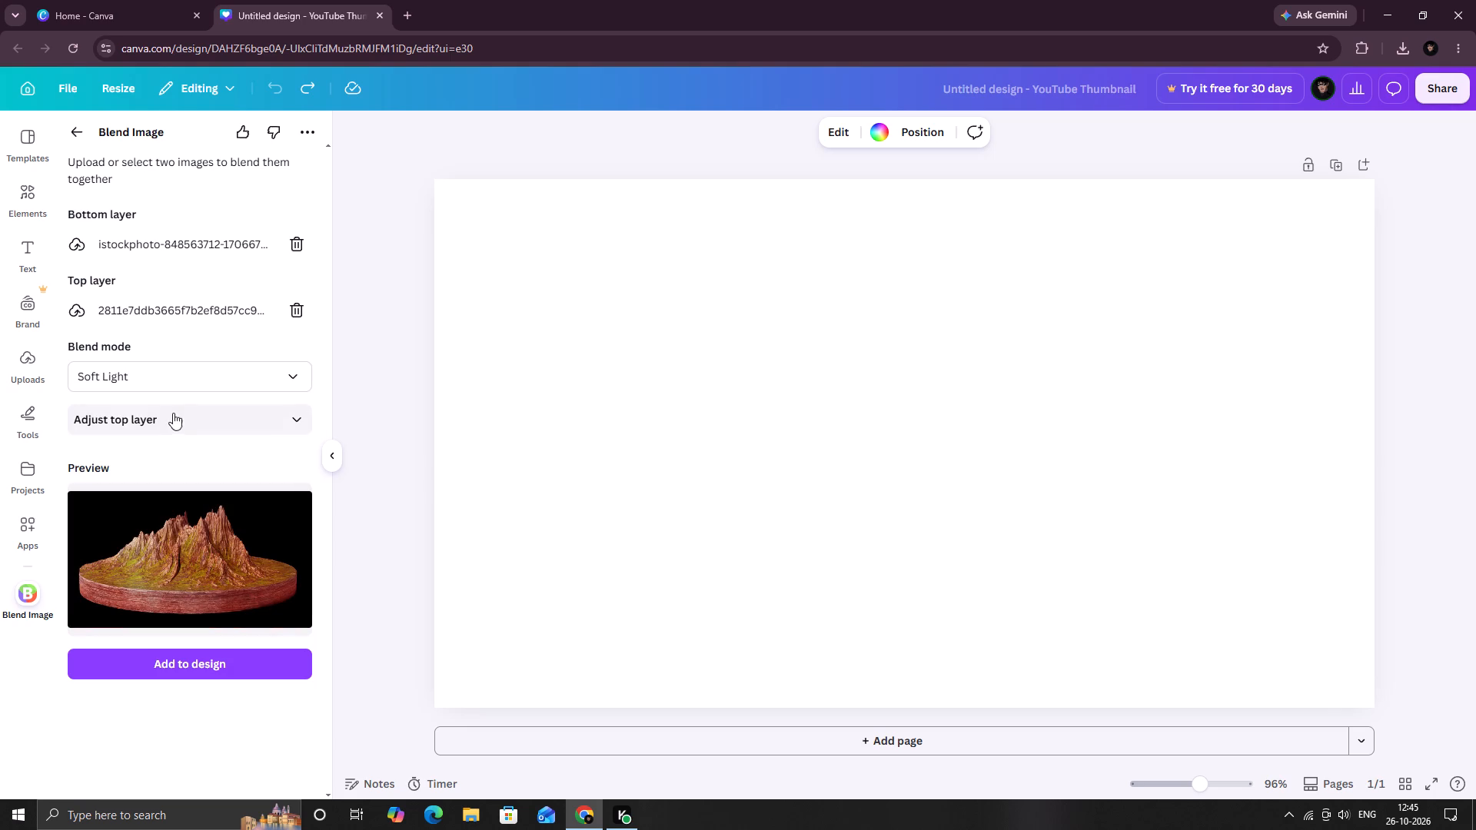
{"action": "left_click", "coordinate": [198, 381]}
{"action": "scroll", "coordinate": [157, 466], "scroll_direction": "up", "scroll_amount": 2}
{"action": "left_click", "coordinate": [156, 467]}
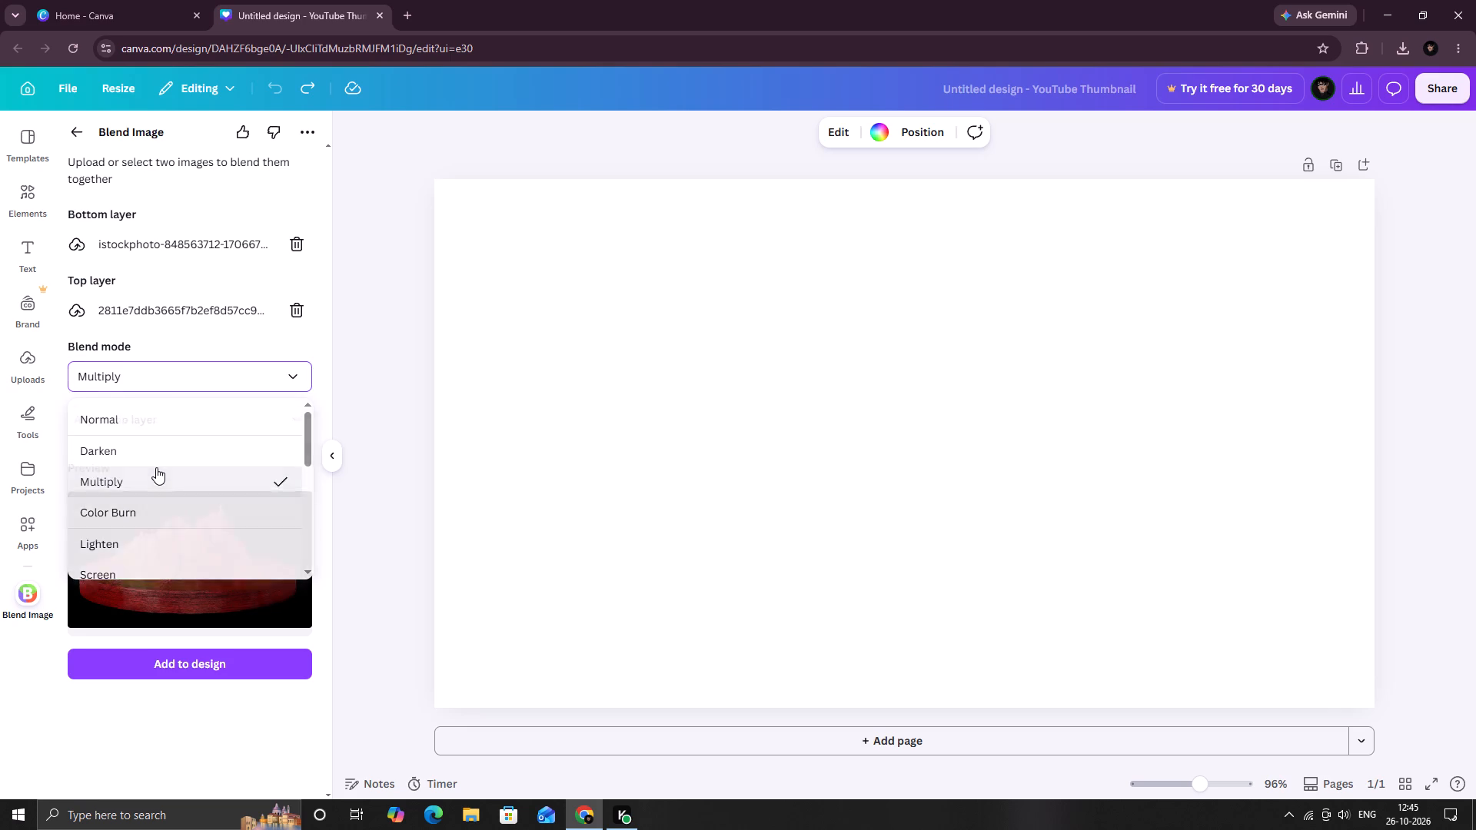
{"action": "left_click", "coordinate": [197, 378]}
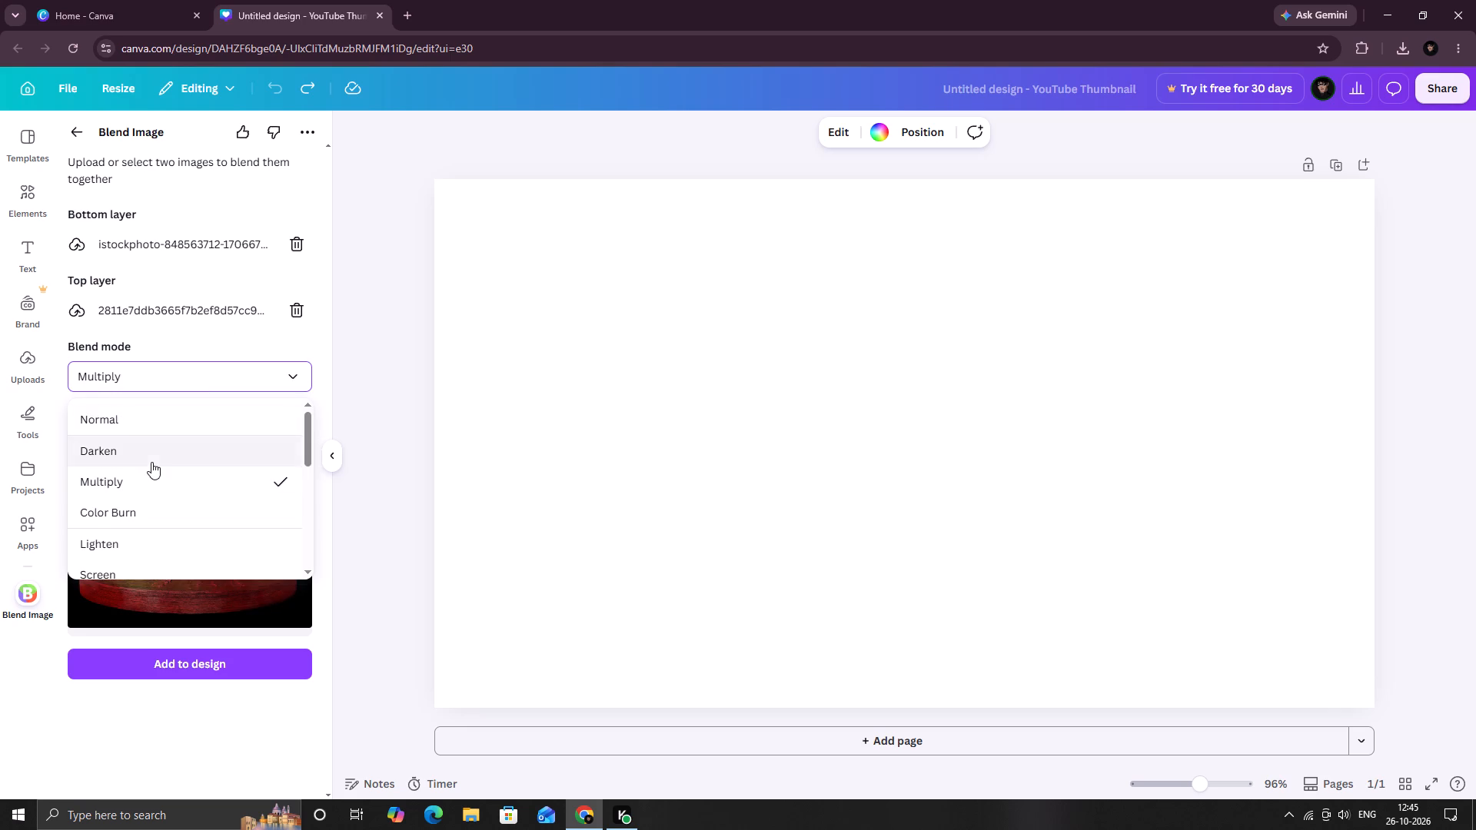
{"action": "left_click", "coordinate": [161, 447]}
Set the blend mode to Hard Light and add the blended mountain image to the design.
{"action": "left_click", "coordinate": [195, 364]}
{"action": "scroll", "coordinate": [166, 476], "scroll_direction": "down", "scroll_amount": 4}
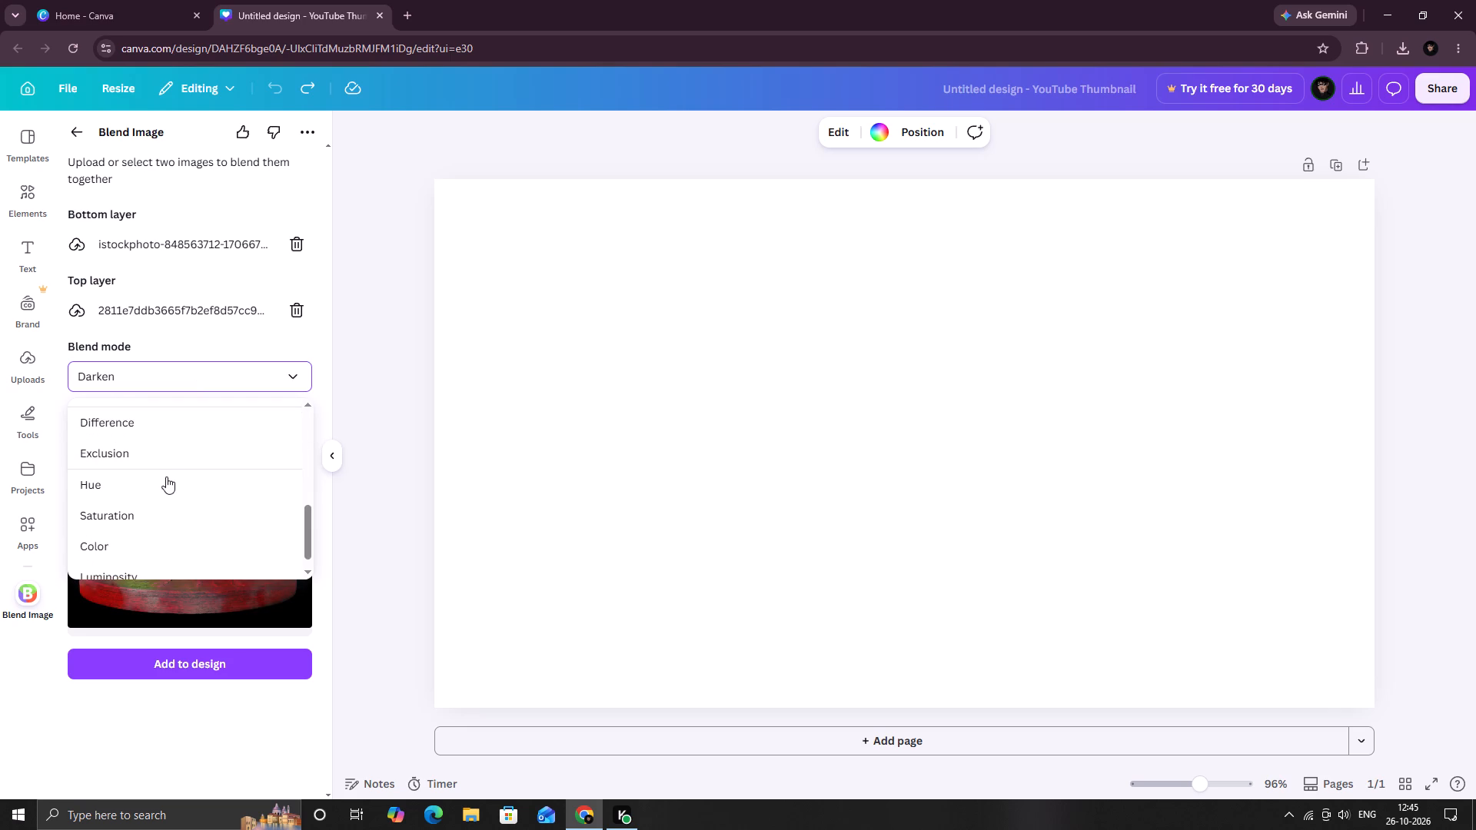
{"action": "scroll", "coordinate": [153, 474], "scroll_direction": "up", "scroll_amount": 1}
{"action": "left_click", "coordinate": [113, 468]}
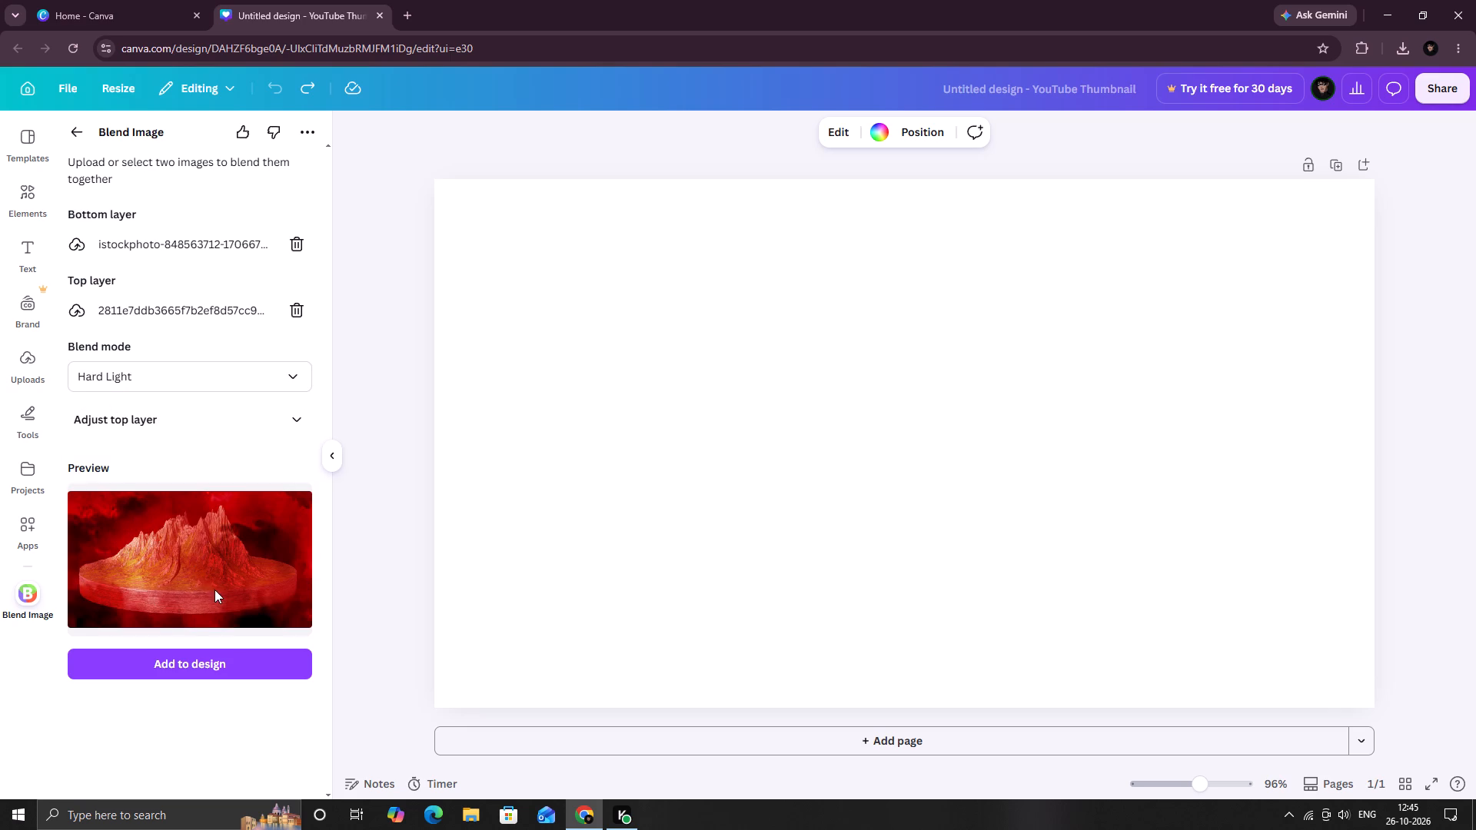
{"action": "left_click", "coordinate": [164, 662]}
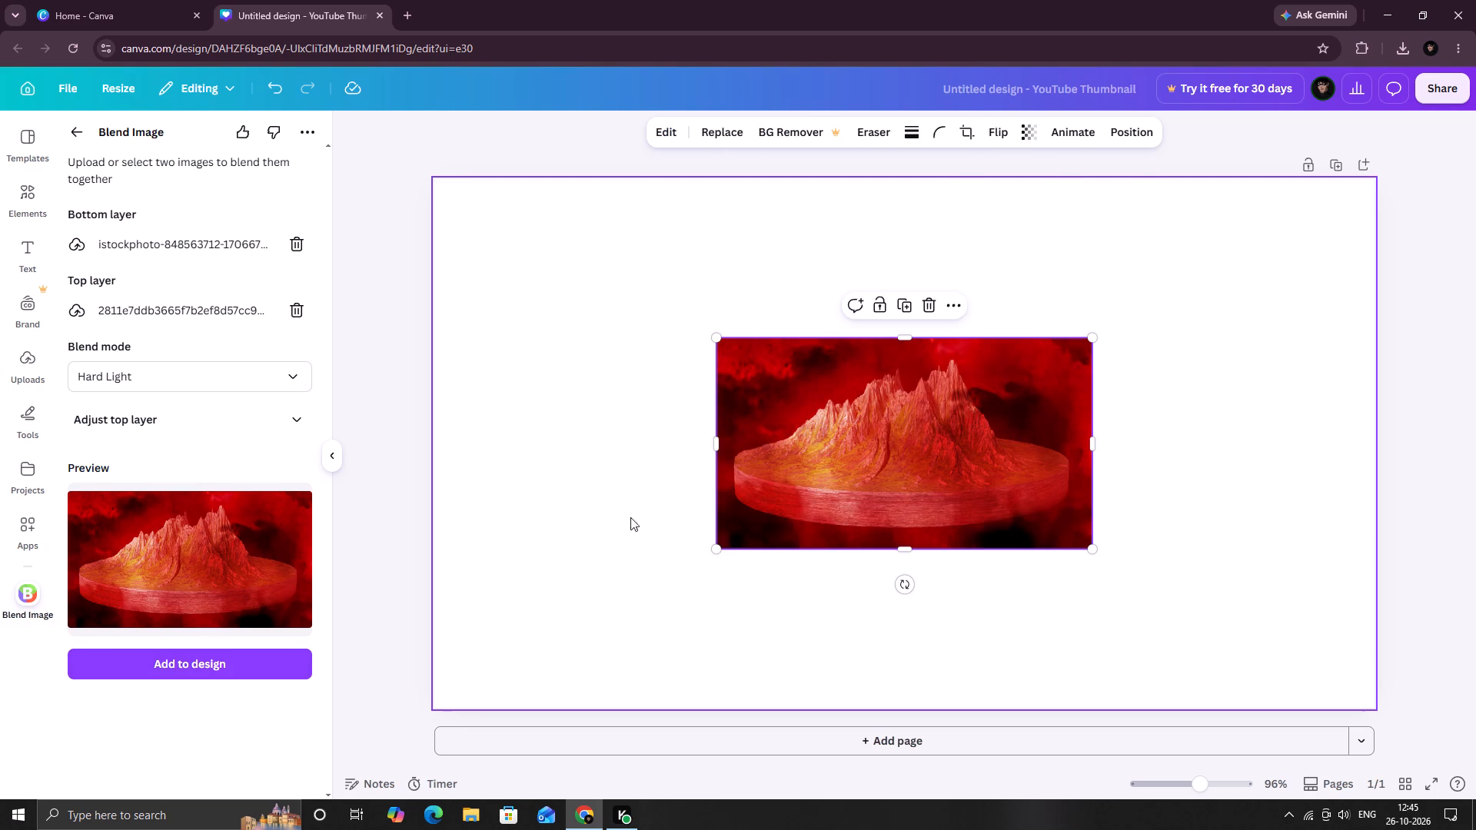
Enlarge the blended mountain image from opposite corners so it covers the whole thumbnail page.
{"action": "left_click_drag", "start_coordinate": [716, 335], "coordinate": [657, 297]}
{"action": "left_click_drag", "start_coordinate": [654, 296], "coordinate": [640, 286]}
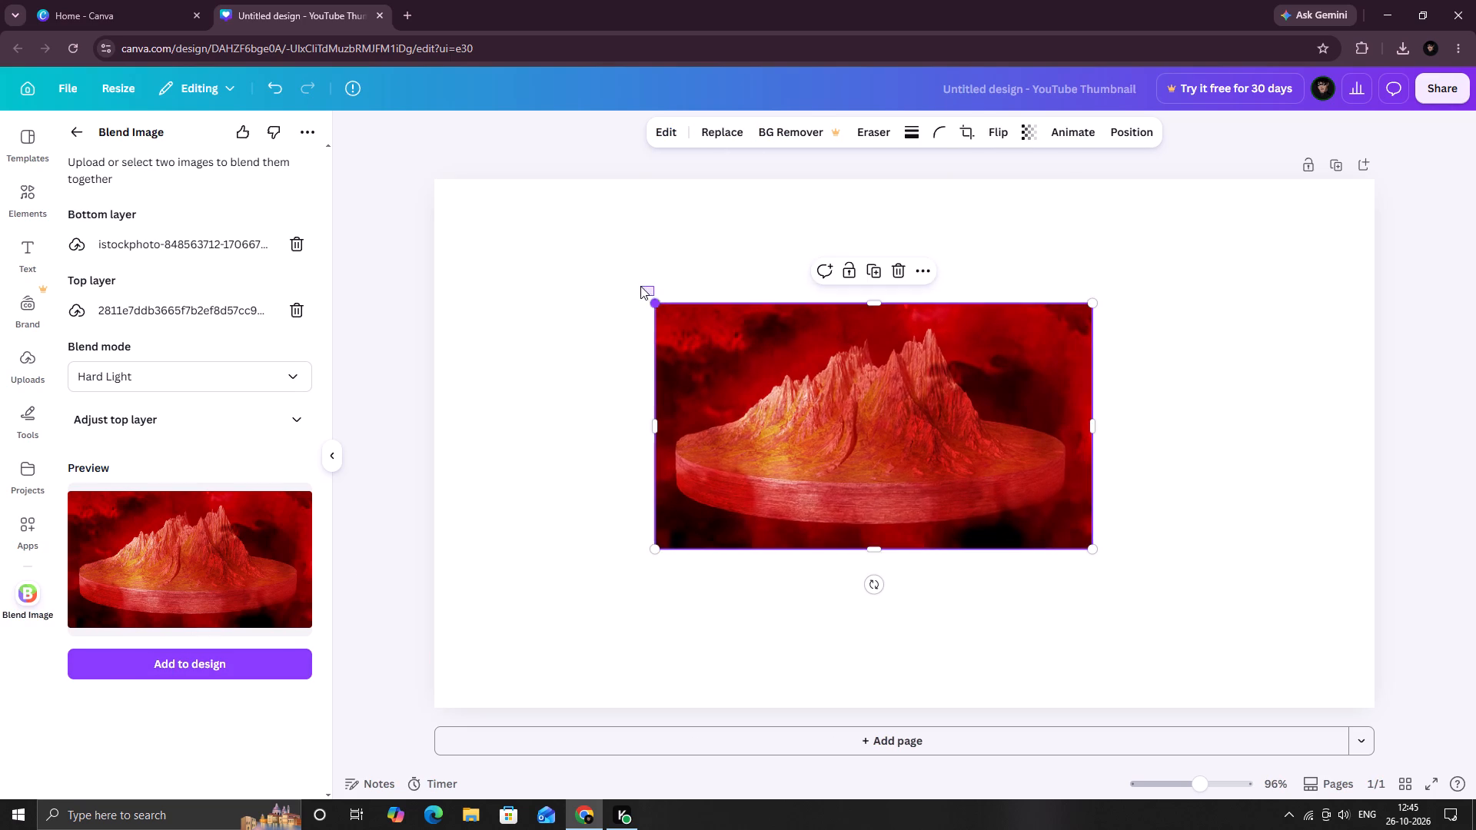
{"action": "left_click_drag", "start_coordinate": [640, 286], "coordinate": [624, 274]}
{"action": "left_click", "coordinate": [655, 318]}
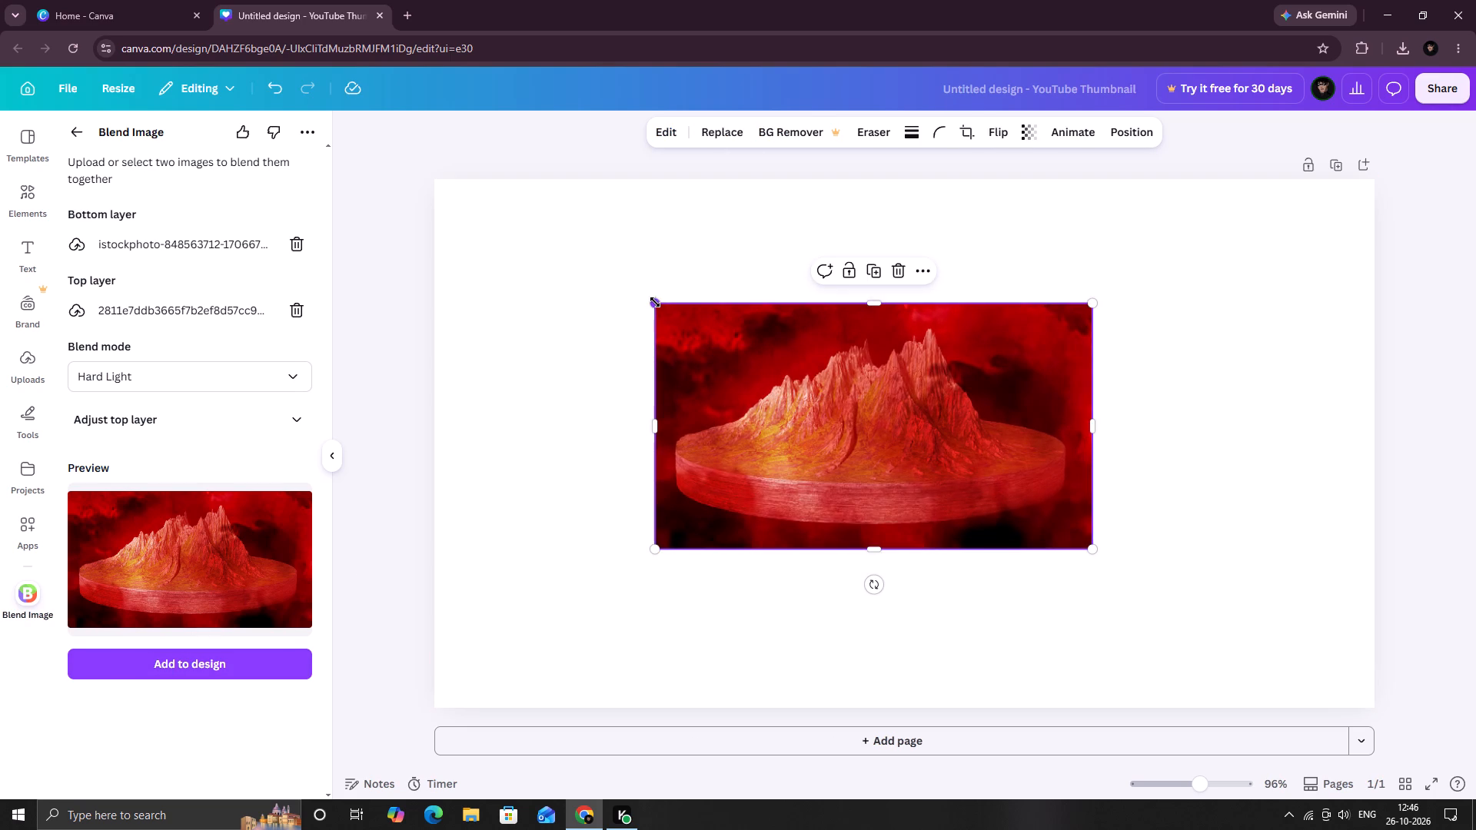
{"action": "left_click", "coordinate": [655, 302]}
{"action": "left_click_drag", "start_coordinate": [656, 302], "coordinate": [439, 191]}
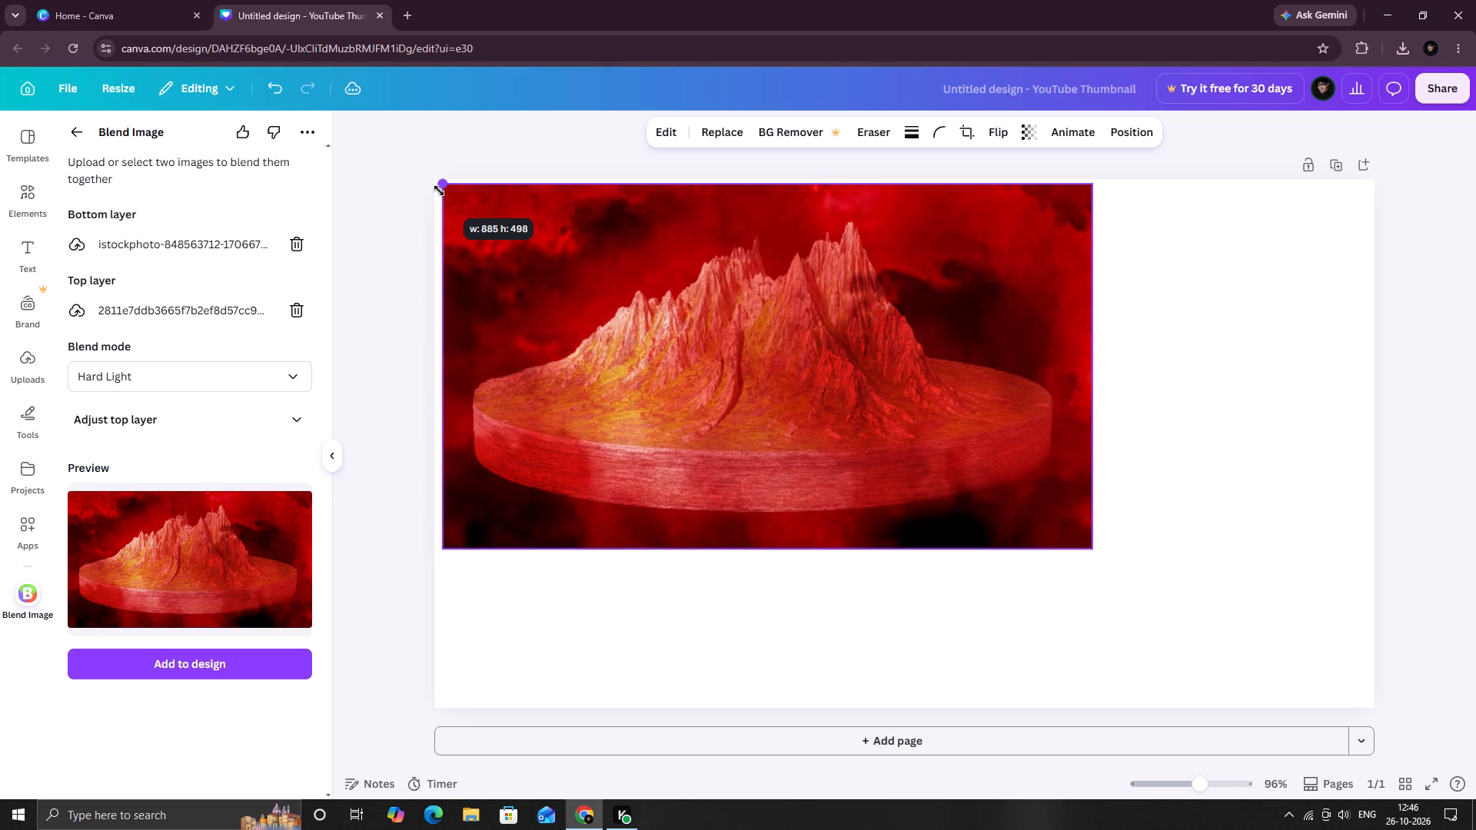
{"action": "left_click_drag", "start_coordinate": [439, 191], "coordinate": [431, 186]}
{"action": "left_click_drag", "start_coordinate": [1092, 546], "coordinate": [1373, 713]}
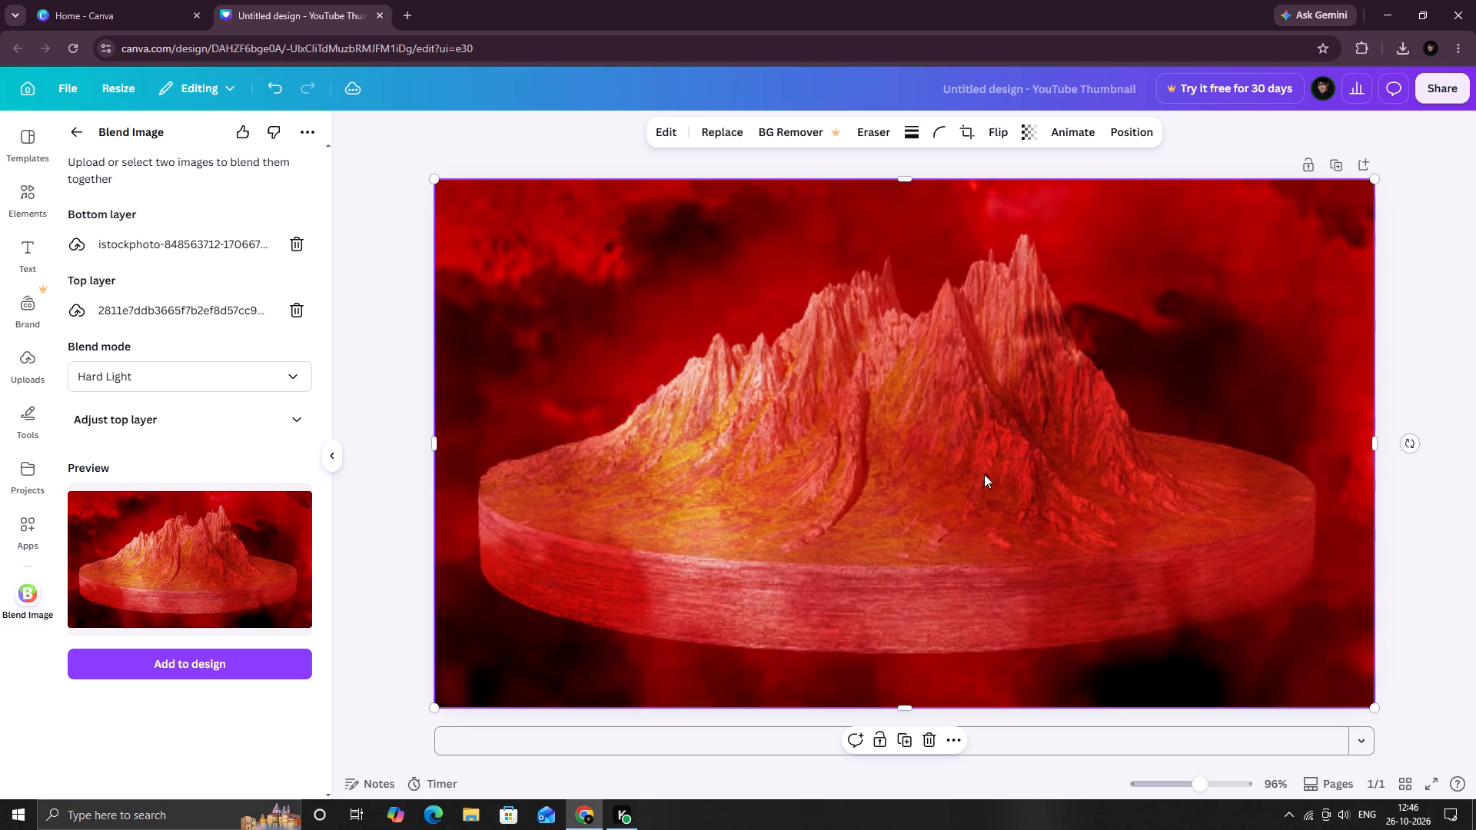
{"action": "left_click", "coordinate": [975, 468]}
{"action": "left_click", "coordinate": [925, 465]}
{"action": "scroll", "coordinate": [222, 405], "scroll_direction": "up", "scroll_amount": 1}
{"action": "scroll", "coordinate": [222, 405], "scroll_direction": "down", "scroll_amount": 1}
{"action": "scroll", "coordinate": [222, 405], "scroll_direction": "up", "scroll_amount": 2}
Leave the Blend Image app and open the elements library.
{"action": "left_click", "coordinate": [72, 132]}
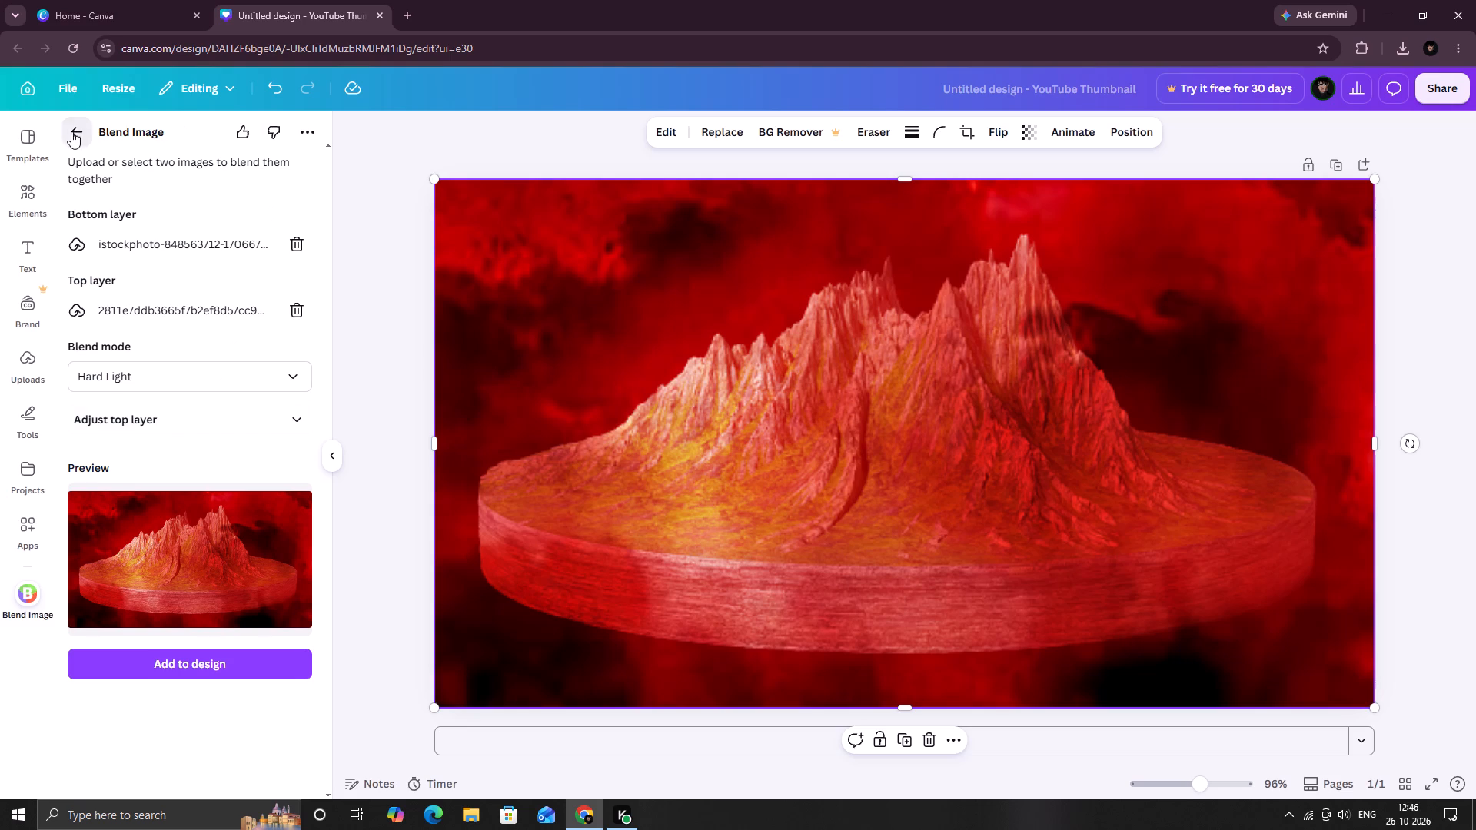
{"action": "left_click", "coordinate": [32, 189]}
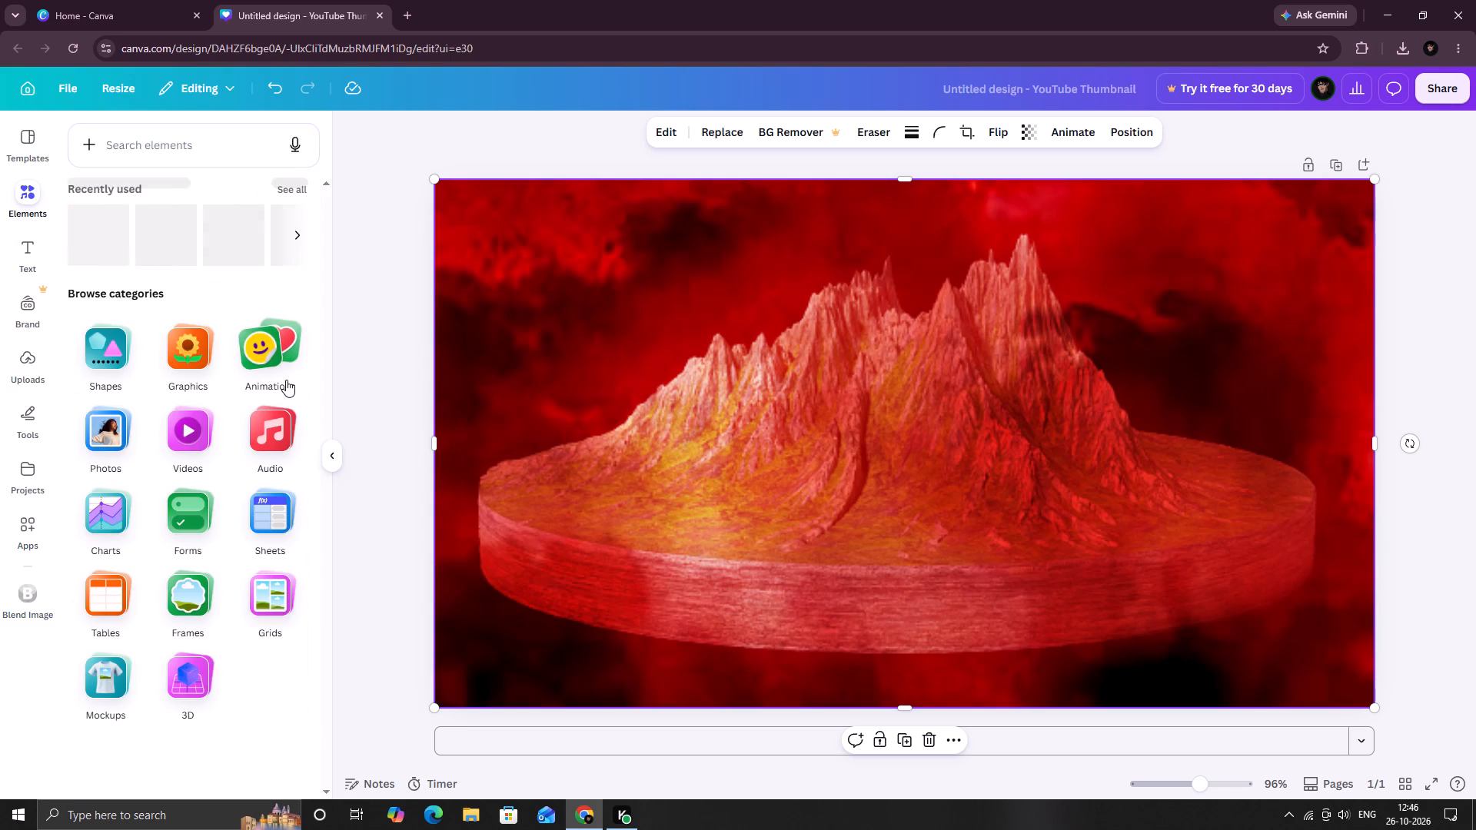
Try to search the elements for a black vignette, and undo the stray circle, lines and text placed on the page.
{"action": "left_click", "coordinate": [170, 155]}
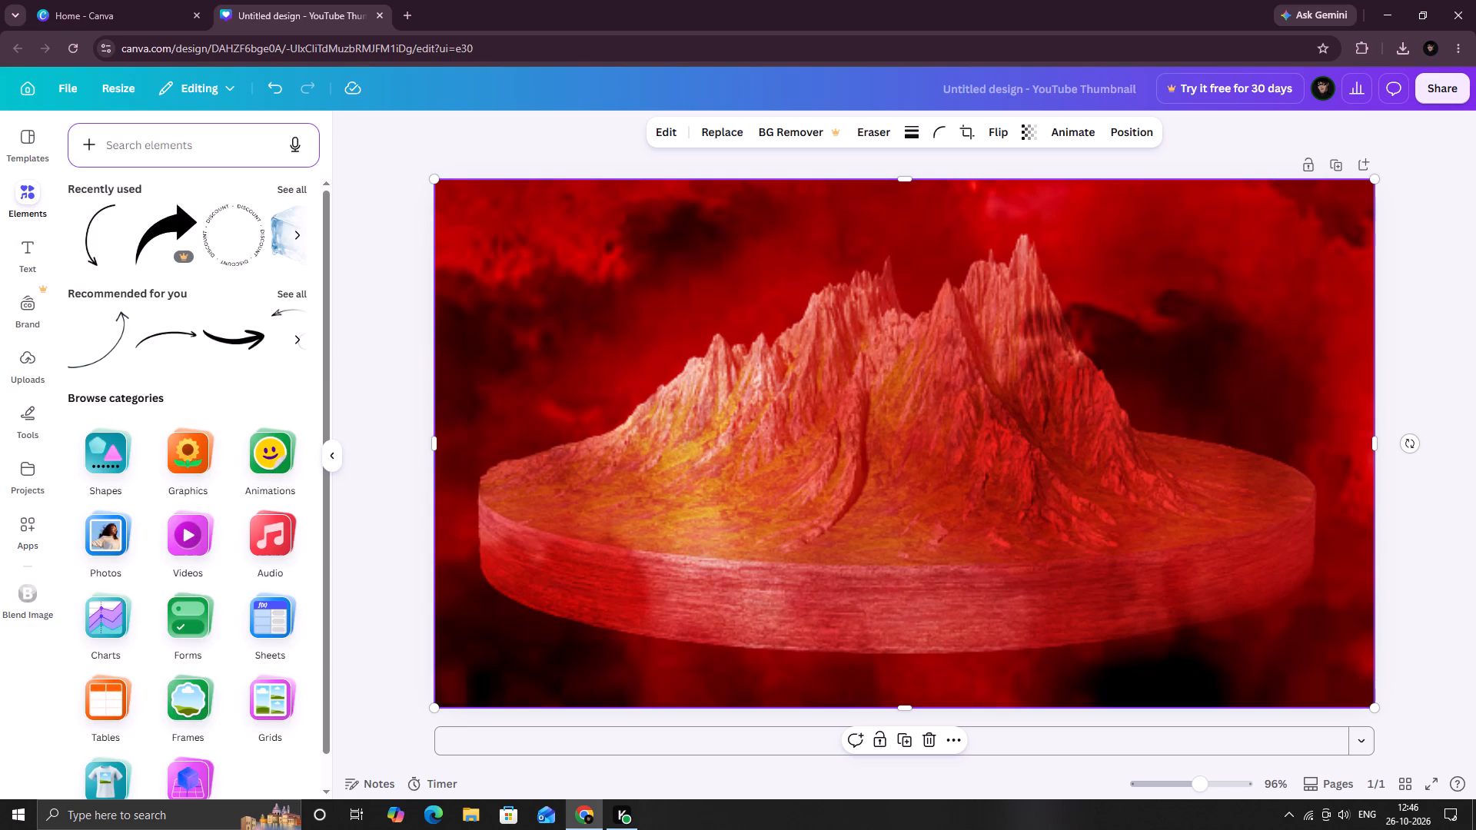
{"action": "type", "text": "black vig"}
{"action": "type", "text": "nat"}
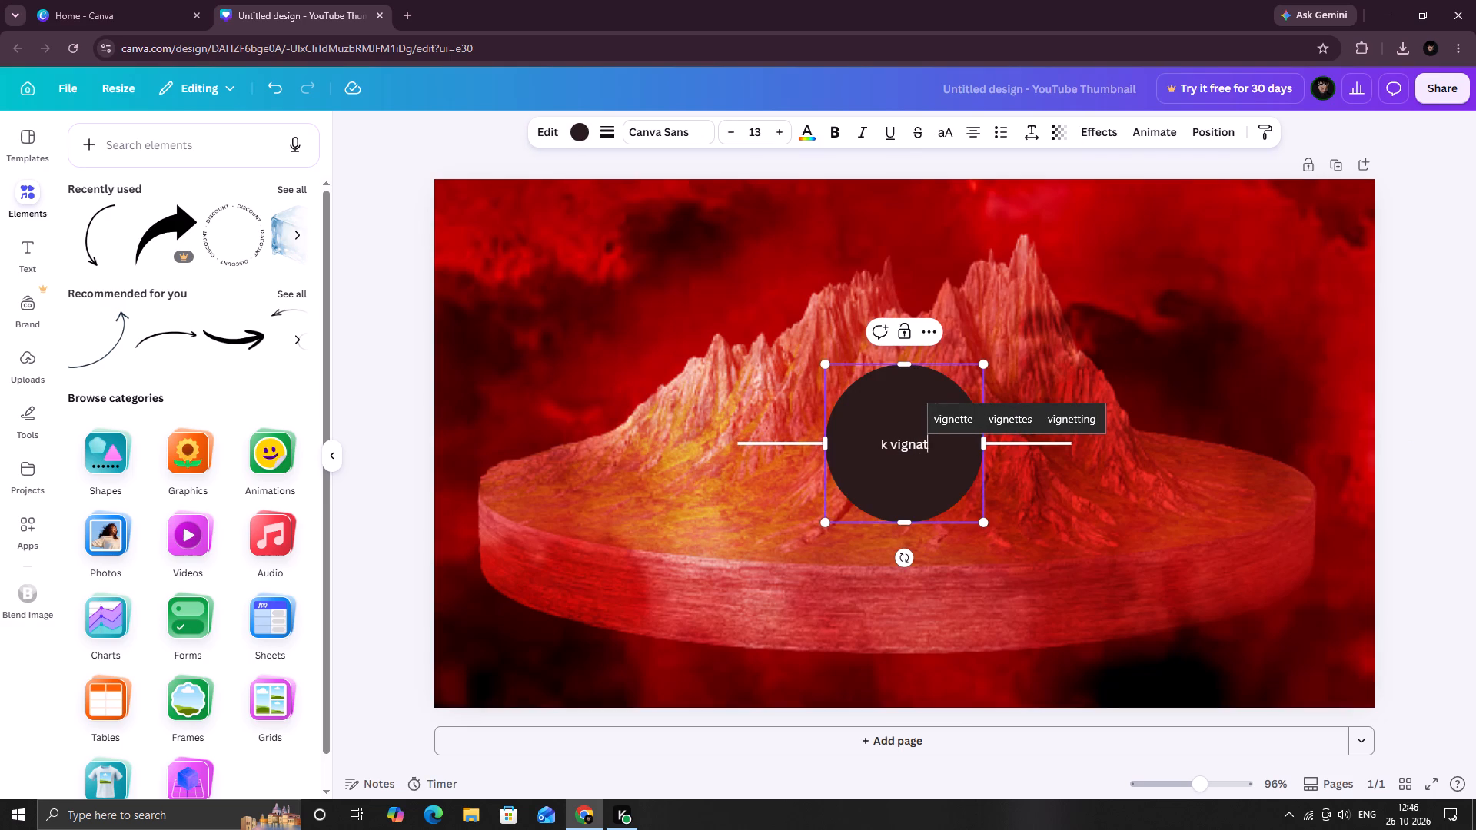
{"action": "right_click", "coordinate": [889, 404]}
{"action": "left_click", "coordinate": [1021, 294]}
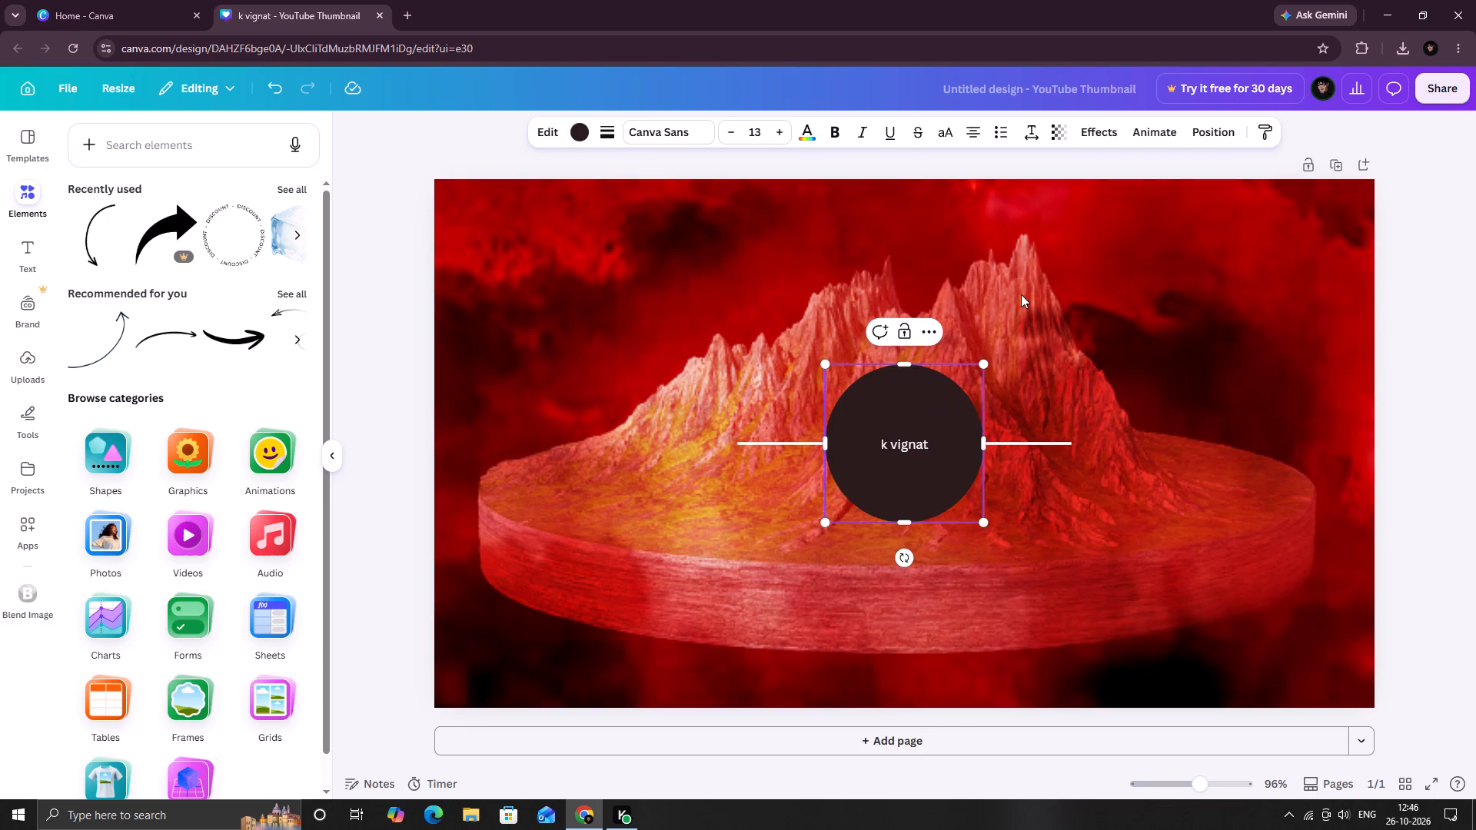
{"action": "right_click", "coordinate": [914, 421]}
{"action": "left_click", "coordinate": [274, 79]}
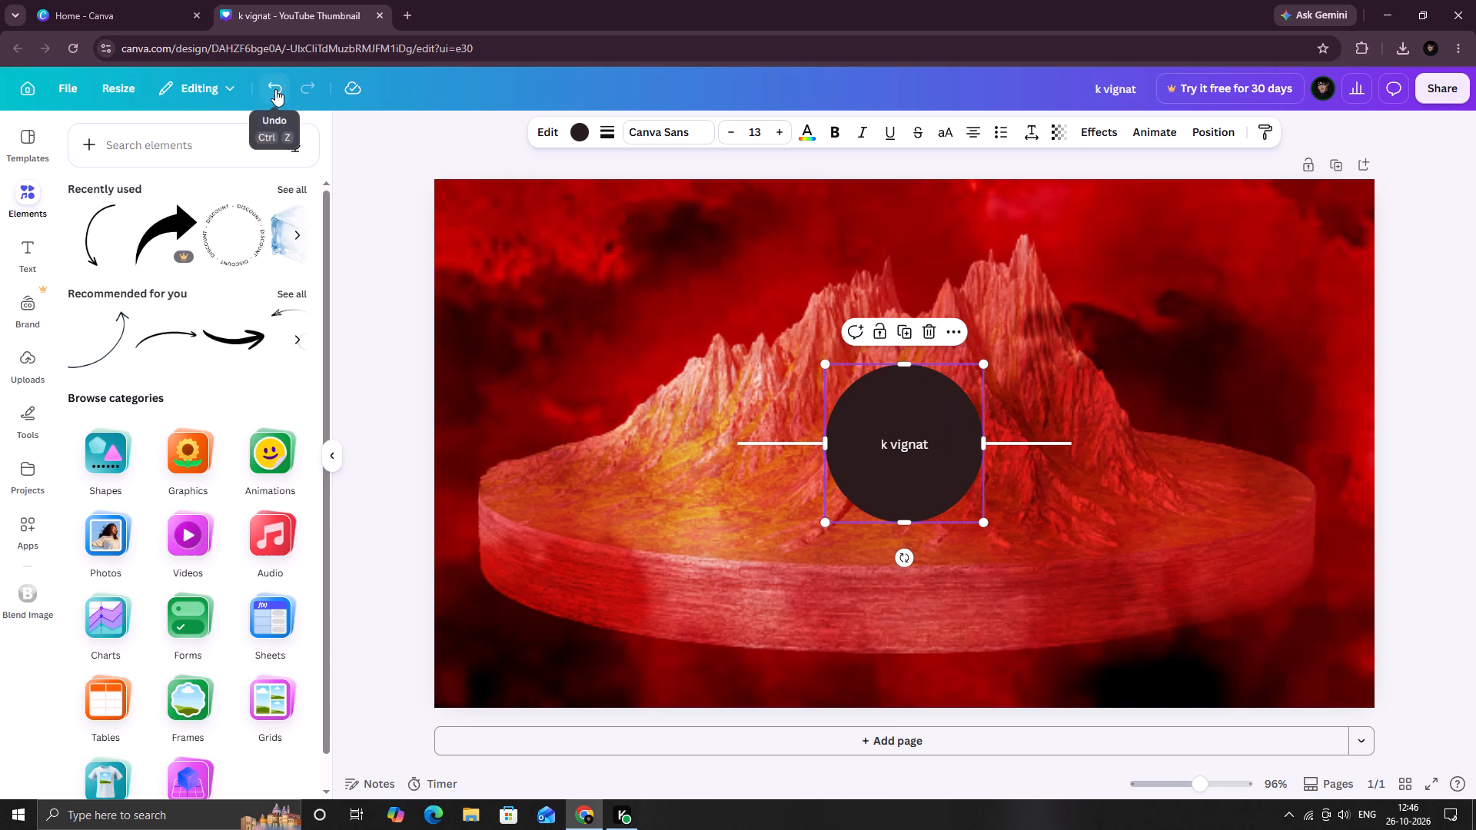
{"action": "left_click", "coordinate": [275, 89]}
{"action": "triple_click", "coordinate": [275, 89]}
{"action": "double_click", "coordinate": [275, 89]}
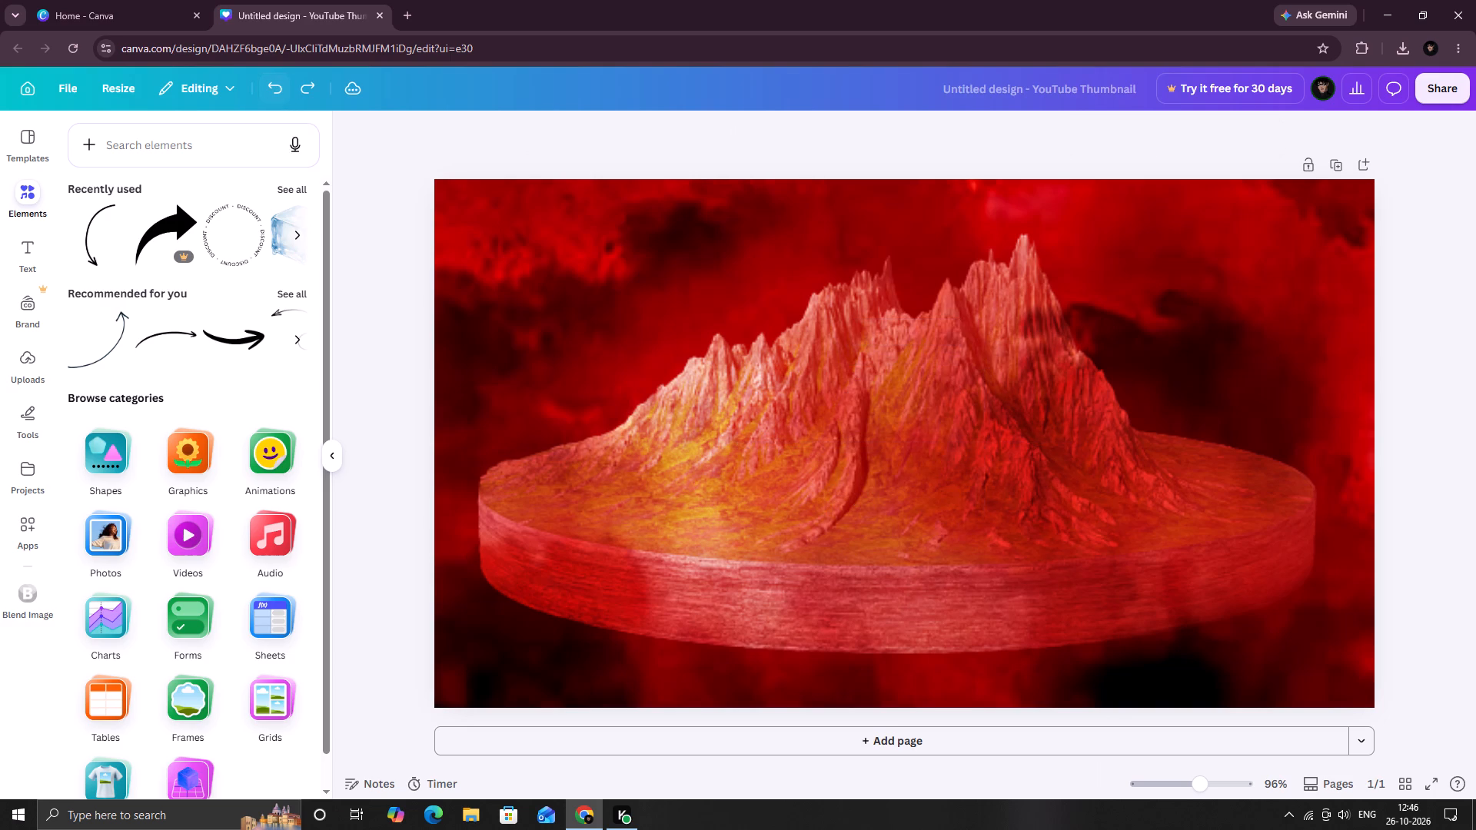
Search the elements library for "black vignette".
{"action": "left_click", "coordinate": [175, 144]}
{"action": "type", "text": "black"}
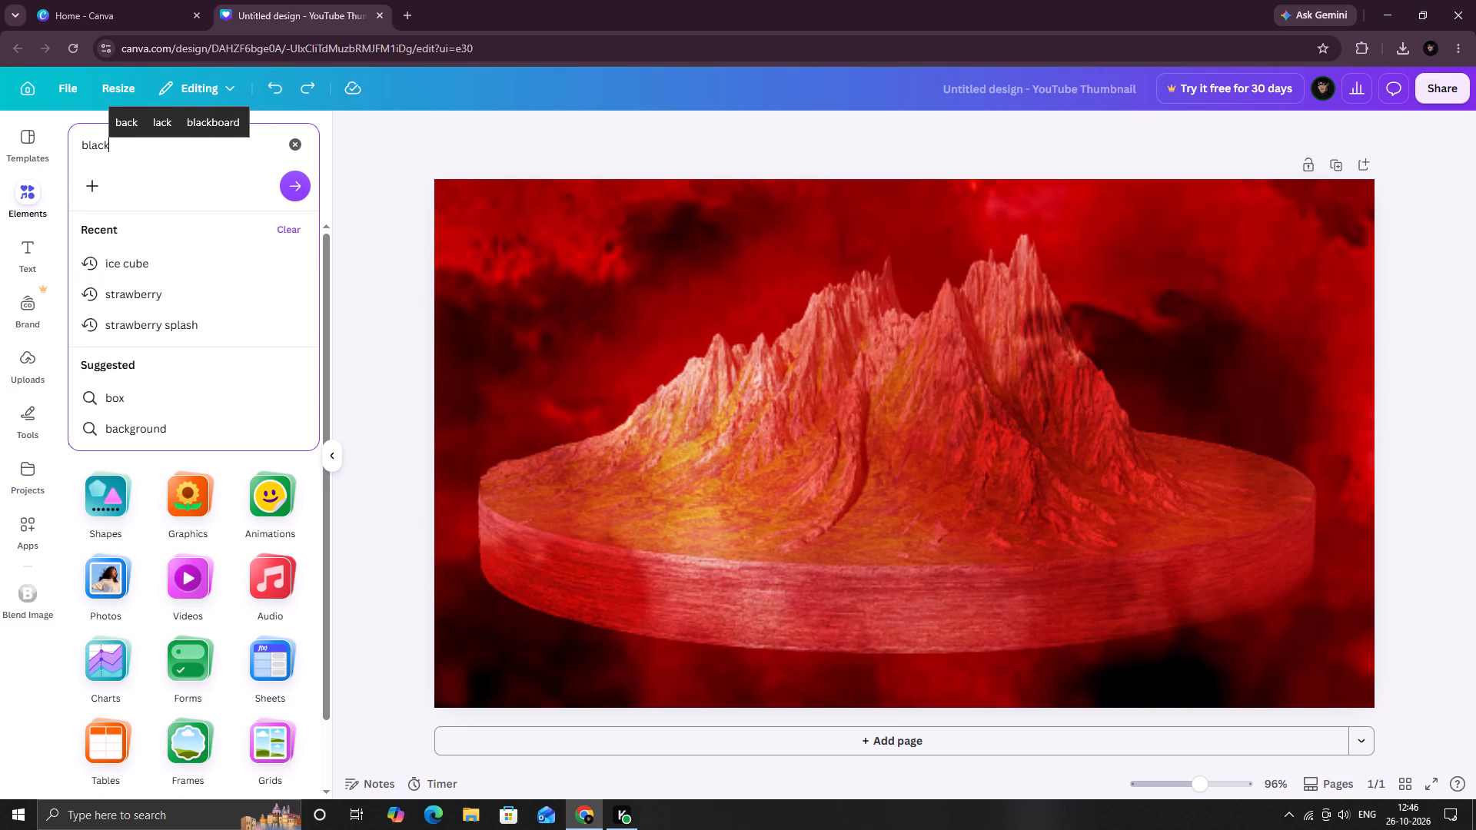
{"action": "key", "text": "space"}
{"action": "type", "text": "v"}
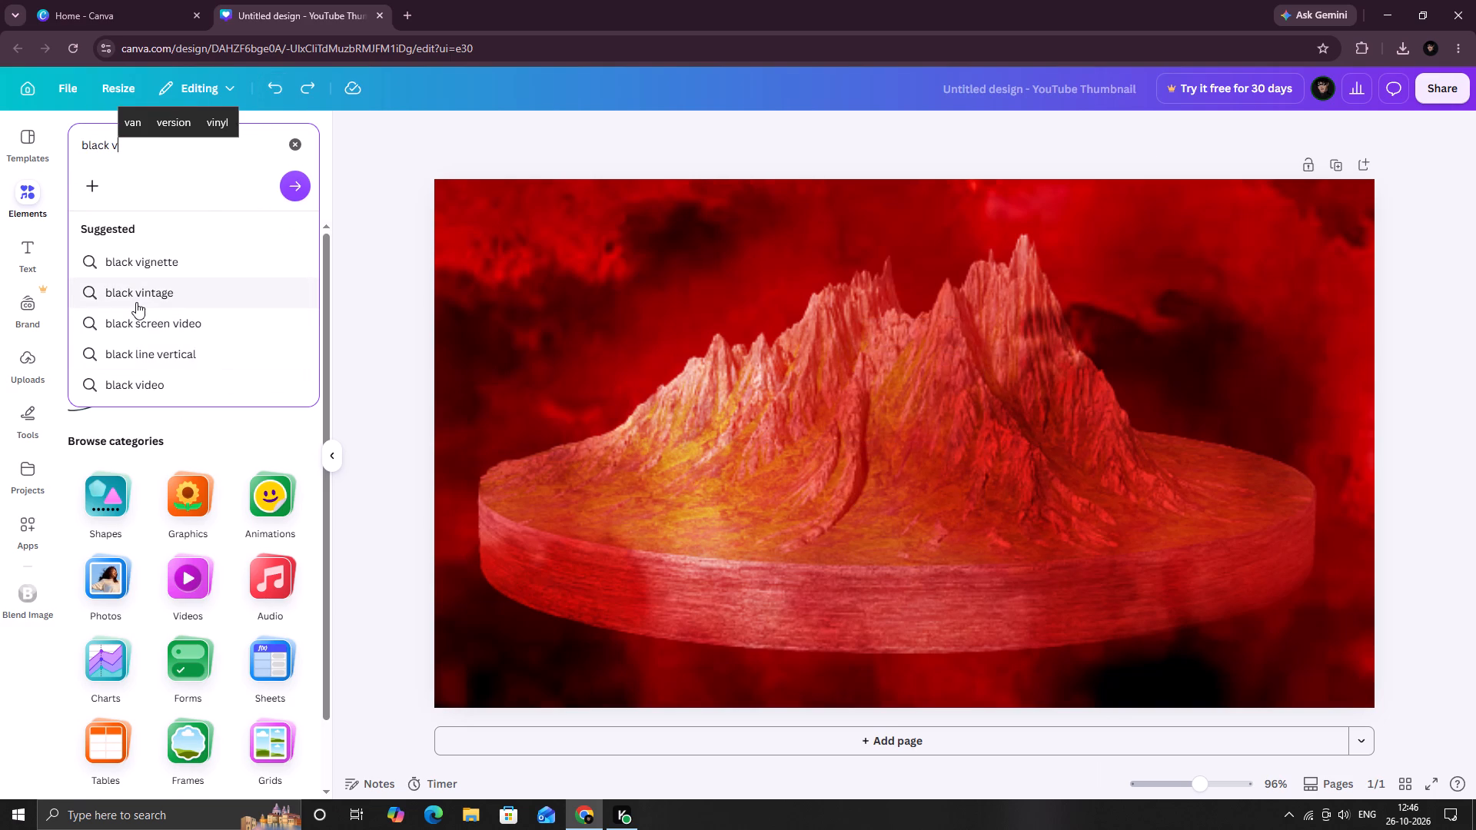
{"action": "left_click", "coordinate": [204, 264]}
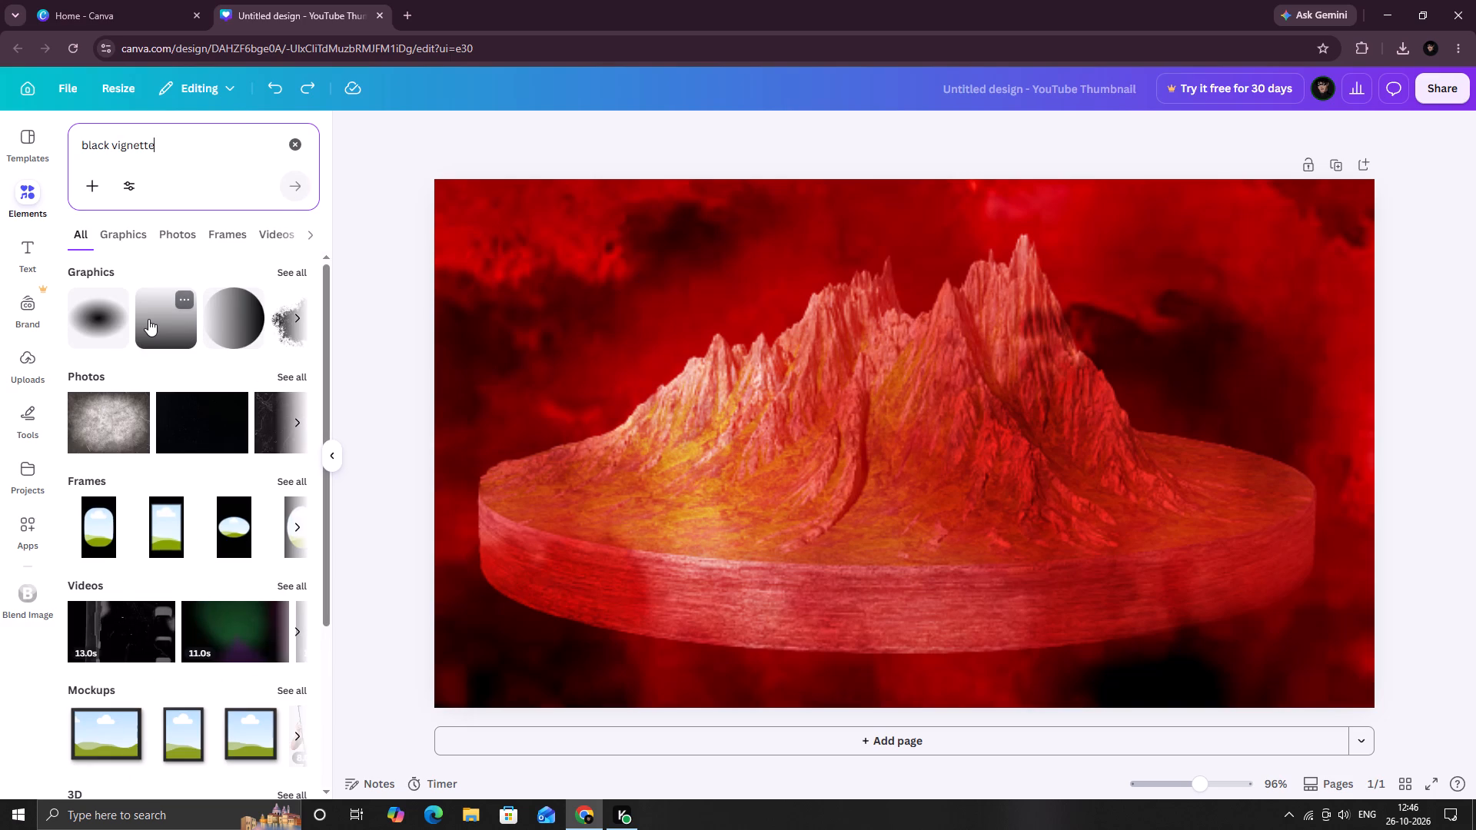
Look through all categories of the black vignette results for a suitable overlay.
{"action": "left_click", "coordinate": [590, 370]}
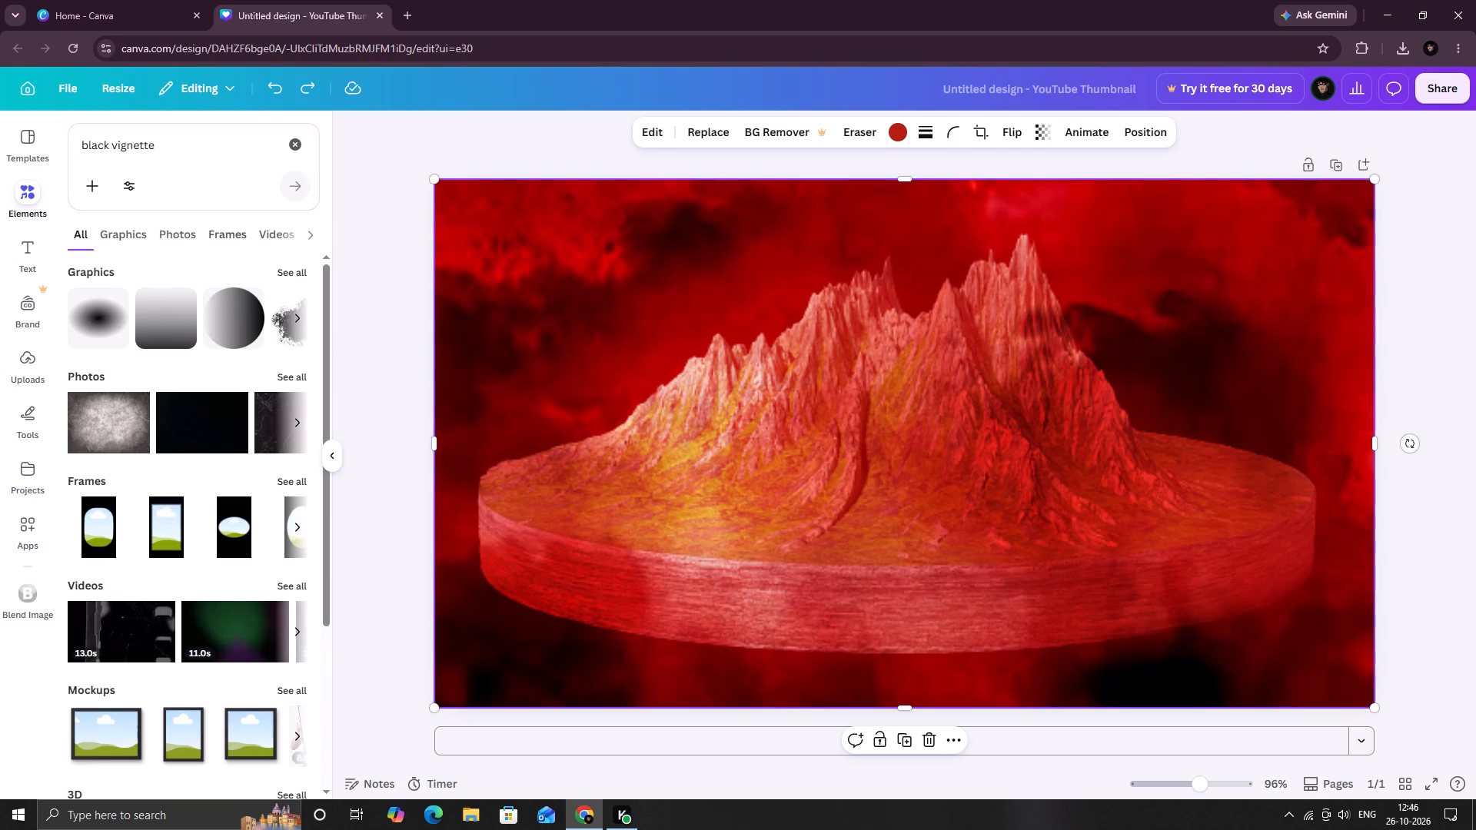
{"action": "scroll", "coordinate": [178, 411], "scroll_direction": "down", "scroll_amount": 4}
{"action": "scroll", "coordinate": [178, 413], "scroll_direction": "up", "scroll_amount": 2}
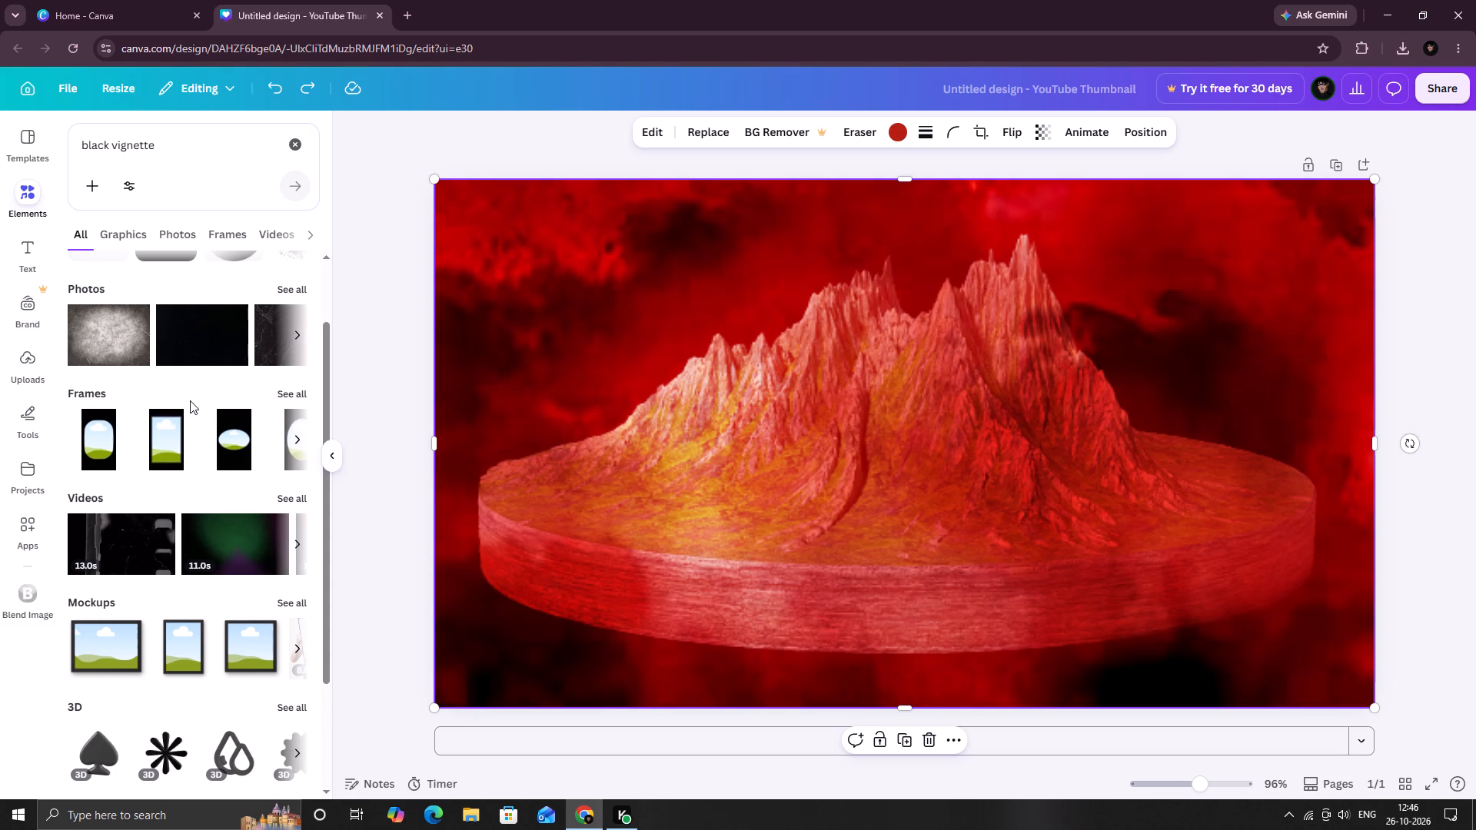
{"action": "scroll", "coordinate": [190, 400], "scroll_direction": "down", "scroll_amount": 2}
{"action": "scroll", "coordinate": [190, 400], "scroll_direction": "up", "scroll_amount": 5}
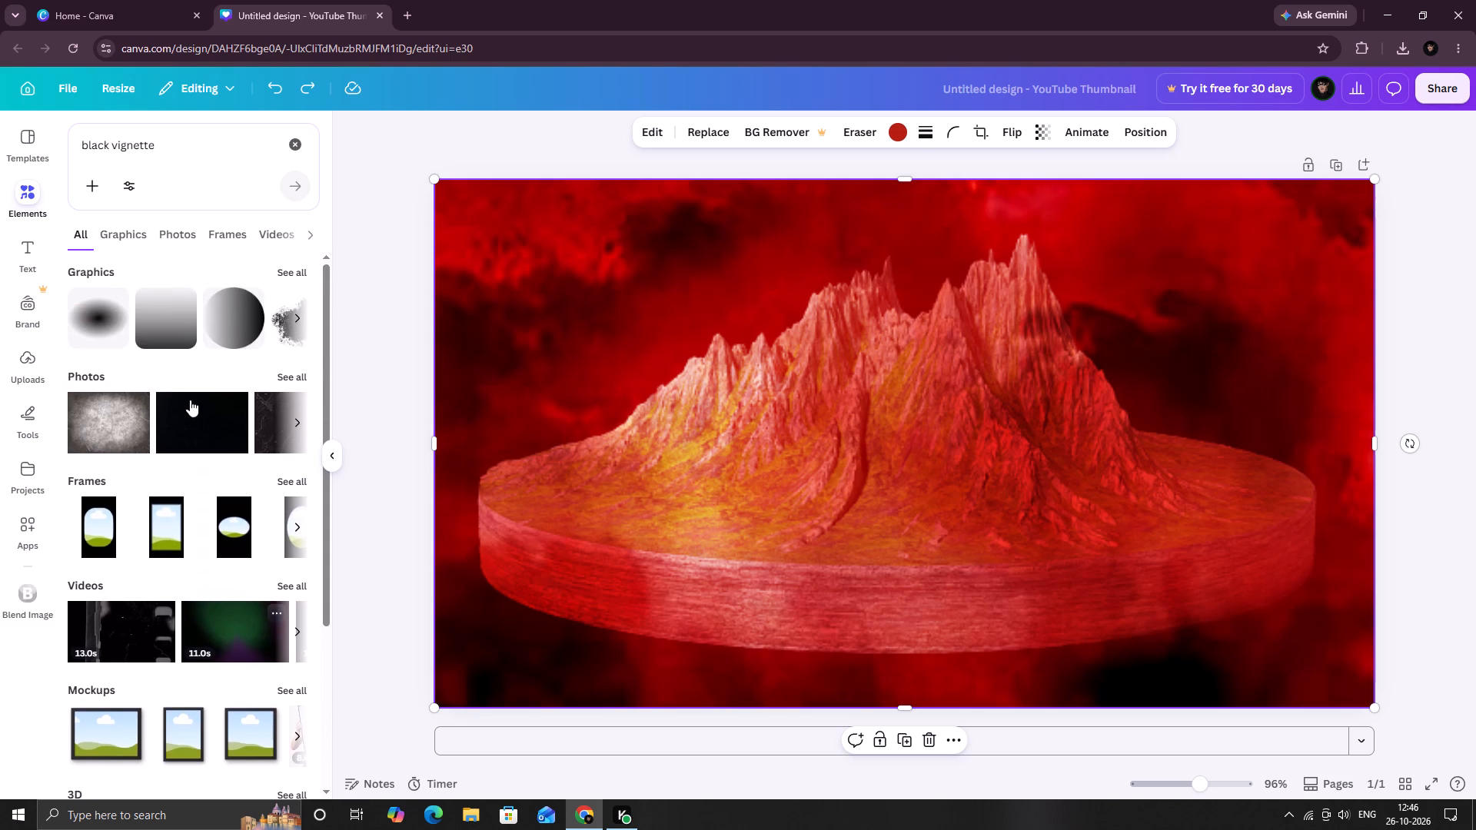
{"action": "scroll", "coordinate": [190, 400], "scroll_direction": "down", "scroll_amount": 4}
{"action": "scroll", "coordinate": [190, 400], "scroll_direction": "up", "scroll_amount": 7}
{"action": "scroll", "coordinate": [190, 400], "scroll_direction": "down", "scroll_amount": 2}
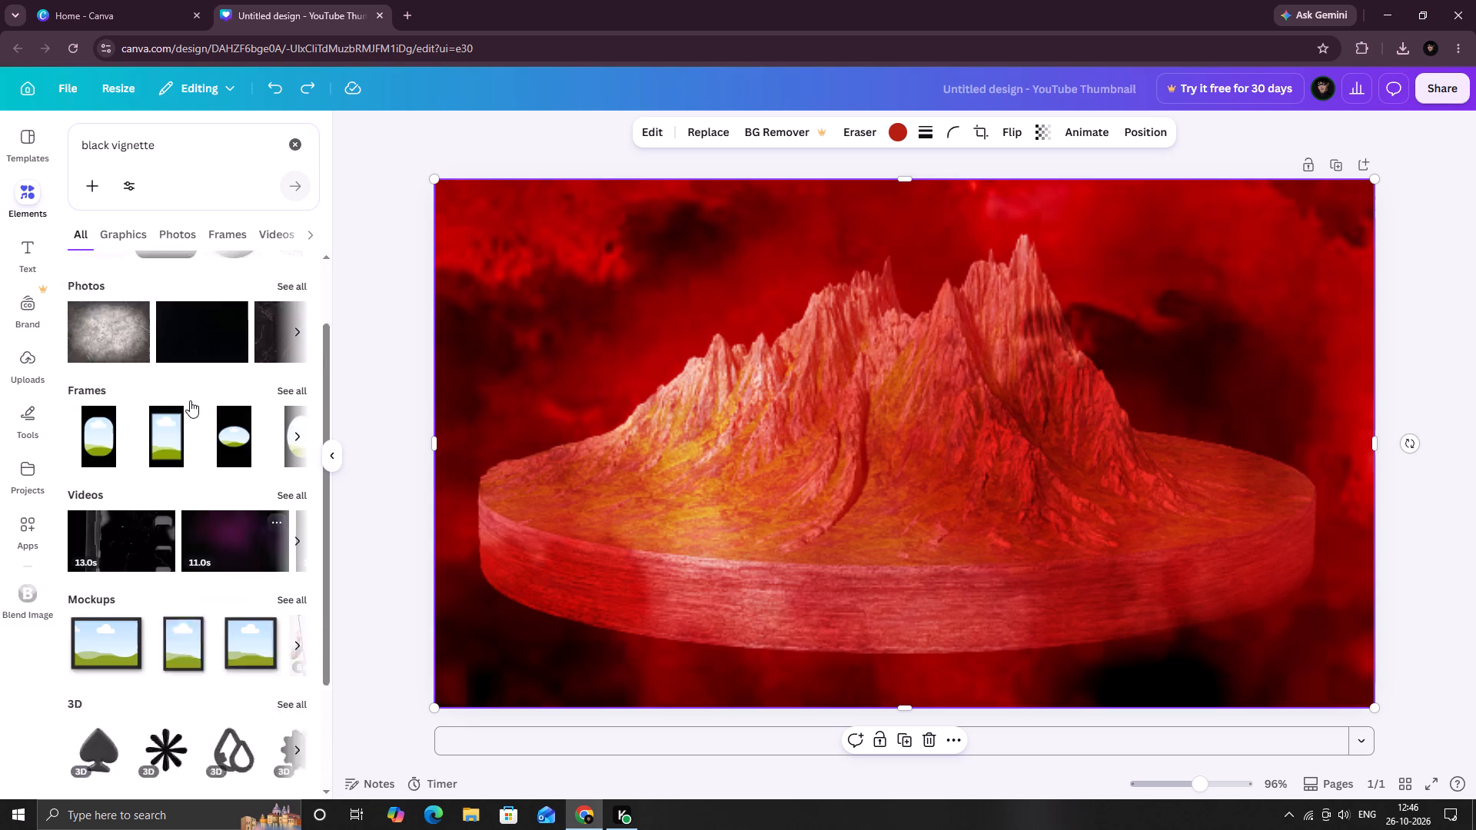
{"action": "scroll", "coordinate": [190, 400], "scroll_direction": "down", "scroll_amount": 9}
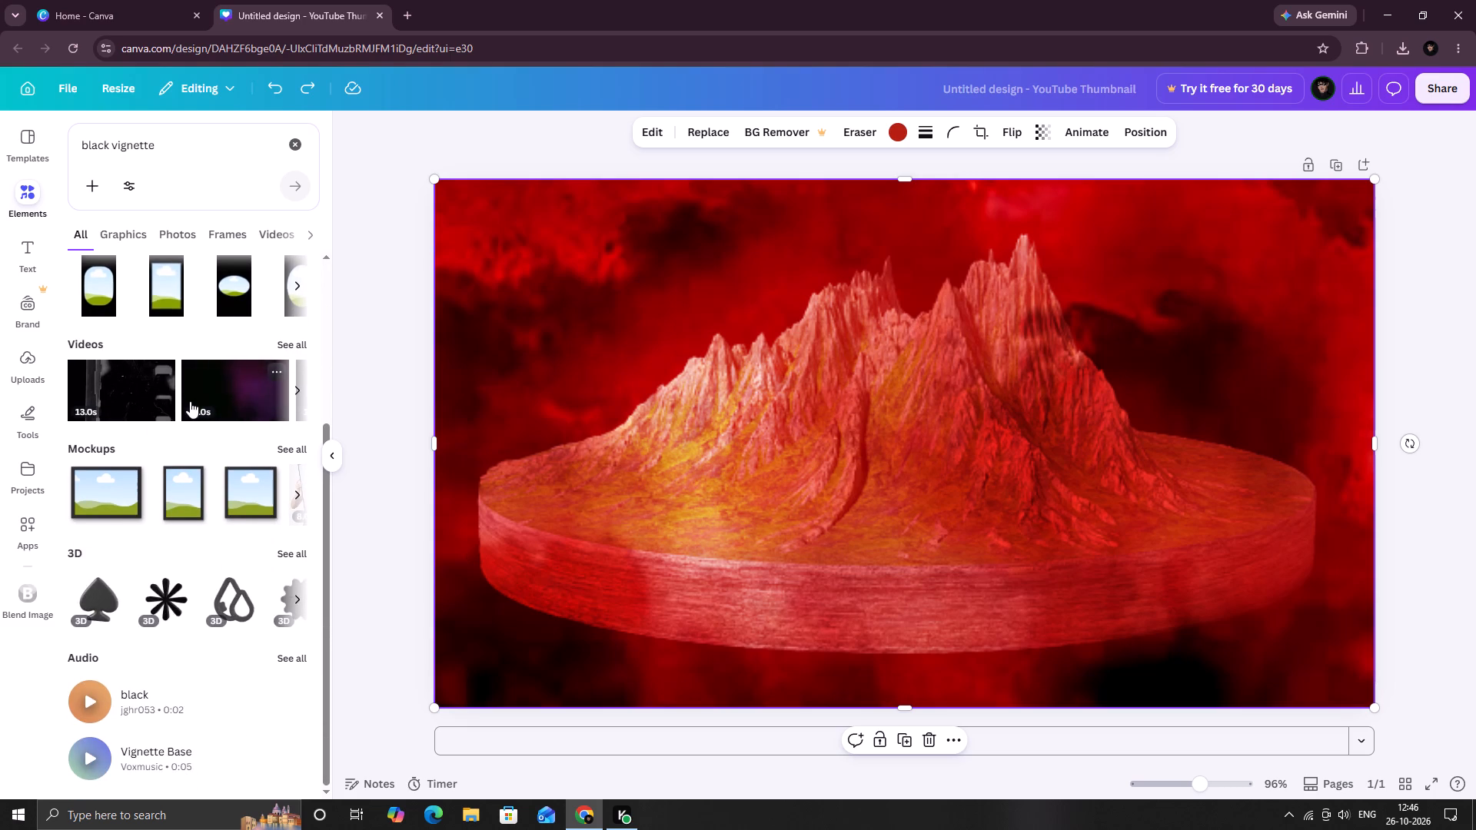
{"action": "scroll", "coordinate": [190, 401], "scroll_direction": "down", "scroll_amount": 2}
{"action": "scroll", "coordinate": [190, 401], "scroll_direction": "up", "scroll_amount": 4}
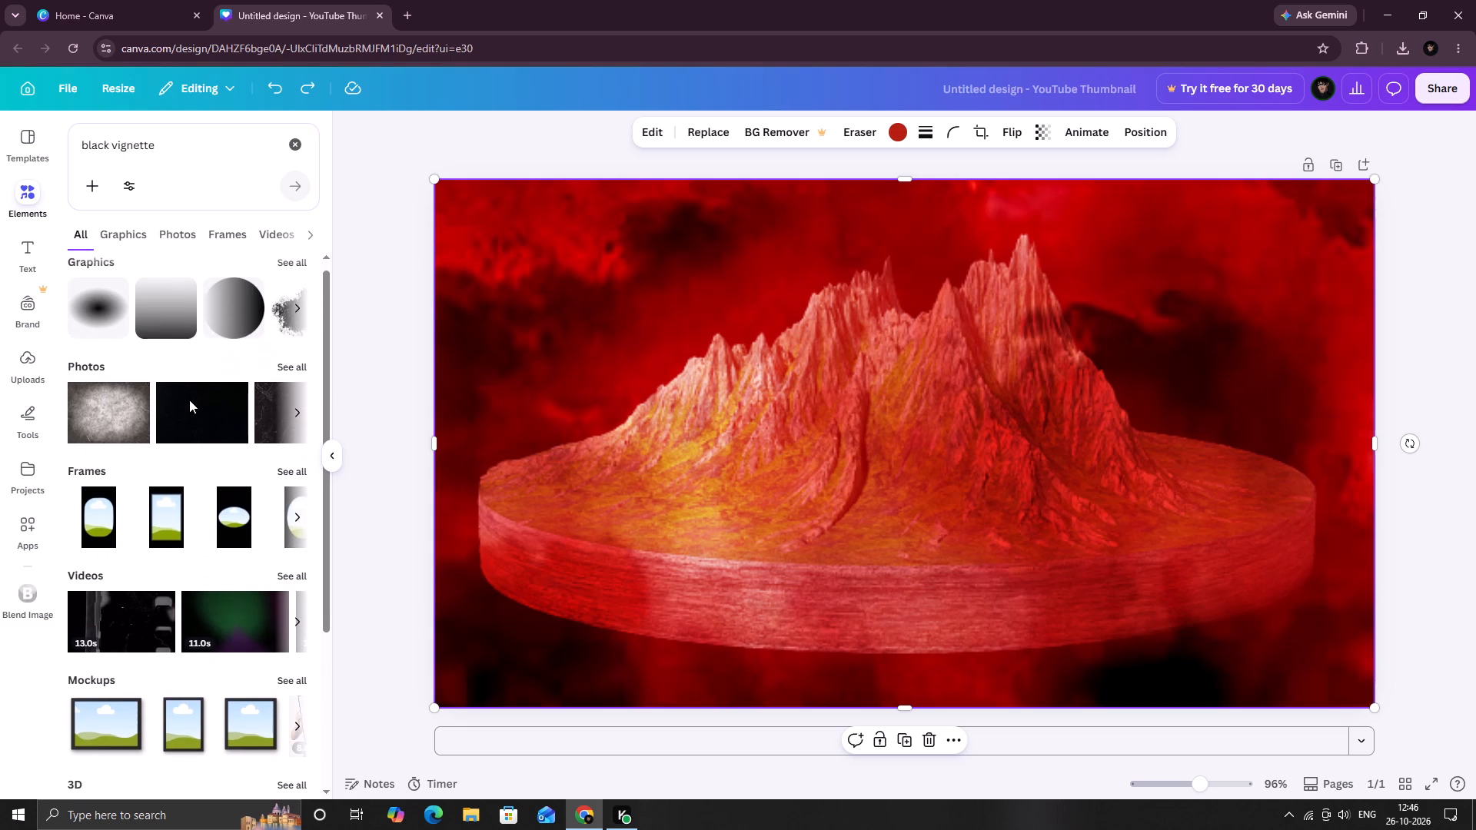
{"action": "scroll", "coordinate": [189, 400], "scroll_direction": "up", "scroll_amount": 1}
{"action": "scroll", "coordinate": [189, 400], "scroll_direction": "down", "scroll_amount": 1}
{"action": "scroll", "coordinate": [189, 400], "scroll_direction": "up", "scroll_amount": 10}
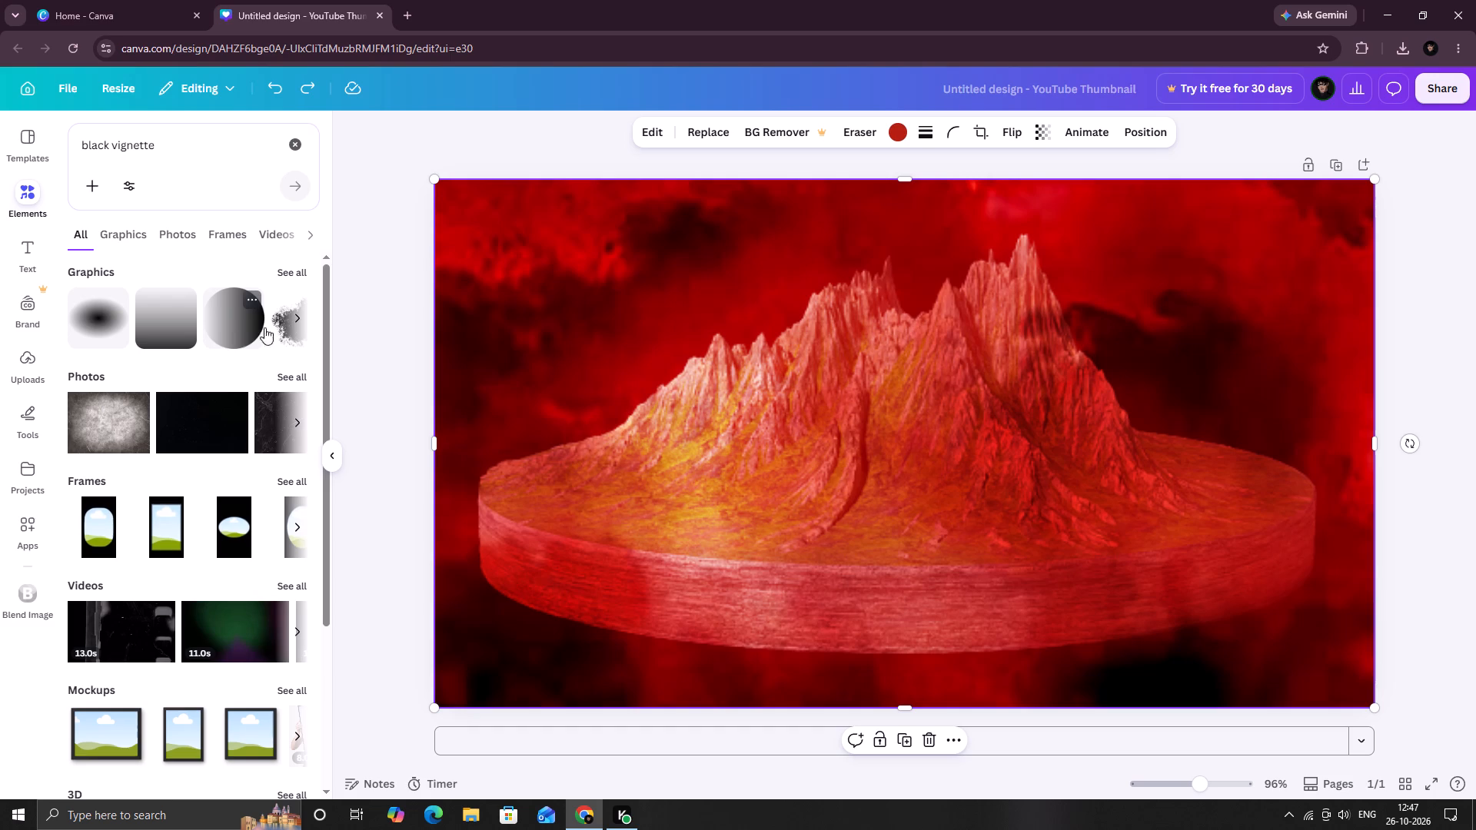
Look through the graphics results for "black vignette" for an overlay that could darken the page.
{"action": "left_click", "coordinate": [122, 231]}
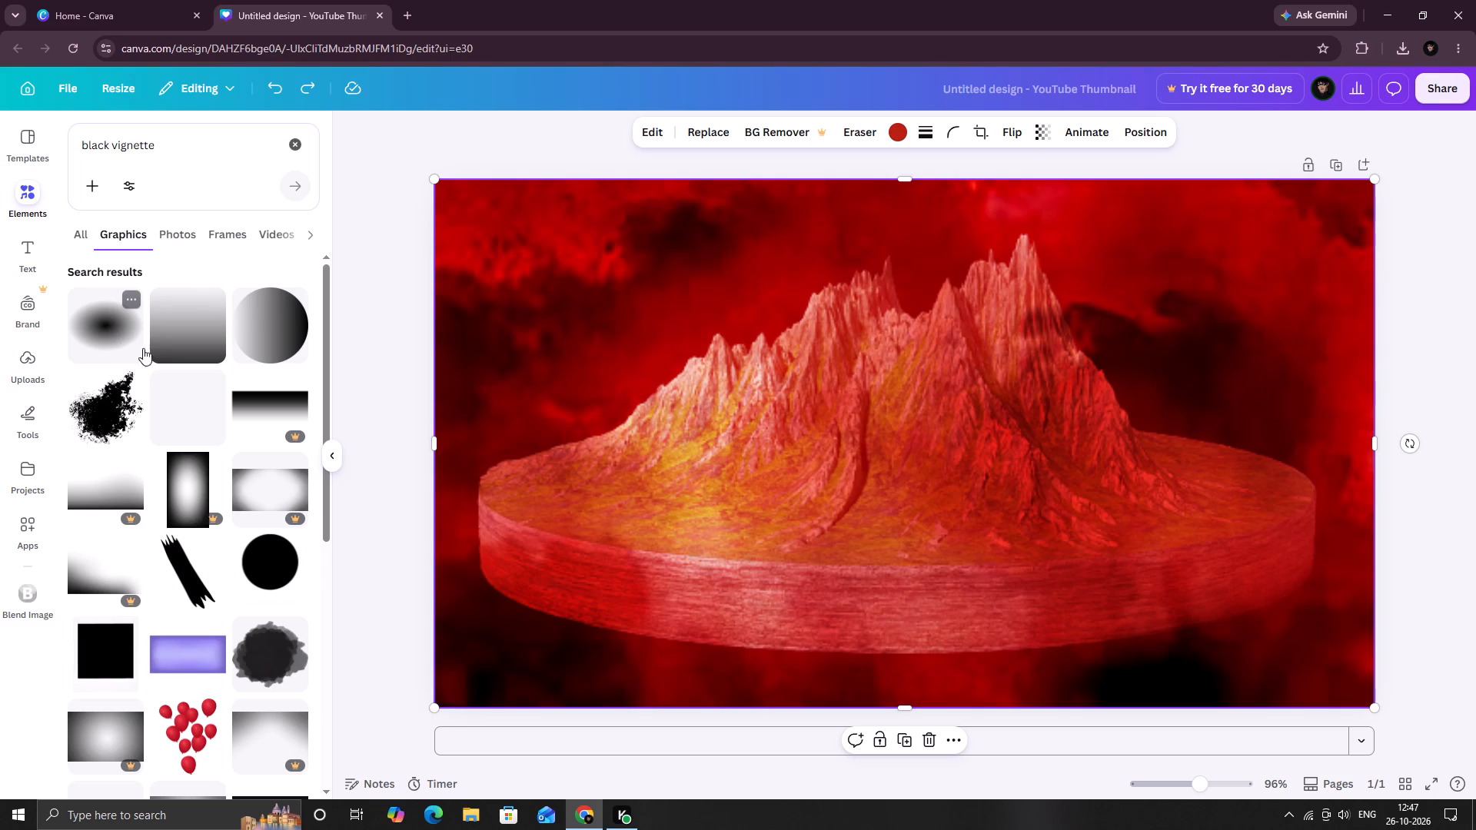
{"action": "scroll", "coordinate": [240, 385], "scroll_direction": "up", "scroll_amount": 1}
{"action": "scroll", "coordinate": [240, 385], "scroll_direction": "down", "scroll_amount": 3}
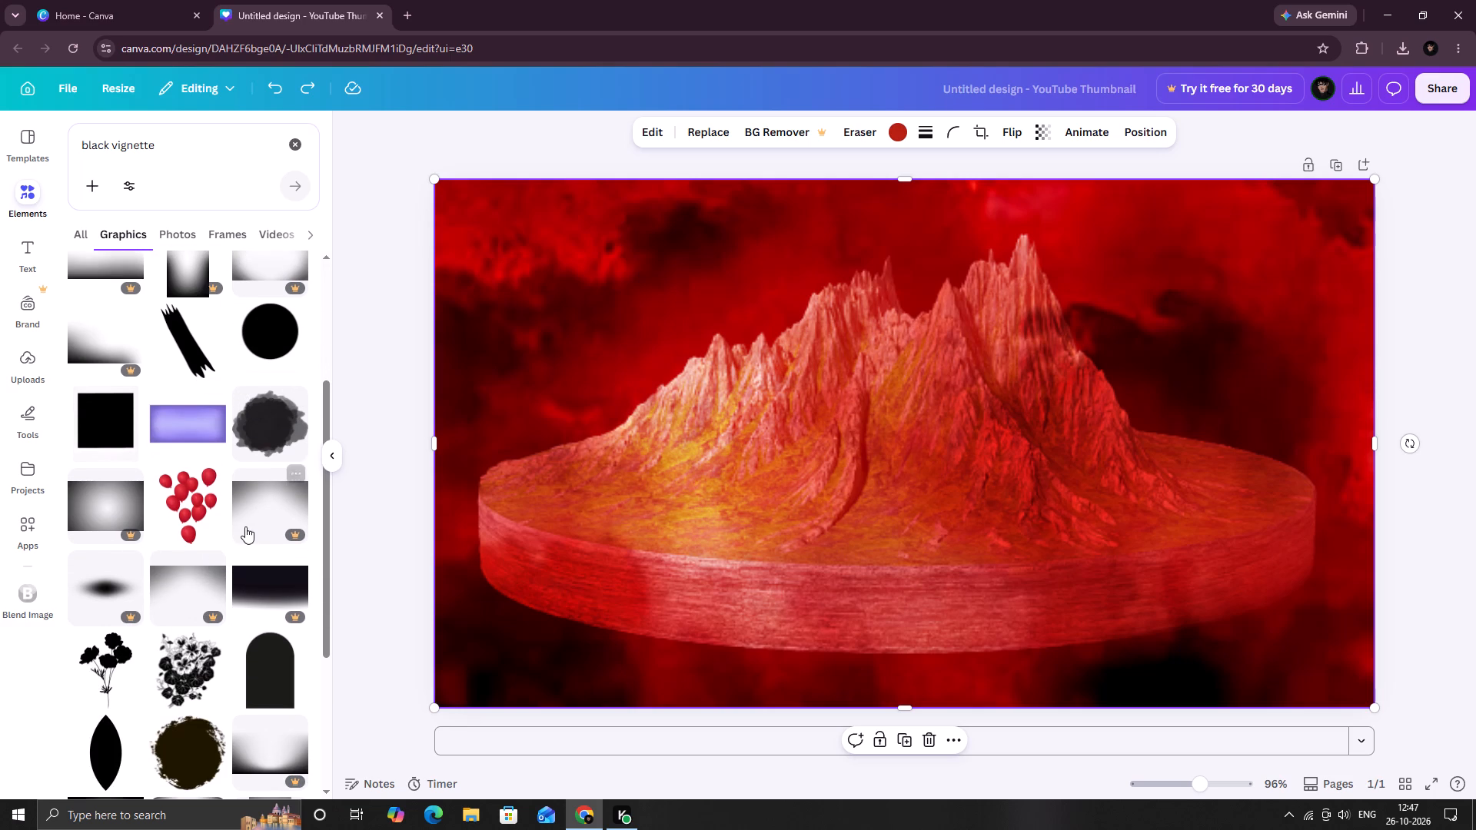
{"action": "scroll", "coordinate": [245, 526], "scroll_direction": "down", "scroll_amount": 1}
{"action": "scroll", "coordinate": [245, 526], "scroll_direction": "up", "scroll_amount": 5}
{"action": "scroll", "coordinate": [245, 526], "scroll_direction": "down", "scroll_amount": 1}
{"action": "scroll", "coordinate": [245, 526], "scroll_direction": "up", "scroll_amount": 3}
{"action": "scroll", "coordinate": [245, 525], "scroll_direction": "down", "scroll_amount": 6}
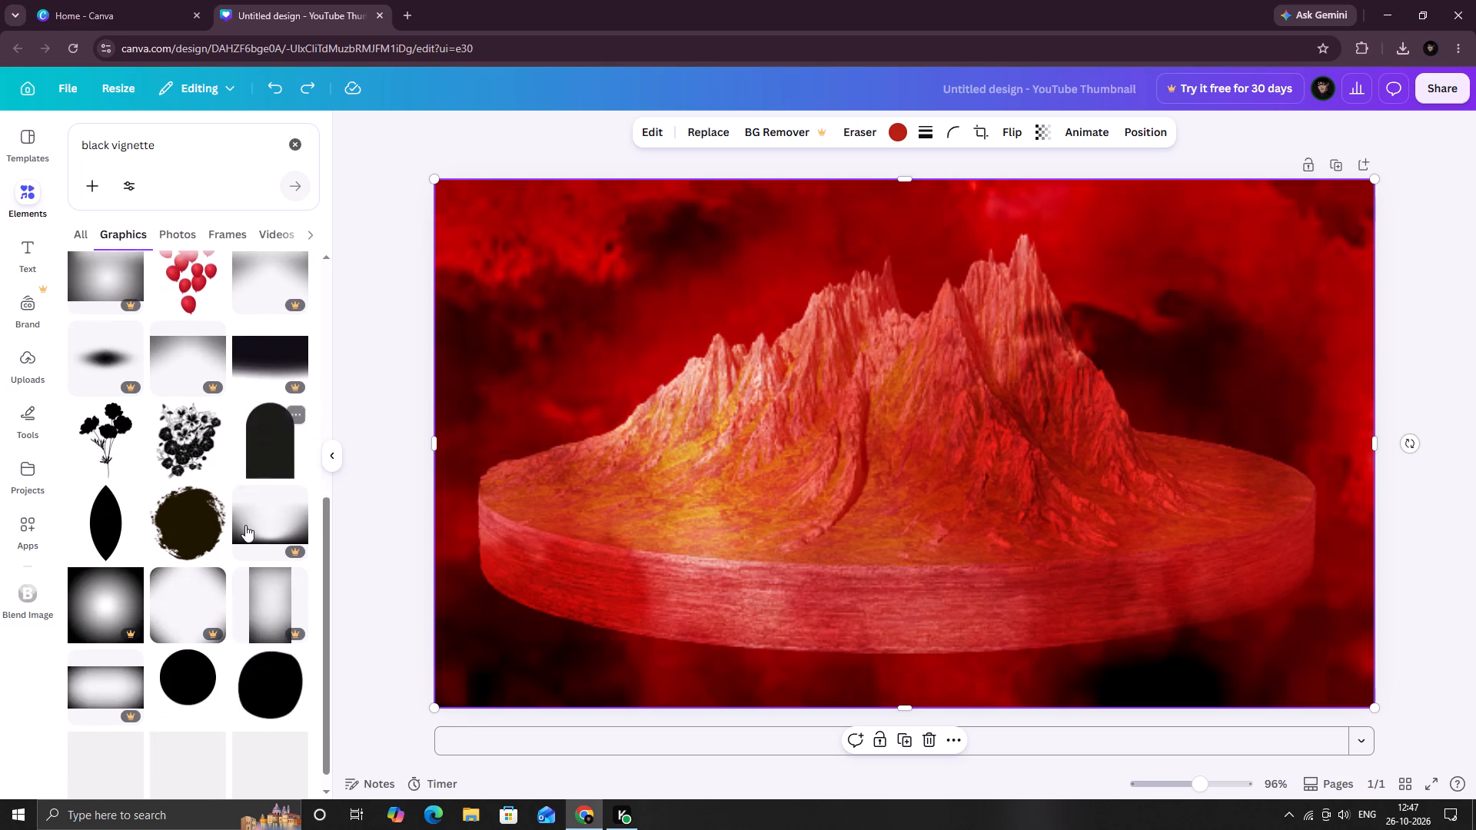
{"action": "scroll", "coordinate": [245, 525], "scroll_direction": "down", "scroll_amount": 5}
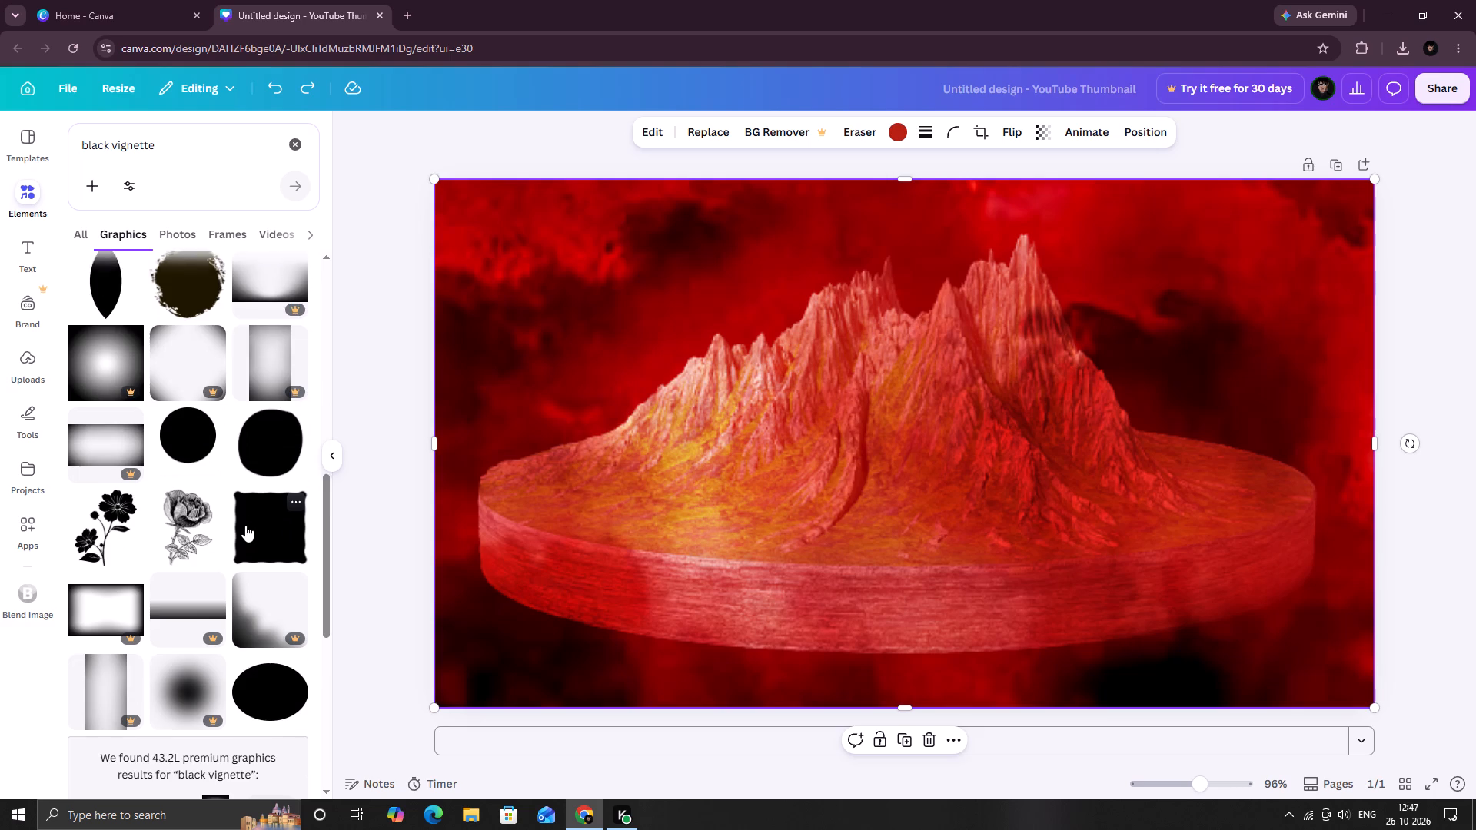
{"action": "scroll", "coordinate": [245, 525], "scroll_direction": "up", "scroll_amount": 1}
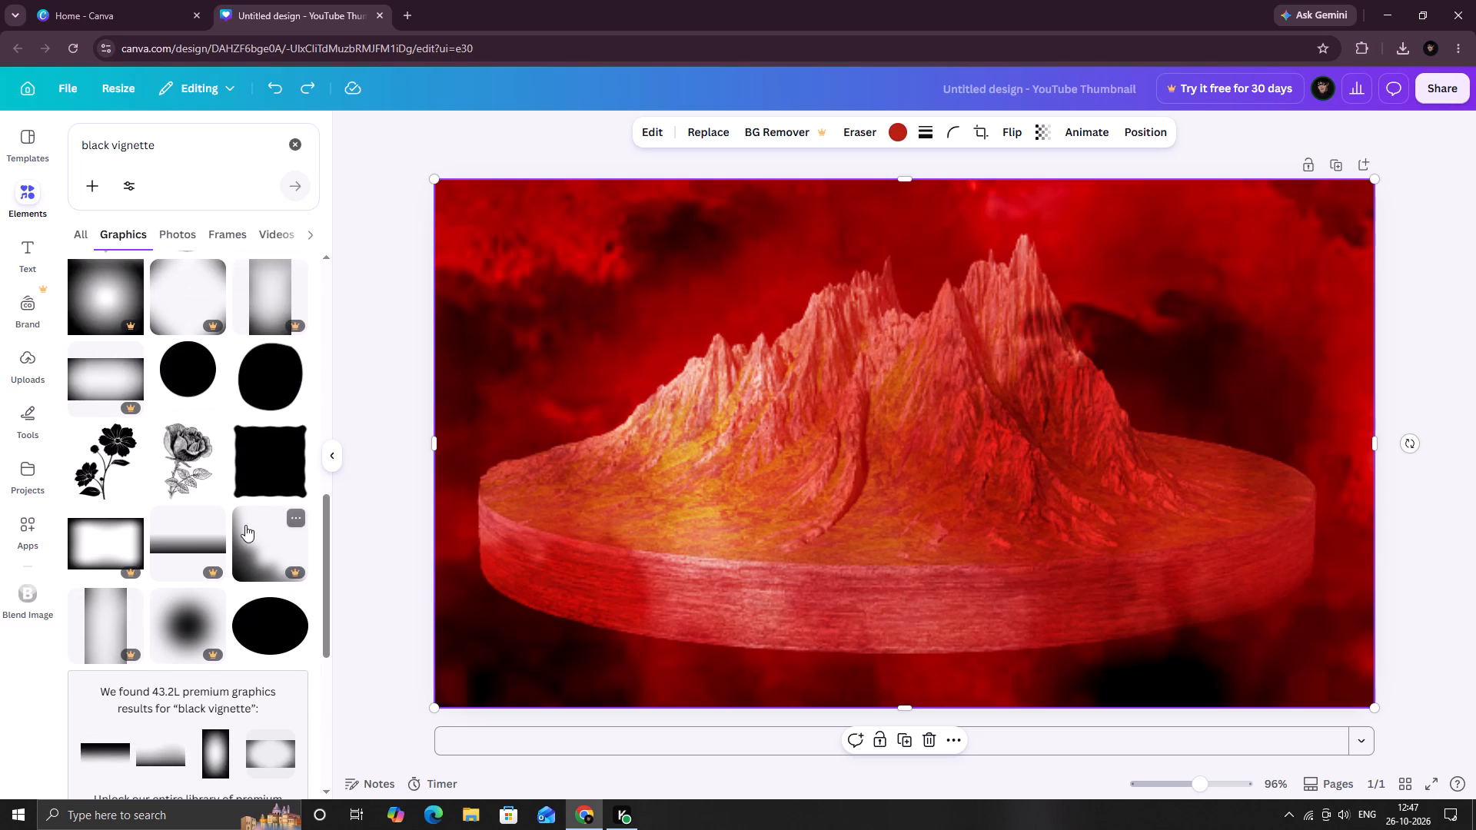
{"action": "scroll", "coordinate": [245, 525], "scroll_direction": "up", "scroll_amount": 5}
{"action": "scroll", "coordinate": [245, 525], "scroll_direction": "down", "scroll_amount": 1}
{"action": "scroll", "coordinate": [245, 525], "scroll_direction": "up", "scroll_amount": 4}
{"action": "scroll", "coordinate": [245, 525], "scroll_direction": "down", "scroll_amount": 1}
{"action": "scroll", "coordinate": [245, 525], "scroll_direction": "up", "scroll_amount": 3}
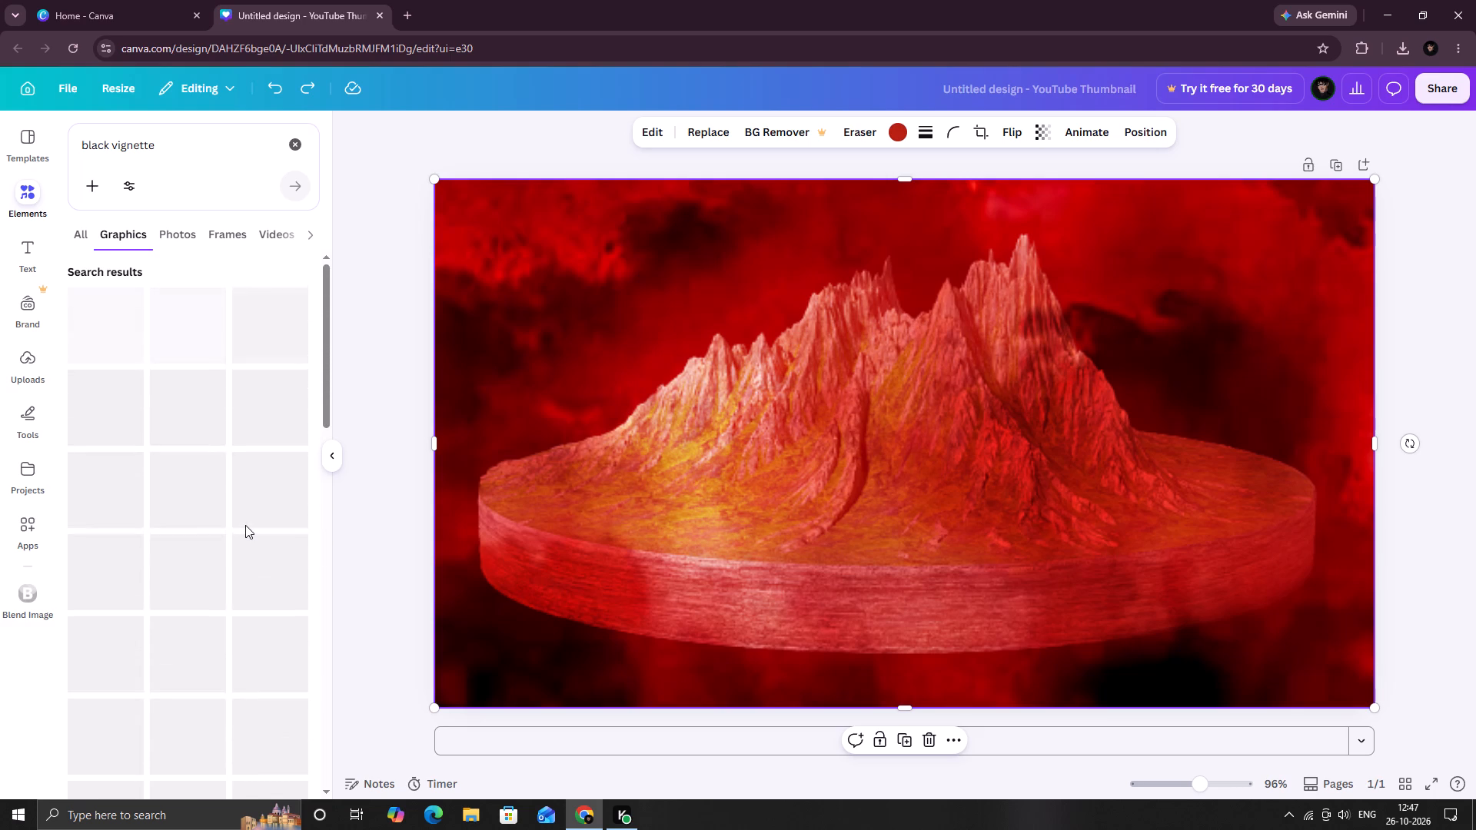
{"action": "scroll", "coordinate": [245, 525], "scroll_direction": "up", "scroll_amount": 1}
{"action": "scroll", "coordinate": [245, 525], "scroll_direction": "down", "scroll_amount": 1}
{"action": "scroll", "coordinate": [245, 525], "scroll_direction": "up", "scroll_amount": 3}
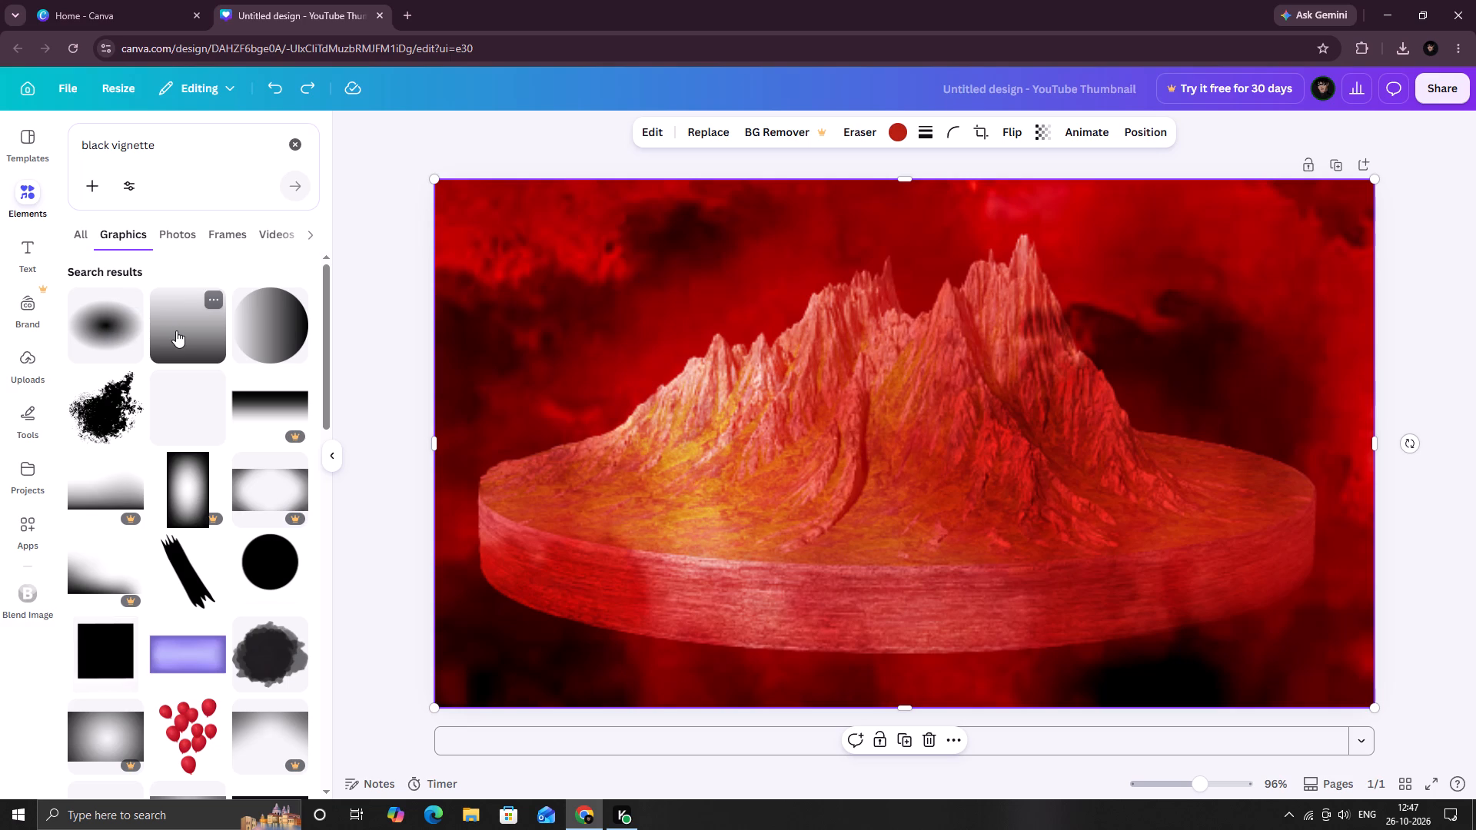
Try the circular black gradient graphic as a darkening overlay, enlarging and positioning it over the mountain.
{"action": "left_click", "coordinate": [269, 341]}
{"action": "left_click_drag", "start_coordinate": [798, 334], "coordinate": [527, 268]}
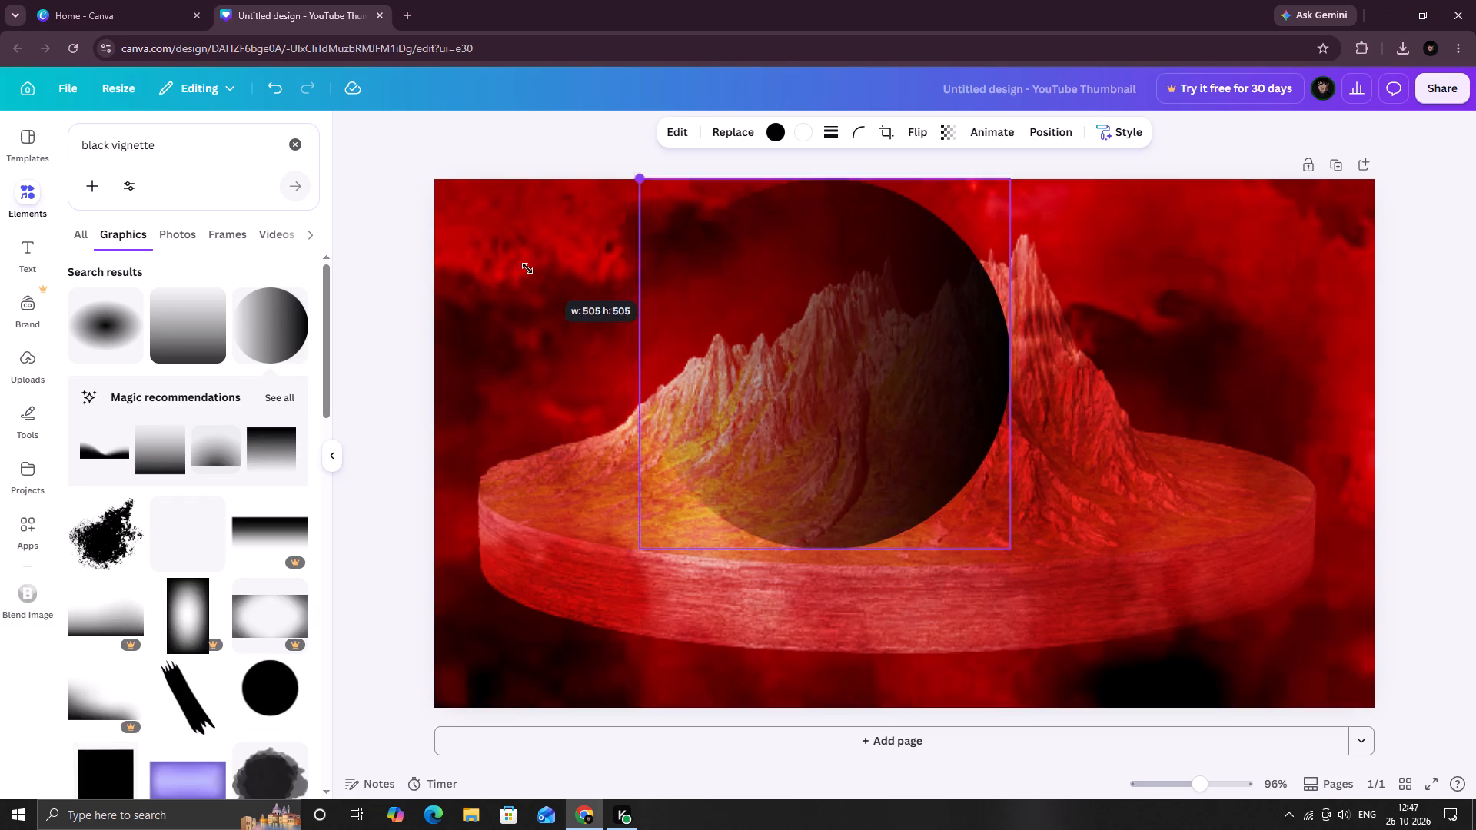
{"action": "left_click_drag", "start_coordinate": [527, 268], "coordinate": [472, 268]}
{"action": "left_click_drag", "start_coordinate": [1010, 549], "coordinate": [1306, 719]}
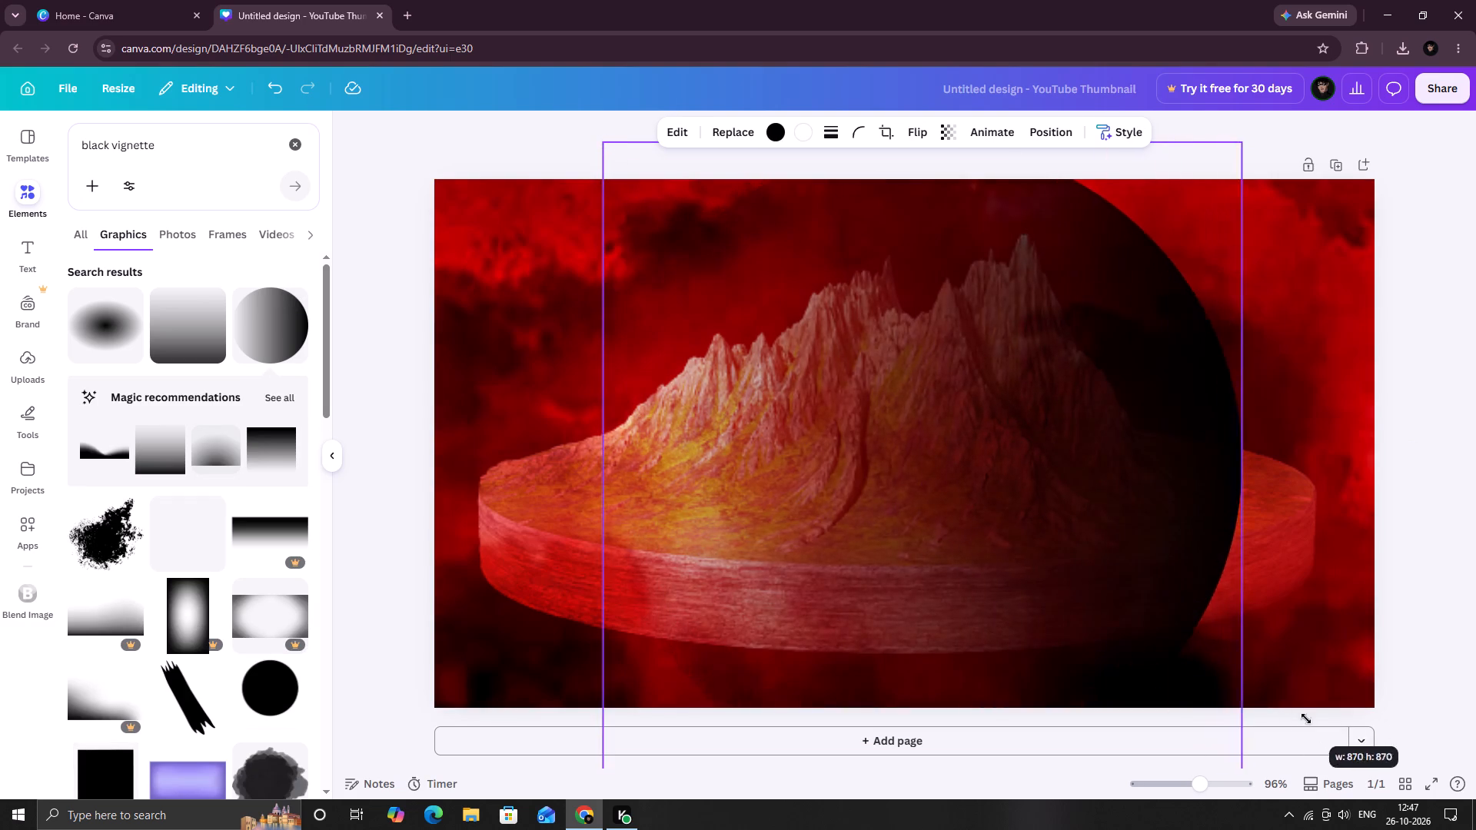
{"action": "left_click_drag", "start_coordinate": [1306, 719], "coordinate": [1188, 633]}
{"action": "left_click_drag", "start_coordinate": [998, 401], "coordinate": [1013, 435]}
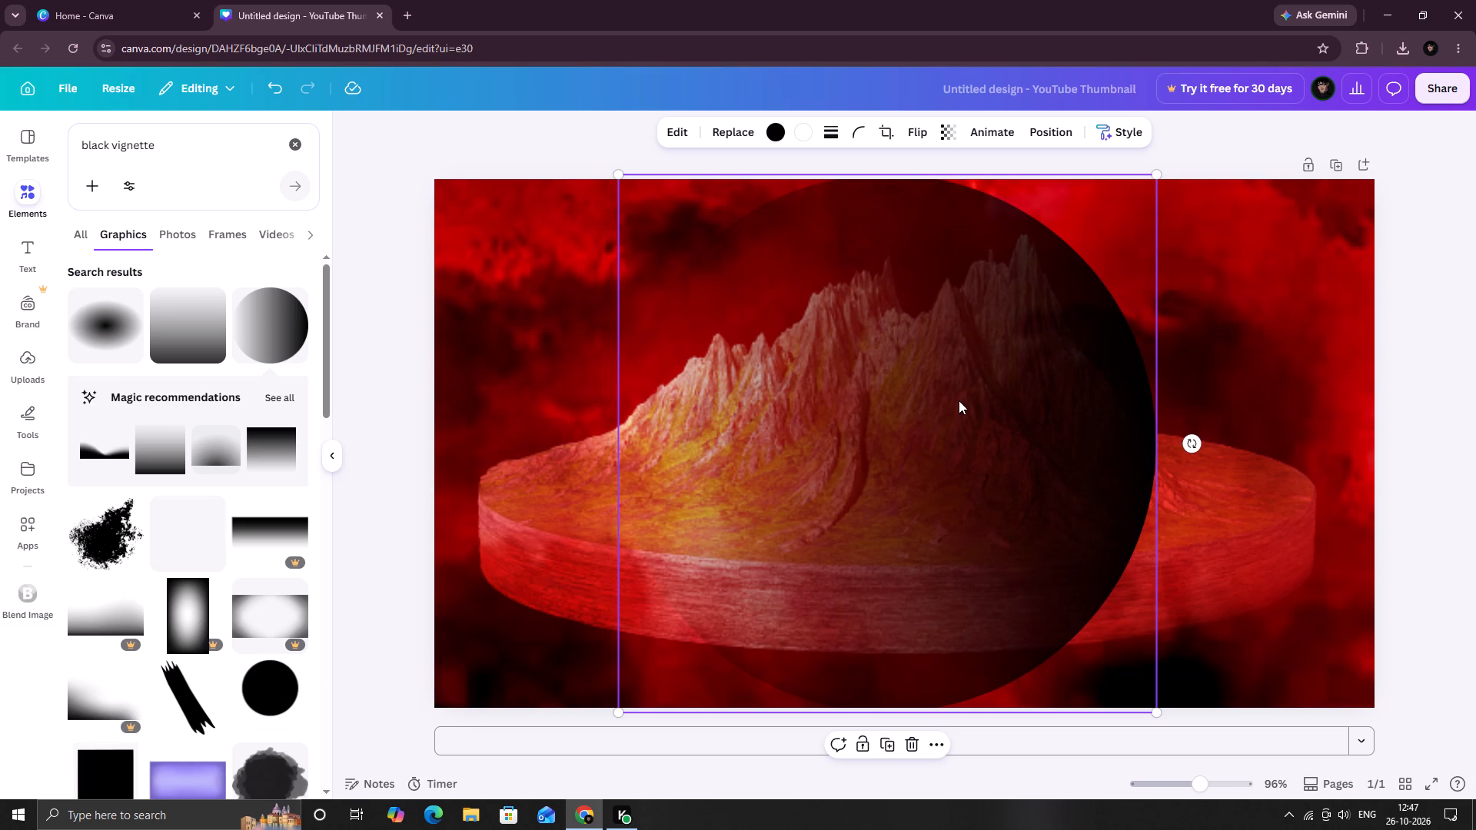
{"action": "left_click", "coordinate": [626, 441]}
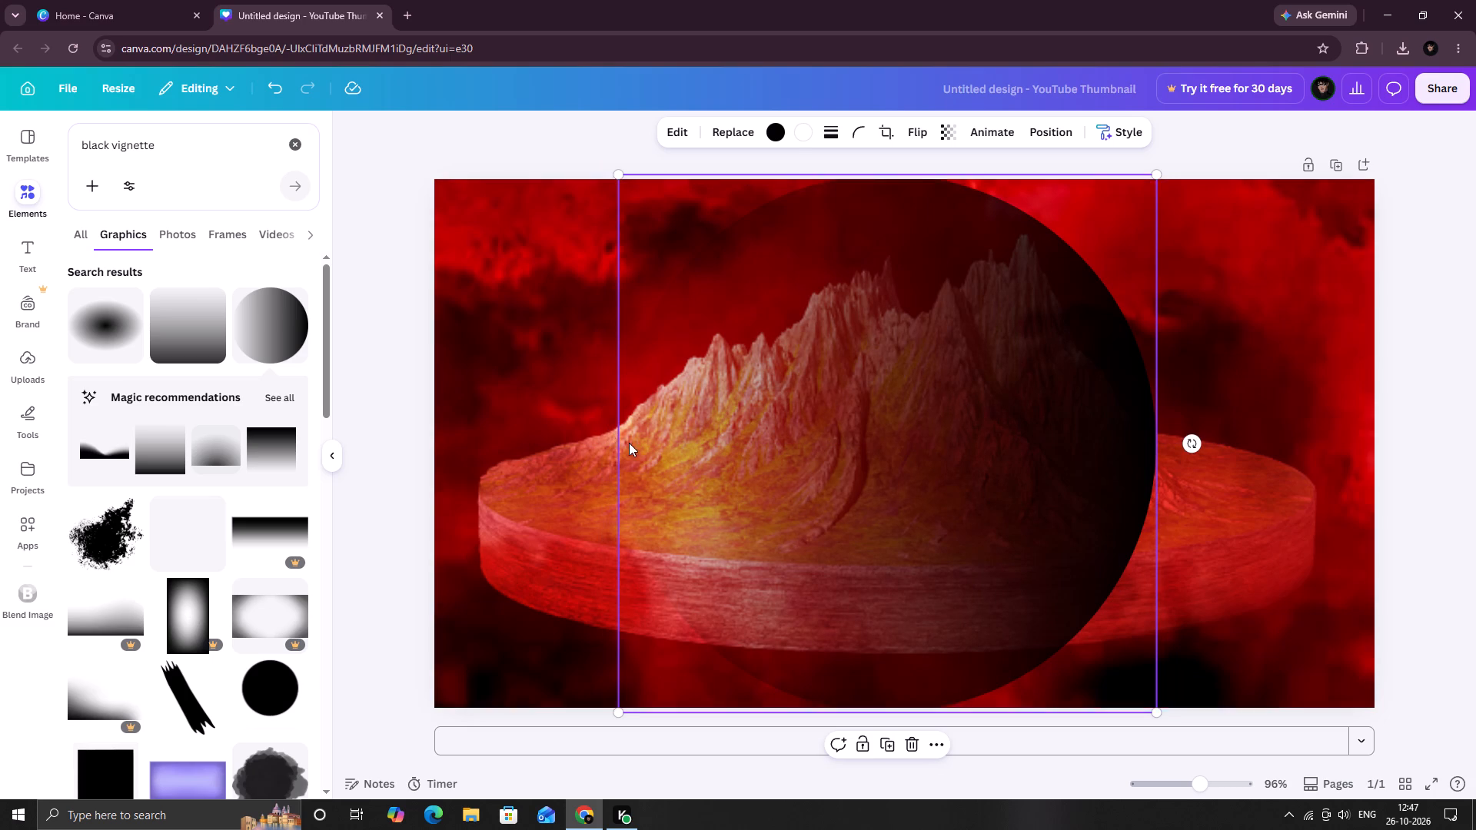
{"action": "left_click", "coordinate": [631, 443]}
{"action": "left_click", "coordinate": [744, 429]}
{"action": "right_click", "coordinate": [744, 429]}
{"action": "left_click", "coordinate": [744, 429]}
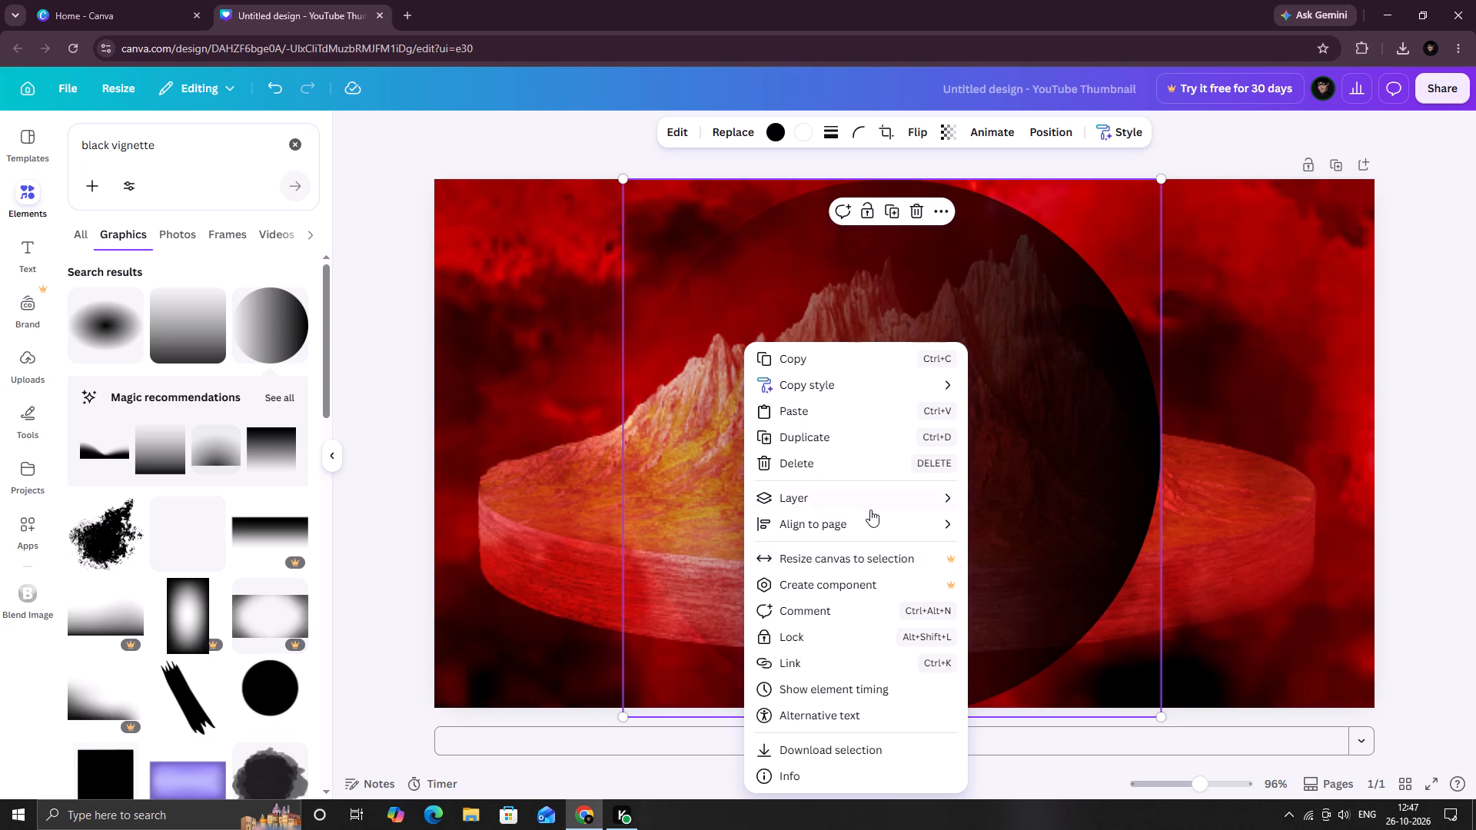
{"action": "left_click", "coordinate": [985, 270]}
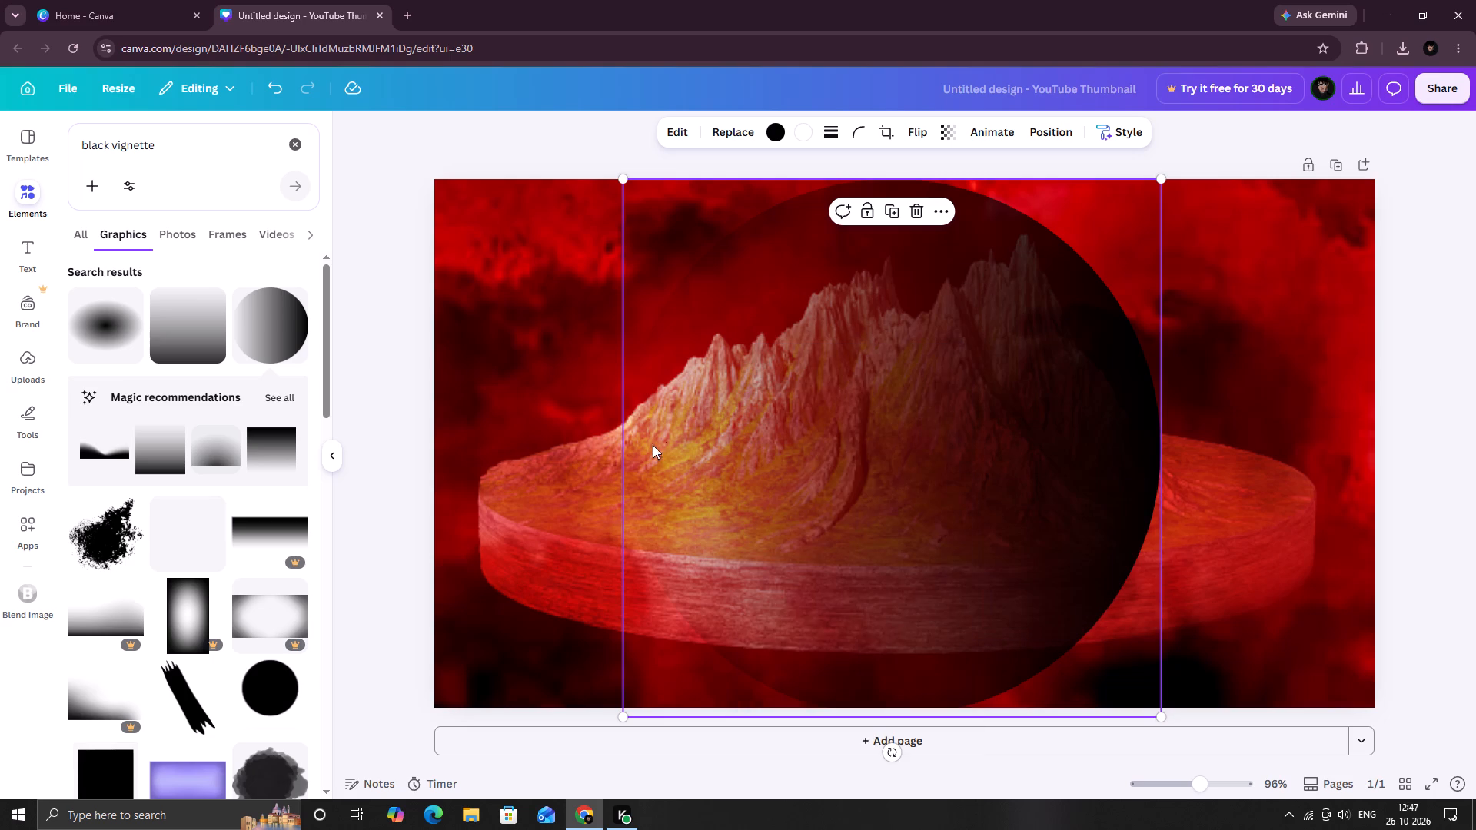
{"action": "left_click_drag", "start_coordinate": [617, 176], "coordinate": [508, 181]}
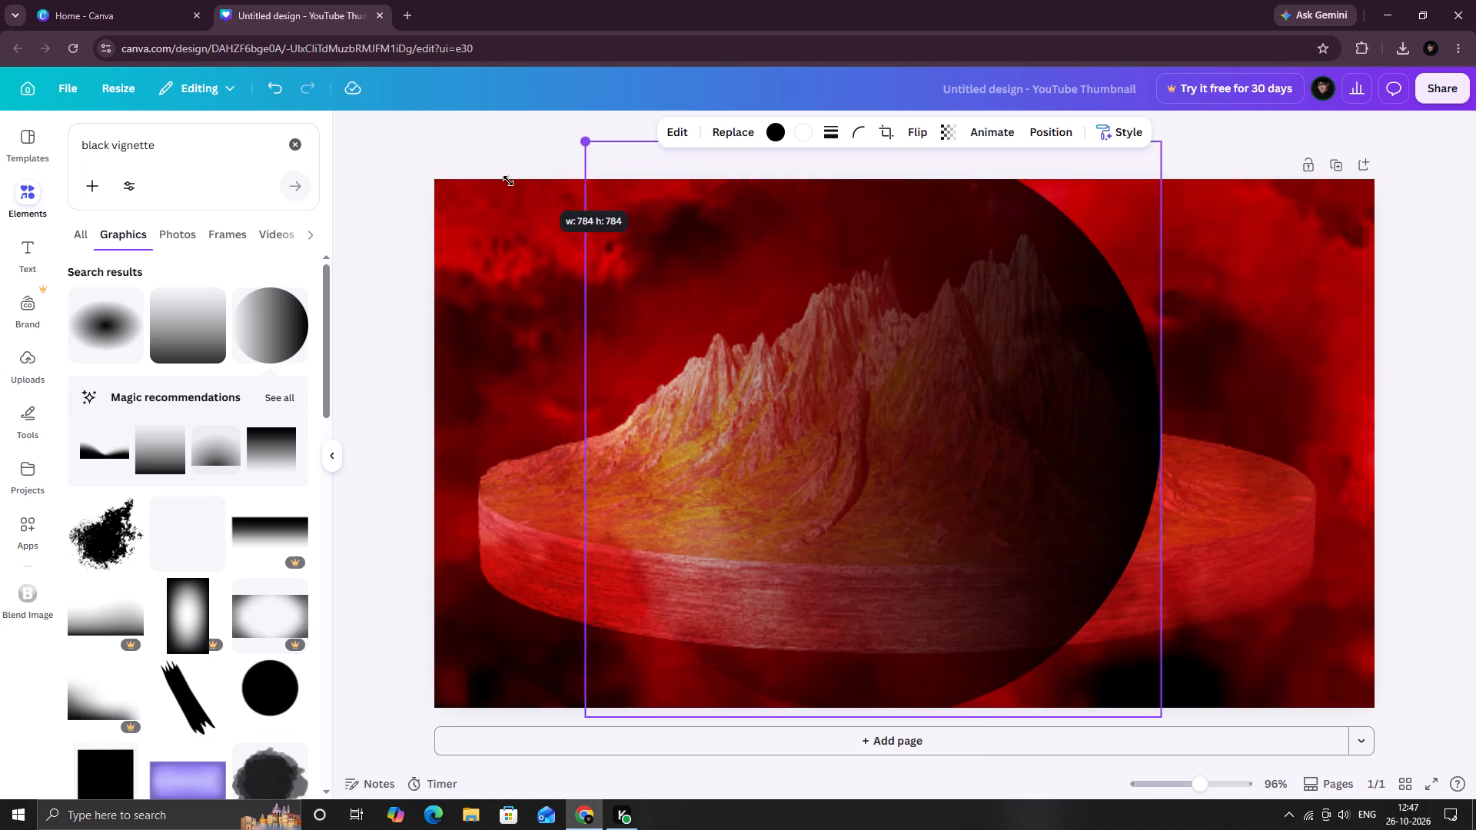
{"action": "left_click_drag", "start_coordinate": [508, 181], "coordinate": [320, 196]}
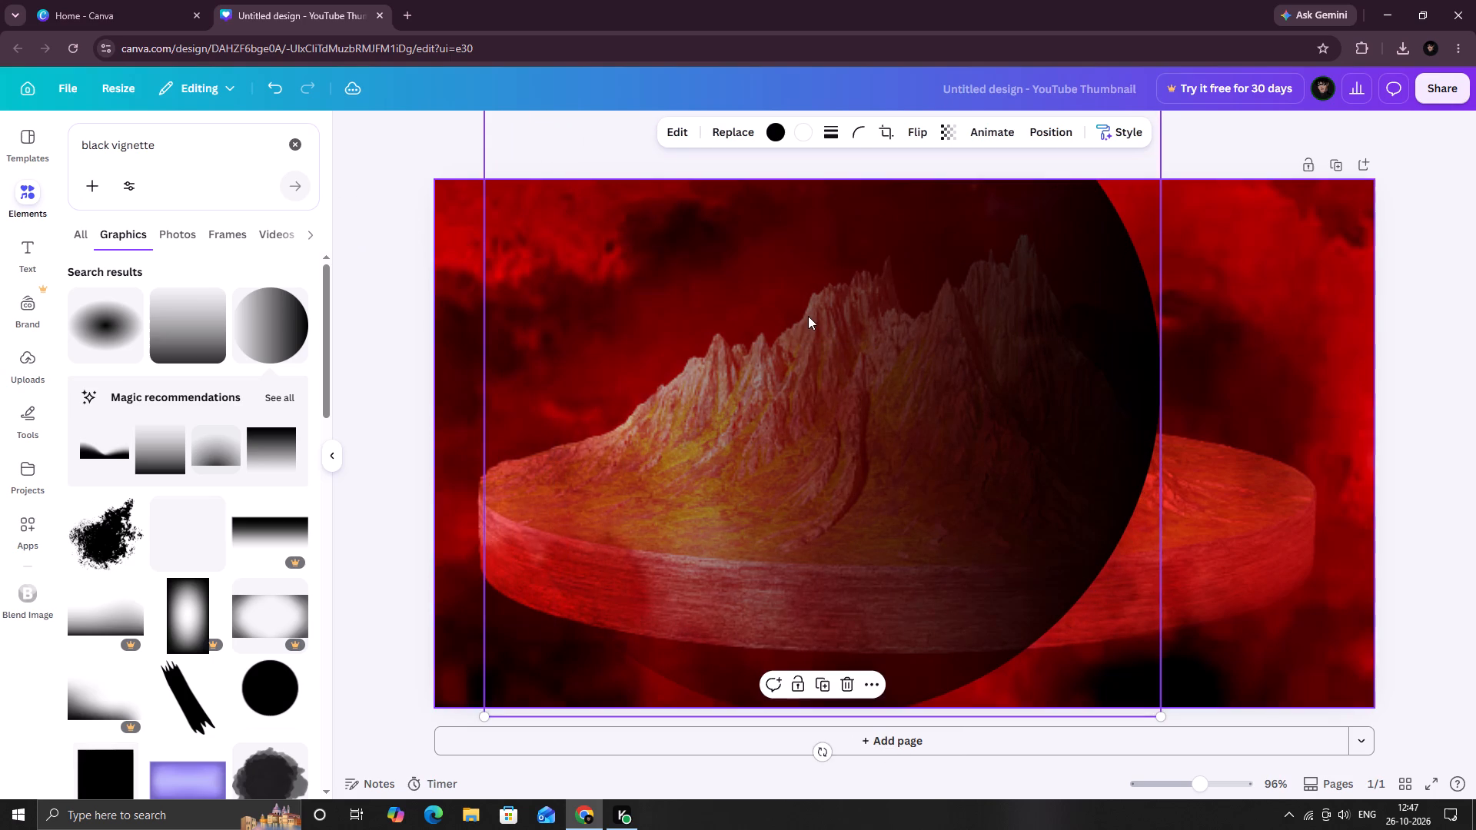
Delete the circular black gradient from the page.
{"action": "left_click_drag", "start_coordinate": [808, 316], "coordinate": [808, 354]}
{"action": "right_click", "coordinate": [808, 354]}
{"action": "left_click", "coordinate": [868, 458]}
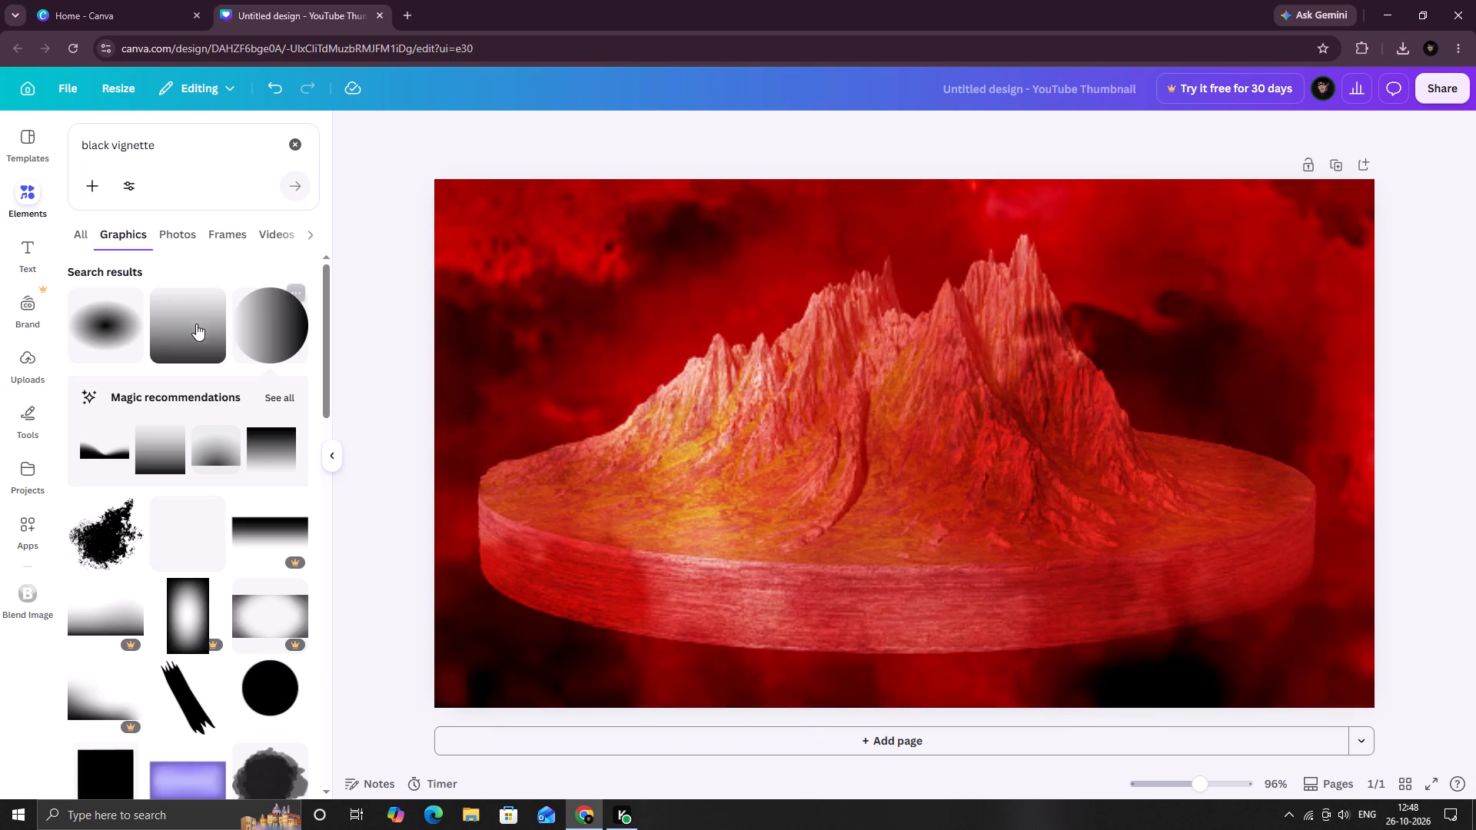
Add the rectangular gradient graphic that fades to black at the bottom and stretch it to cover the whole page.
{"action": "left_click", "coordinate": [188, 320]}
{"action": "left_click_drag", "start_coordinate": [692, 232], "coordinate": [597, 231]}
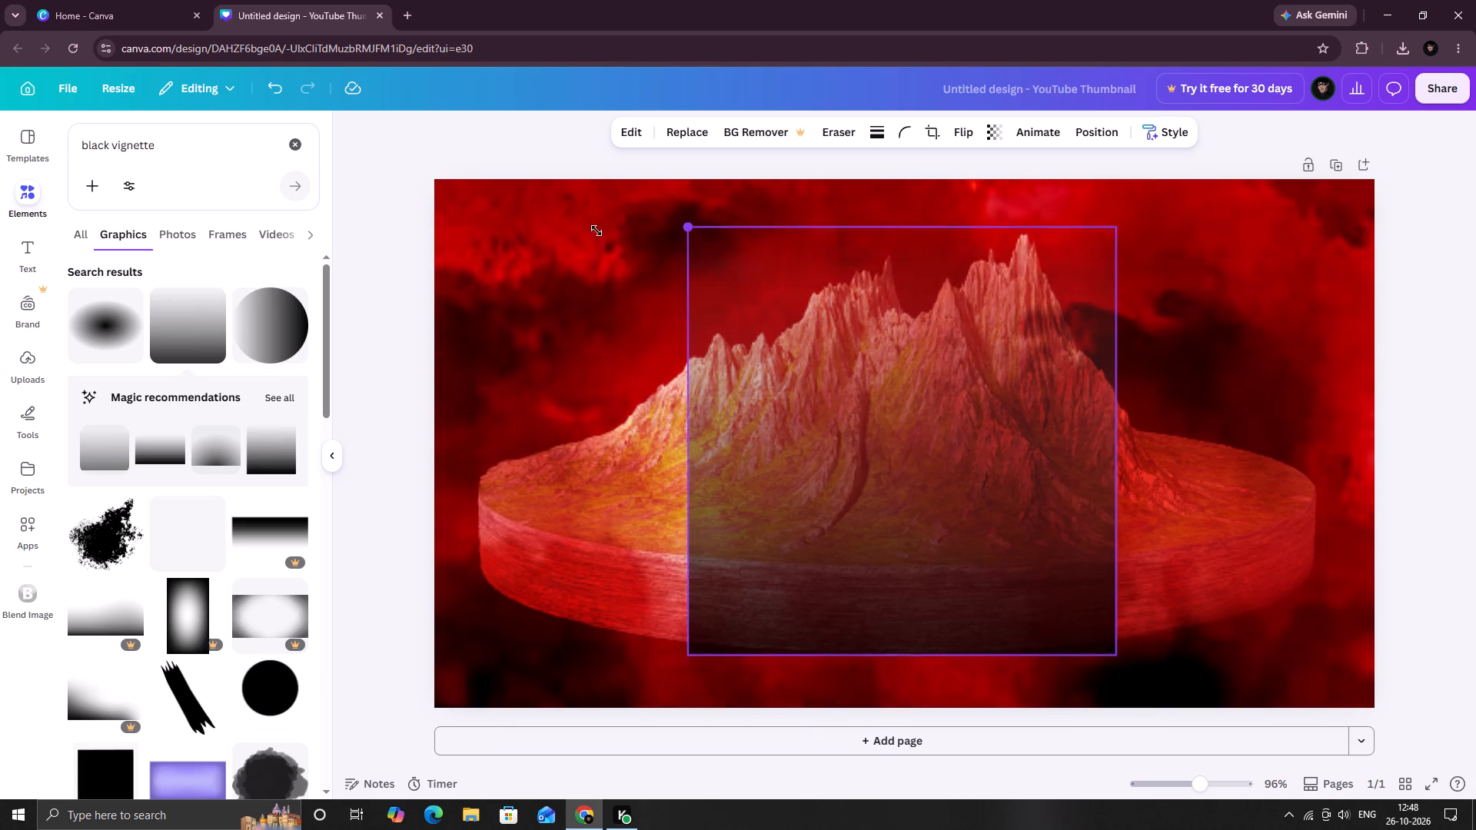
{"action": "left_click_drag", "start_coordinate": [597, 231], "coordinate": [610, 208]}
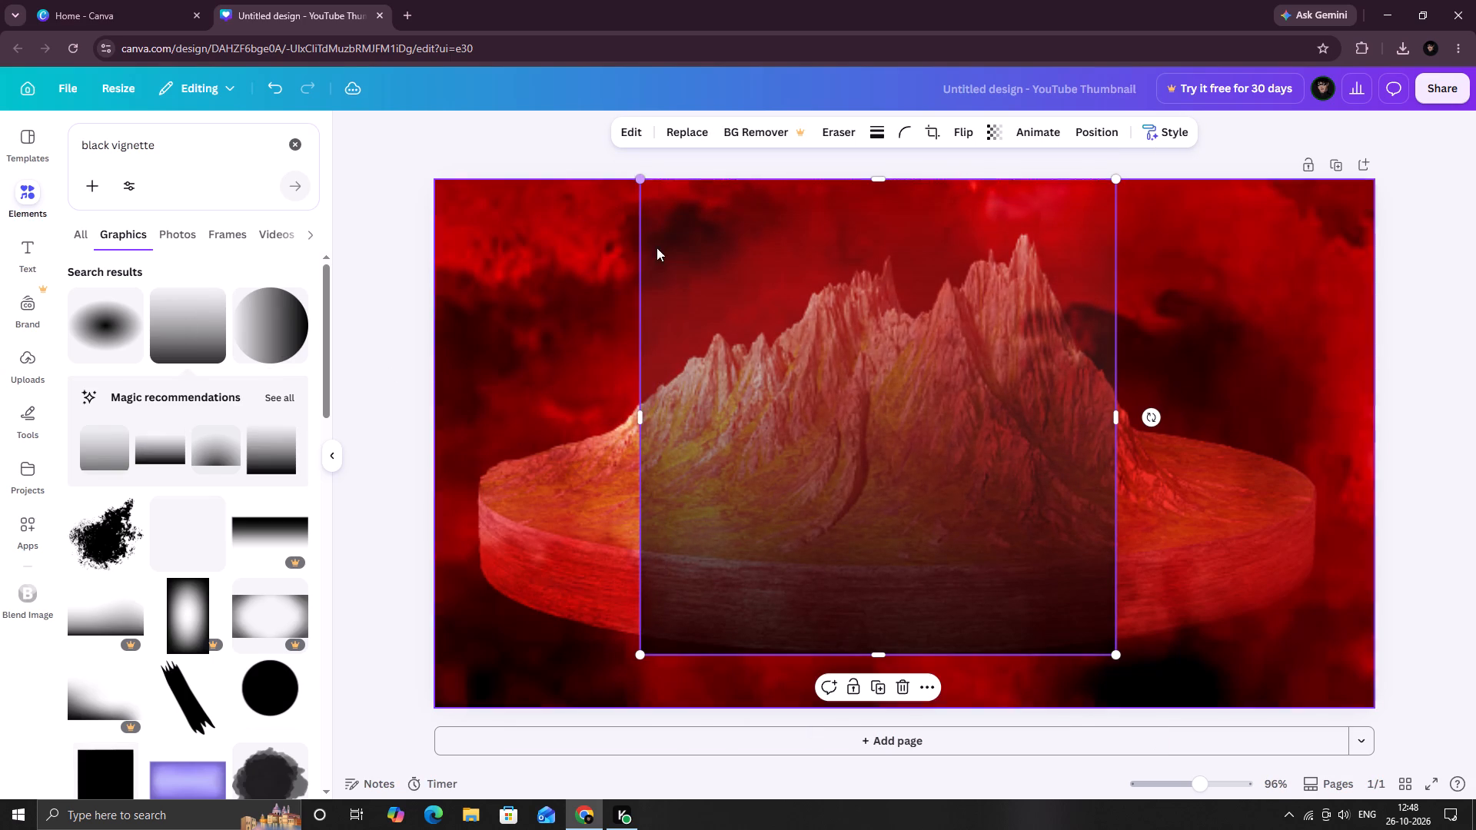
{"action": "left_click_drag", "start_coordinate": [640, 420], "coordinate": [430, 425]}
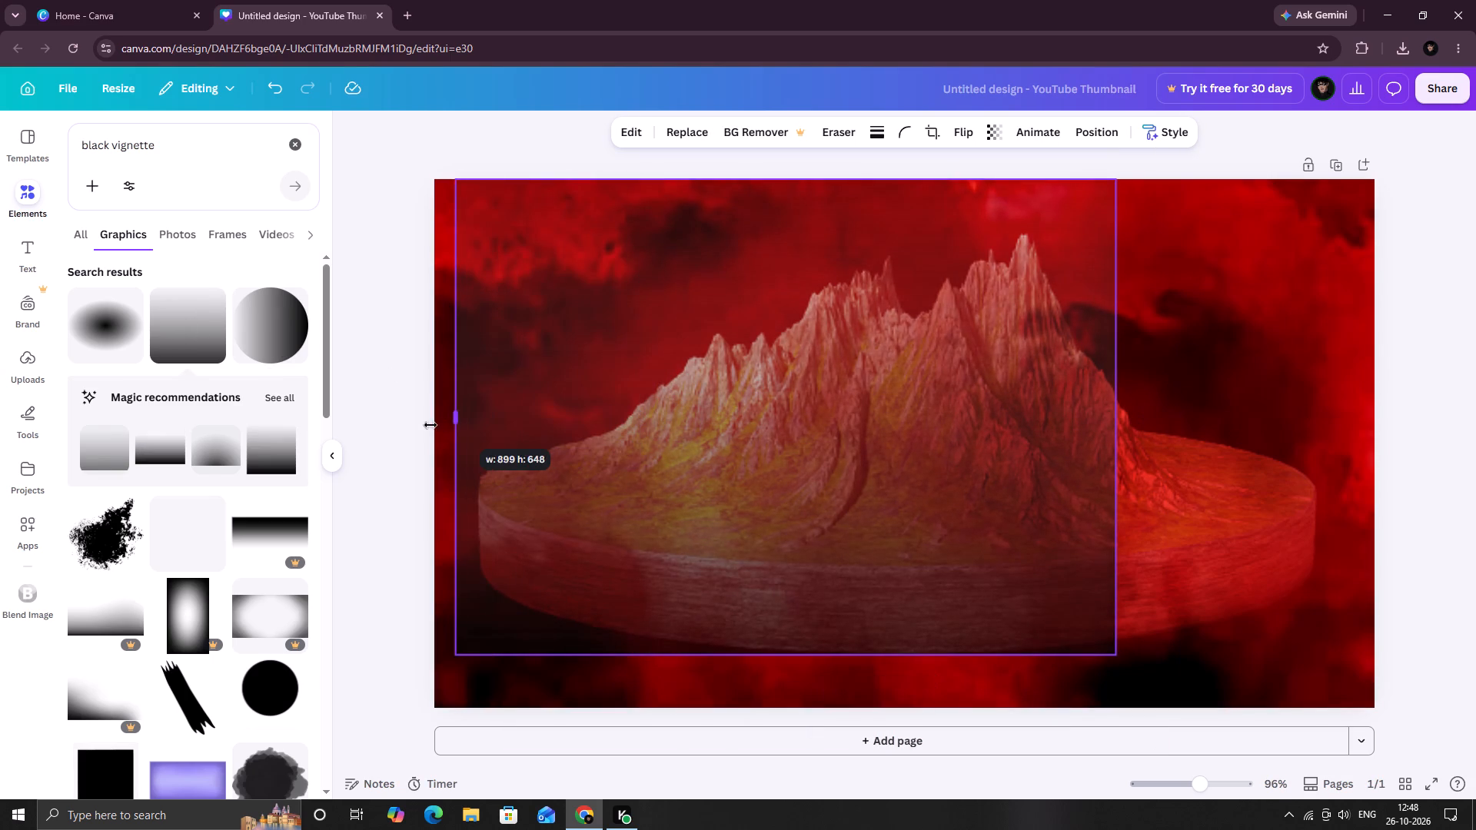
{"action": "left_click_drag", "start_coordinate": [430, 425], "coordinate": [437, 427]}
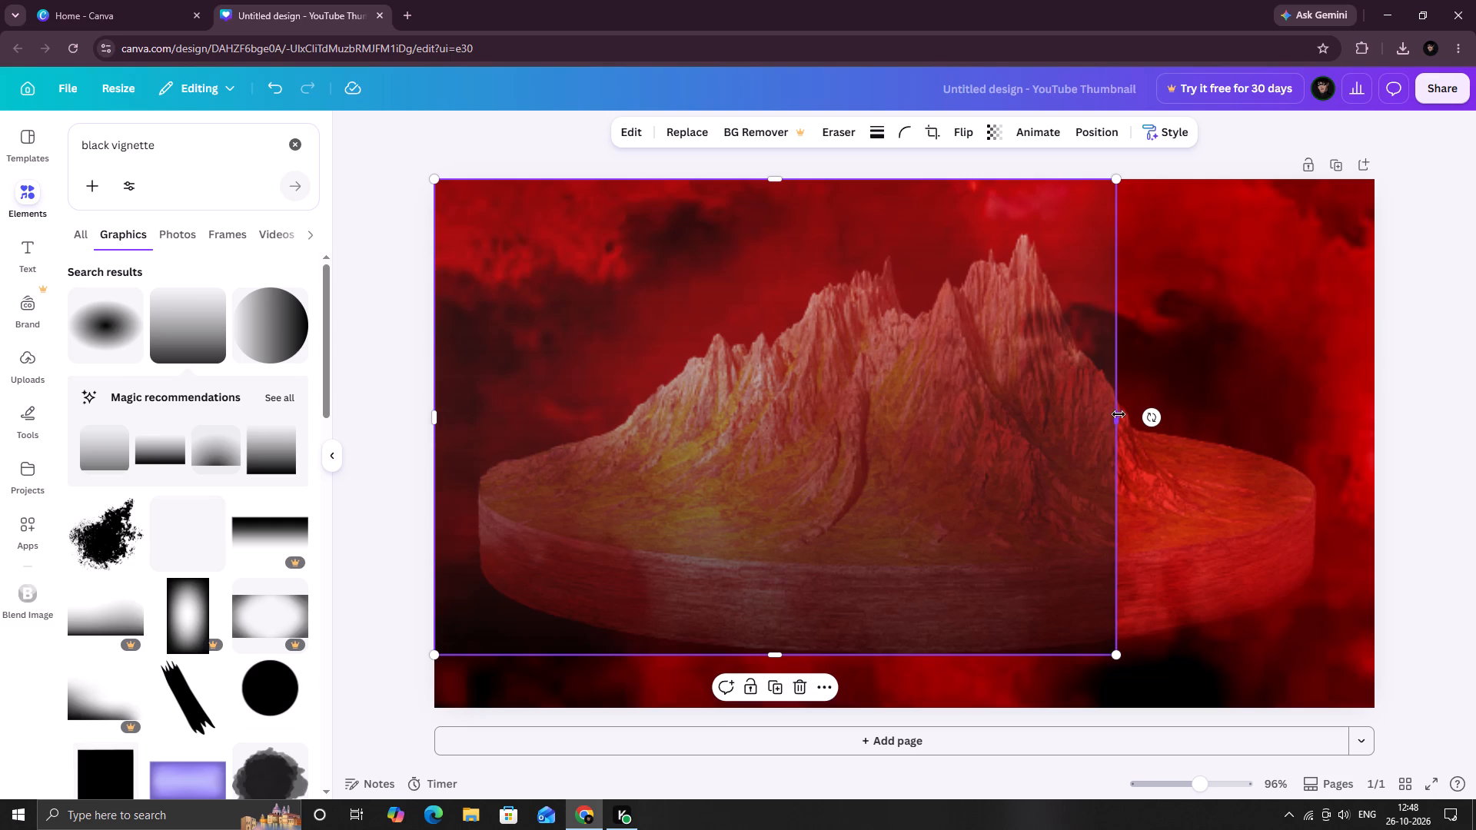
{"action": "left_click_drag", "start_coordinate": [1116, 420], "coordinate": [1375, 443]}
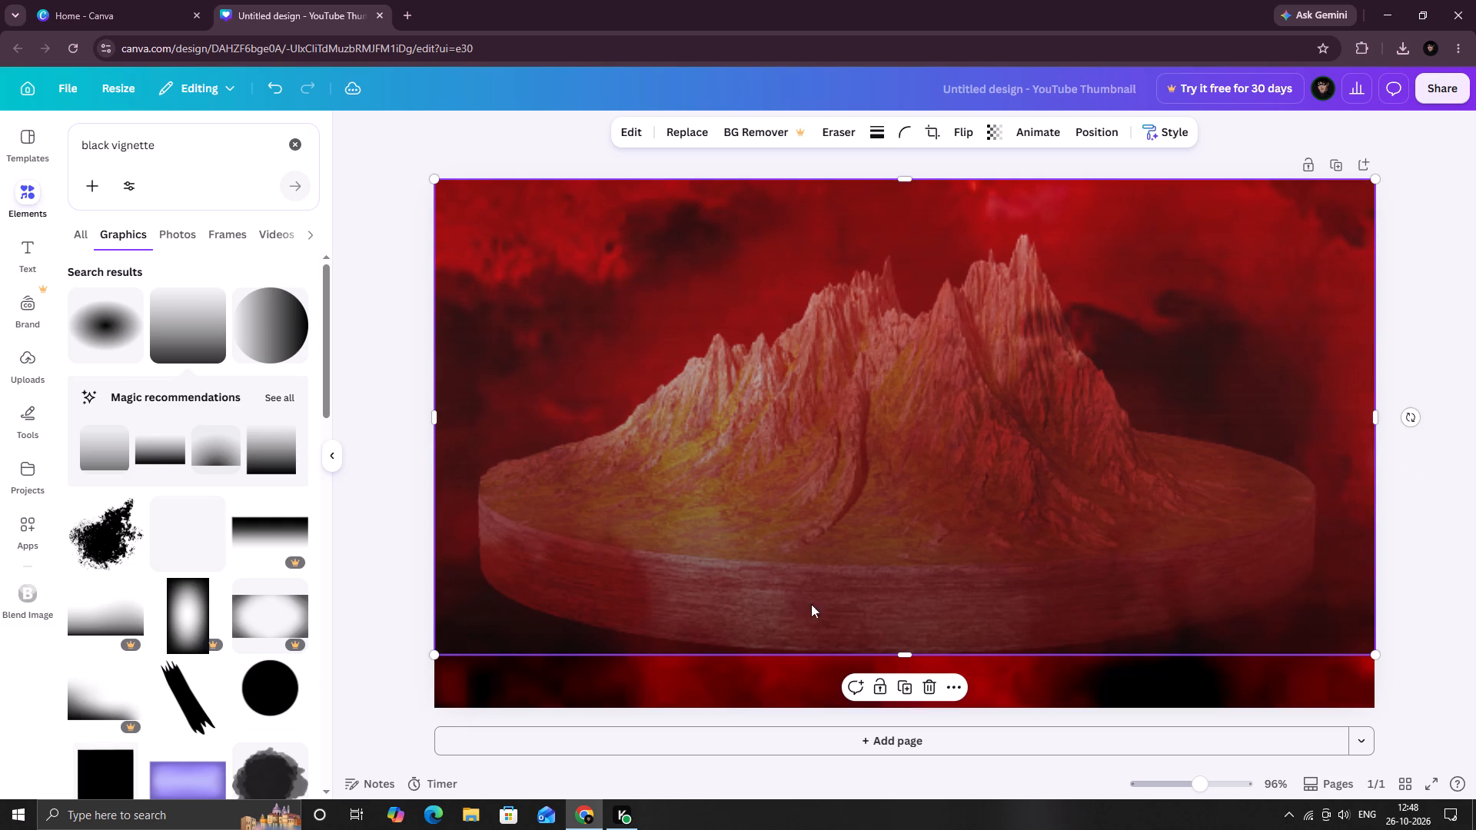
{"action": "left_click_drag", "start_coordinate": [908, 652], "coordinate": [908, 710]}
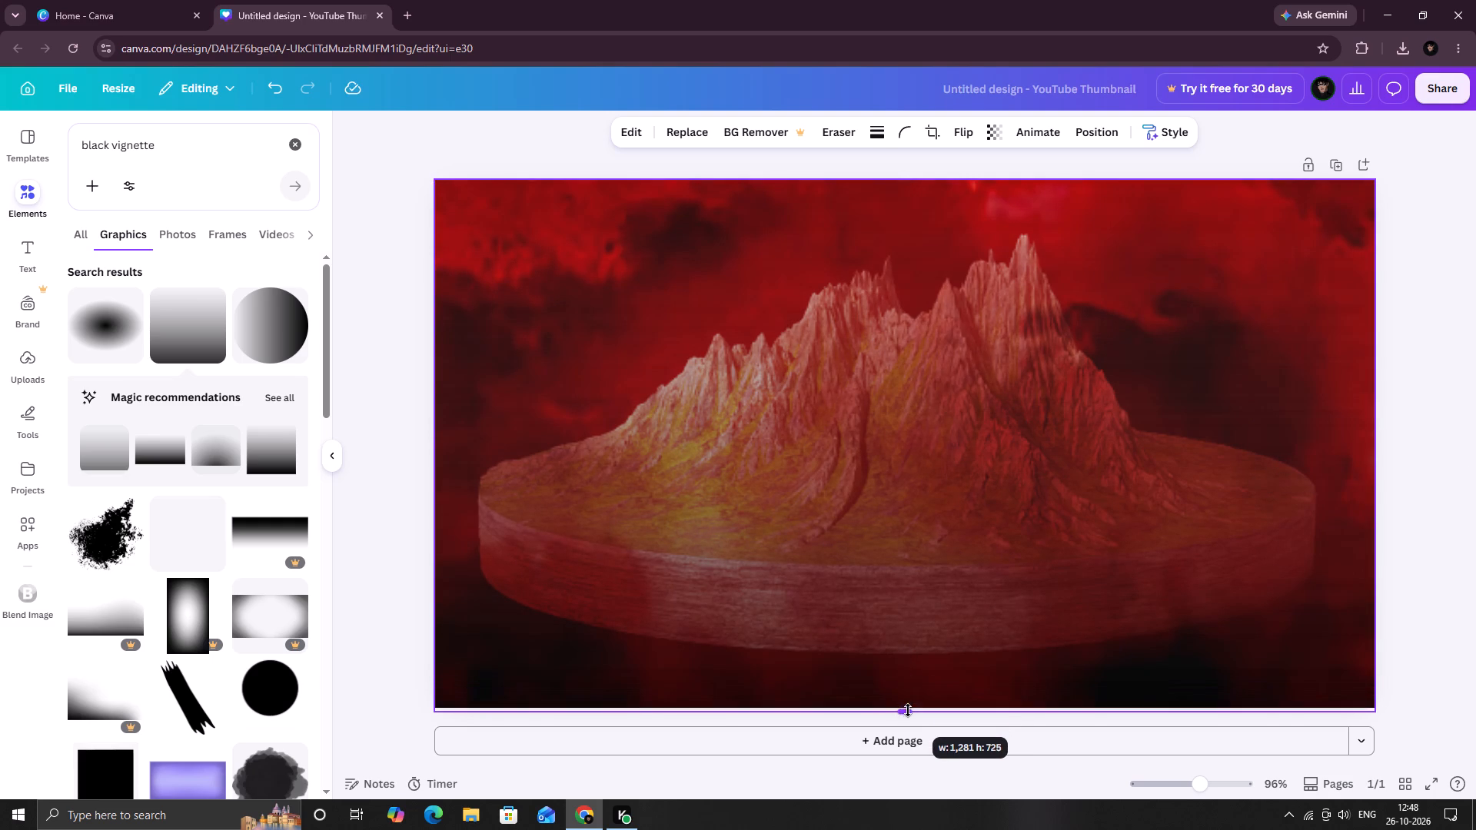
{"action": "left_click_drag", "start_coordinate": [908, 710], "coordinate": [909, 702]}
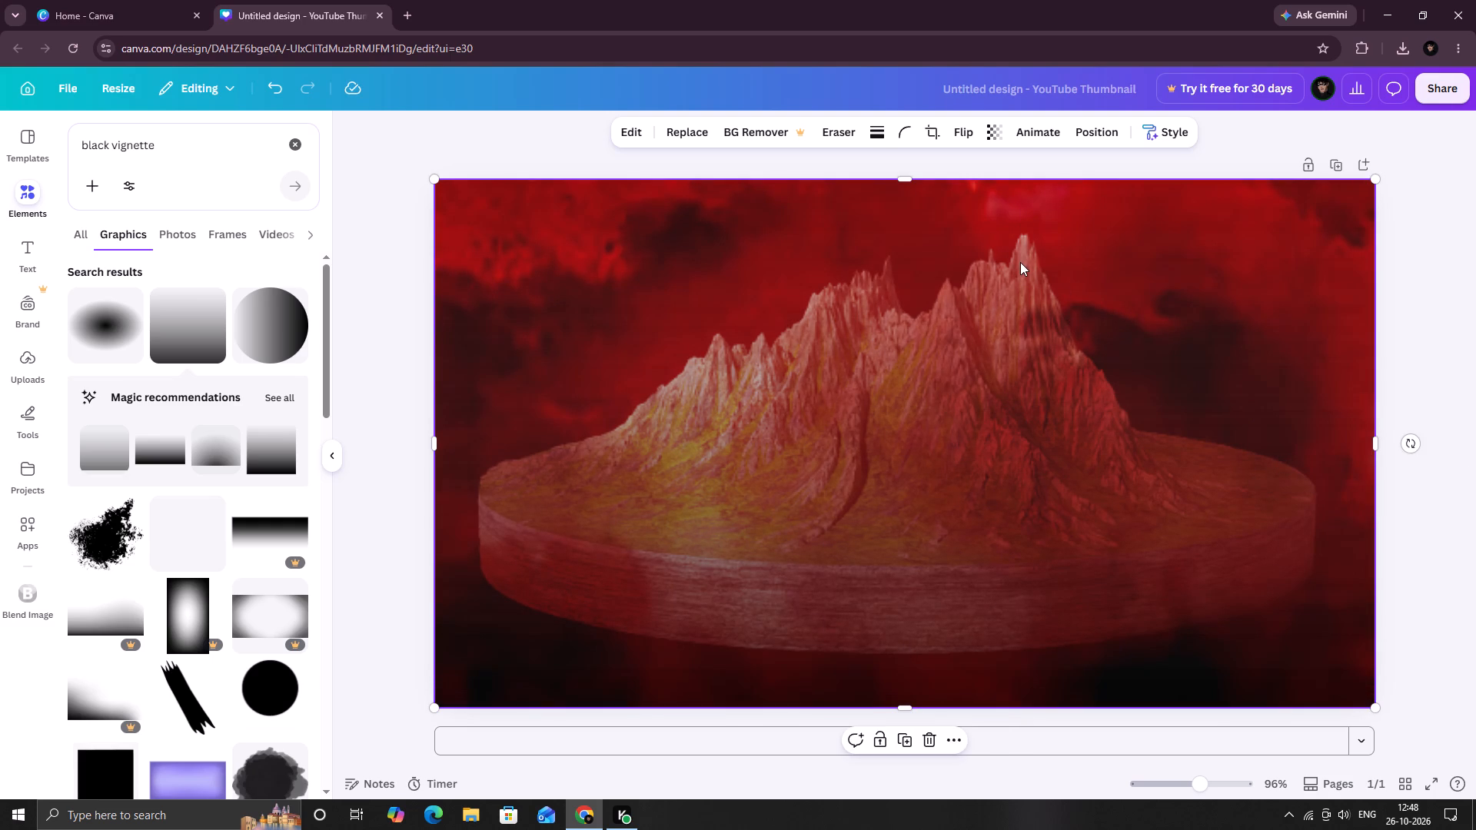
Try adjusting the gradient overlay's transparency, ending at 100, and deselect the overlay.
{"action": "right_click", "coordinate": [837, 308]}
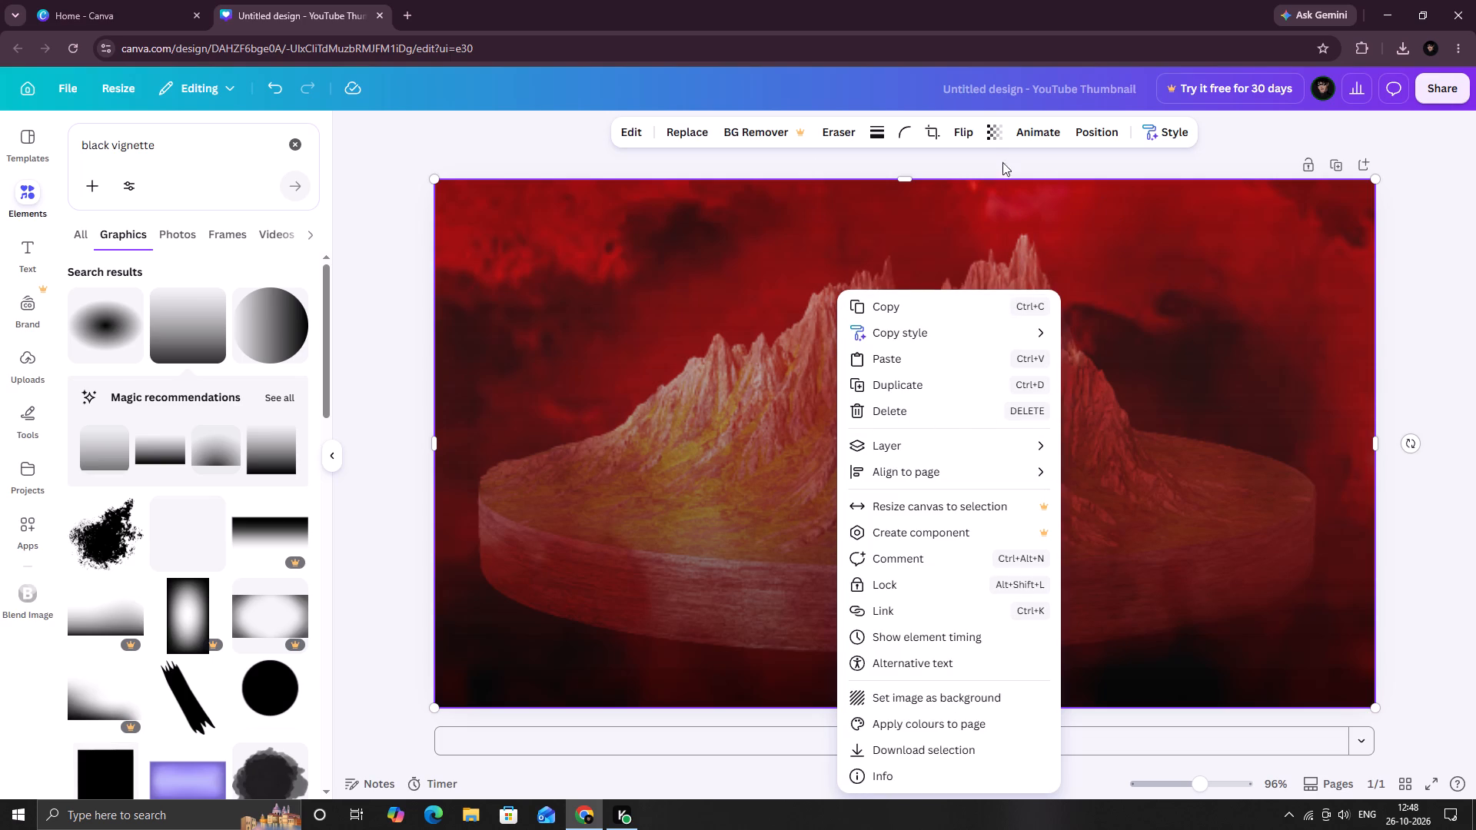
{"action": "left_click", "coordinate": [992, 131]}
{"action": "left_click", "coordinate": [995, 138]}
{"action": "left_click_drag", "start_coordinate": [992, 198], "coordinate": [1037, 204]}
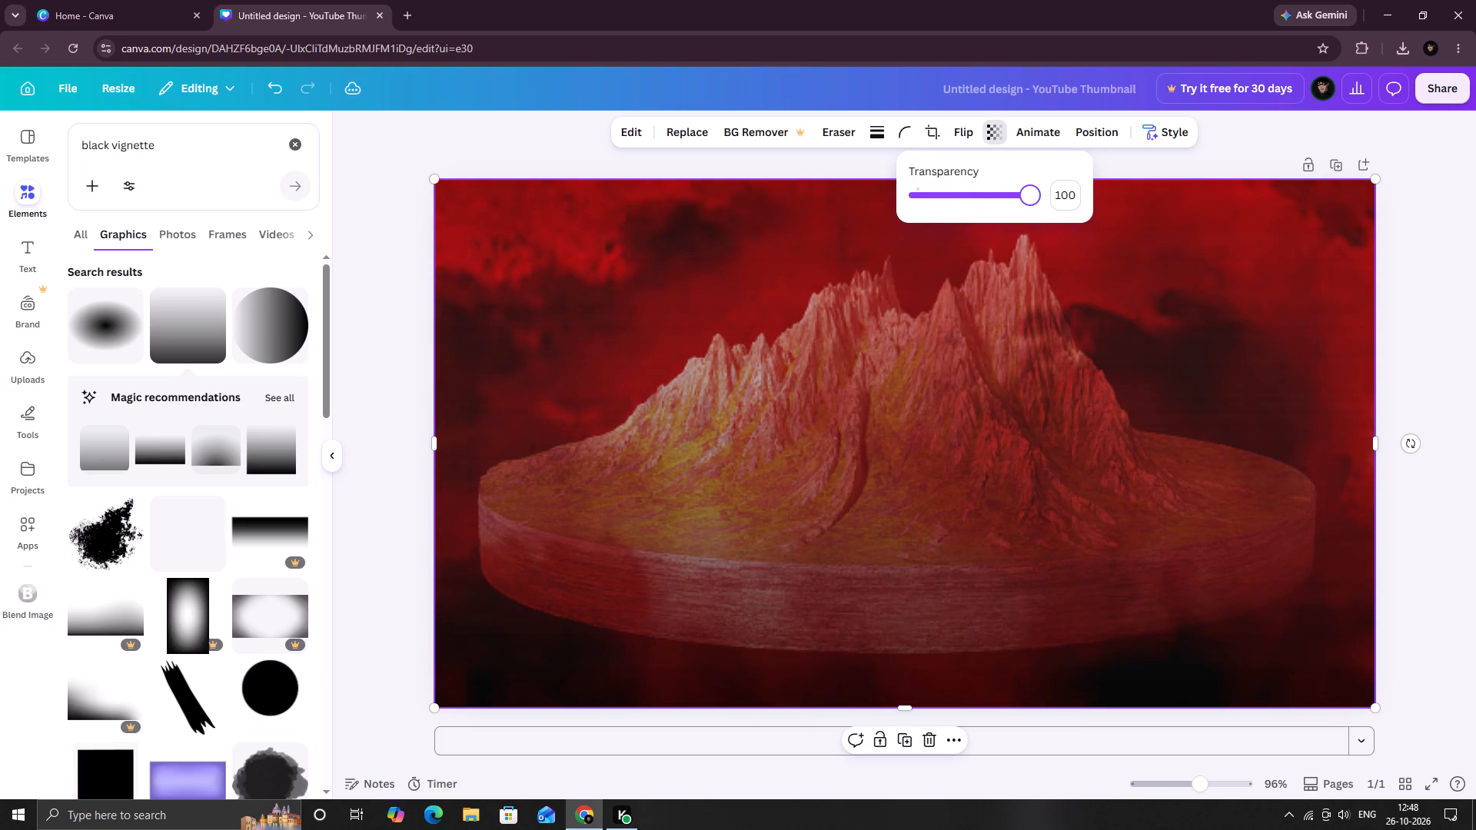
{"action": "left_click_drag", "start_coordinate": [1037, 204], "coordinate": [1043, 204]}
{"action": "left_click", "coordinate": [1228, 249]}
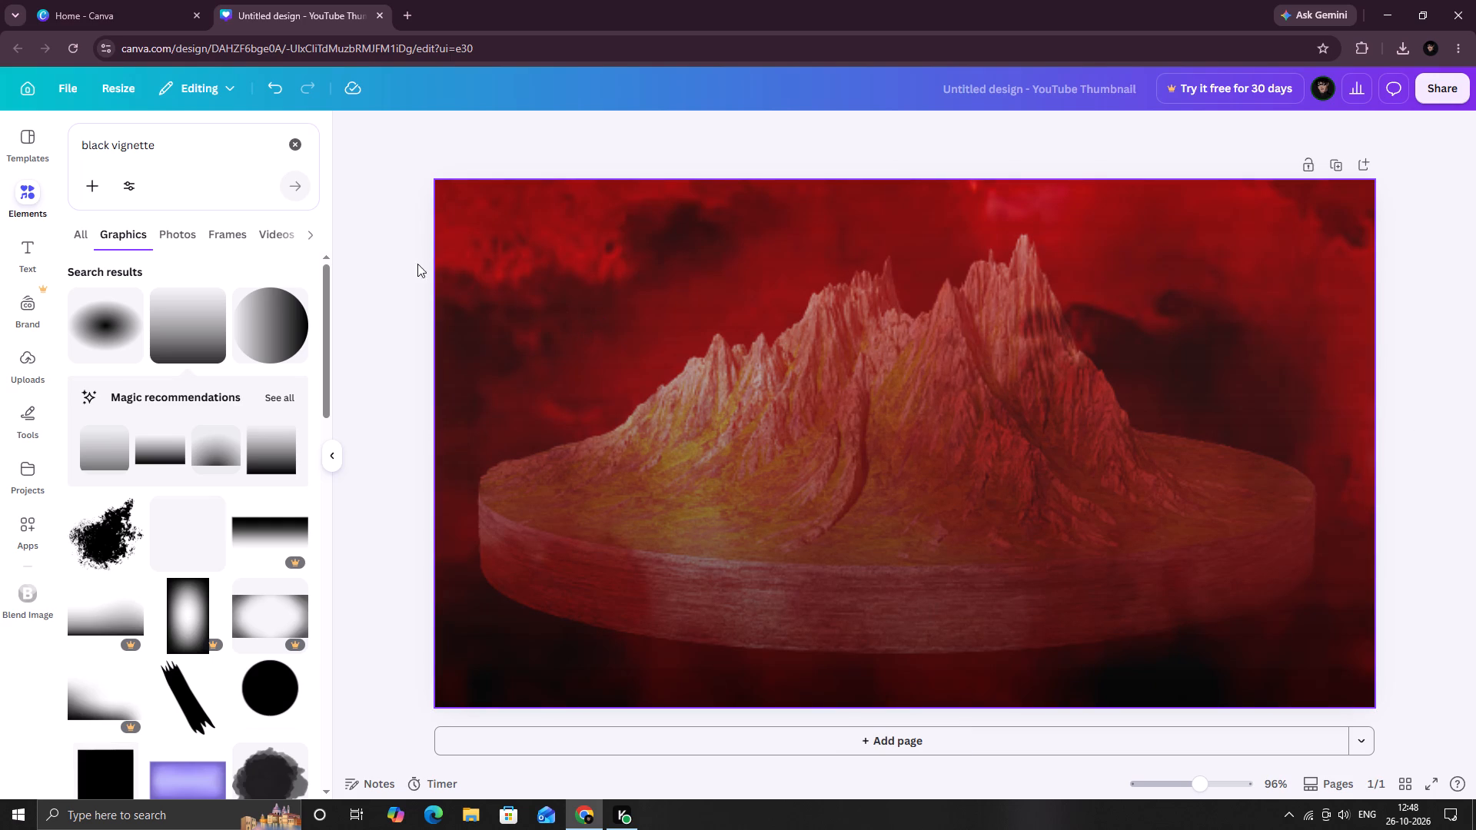
Search the graphics for "torn paper" and add the wide cream torn paper strip to the page.
{"action": "left_click", "coordinate": [192, 150]}
{"action": "left_click_drag", "start_coordinate": [187, 146], "coordinate": [26, 152]}
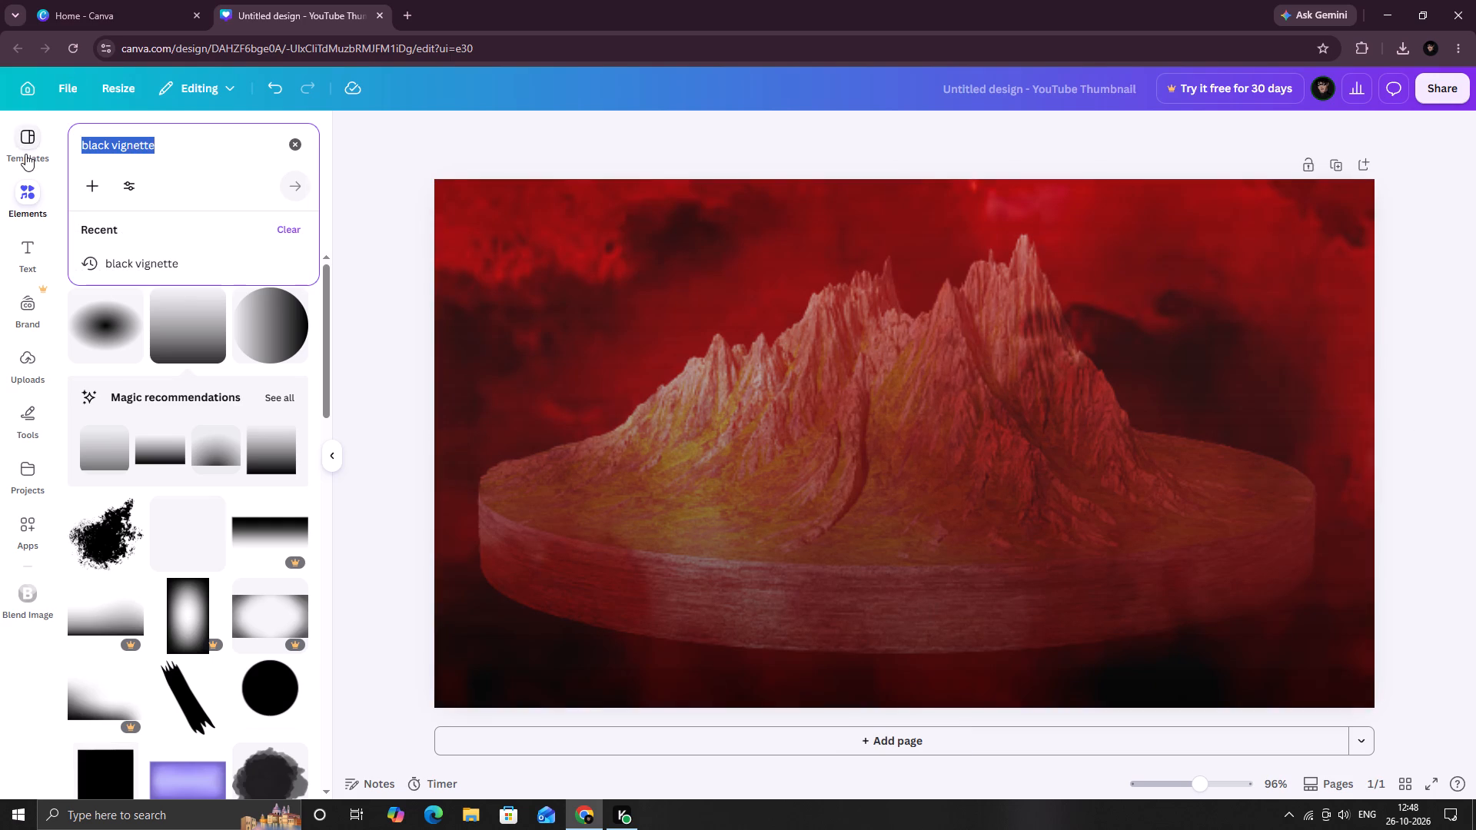
{"action": "type", "text": "torn paper"}
{"action": "key", "text": "Return"}
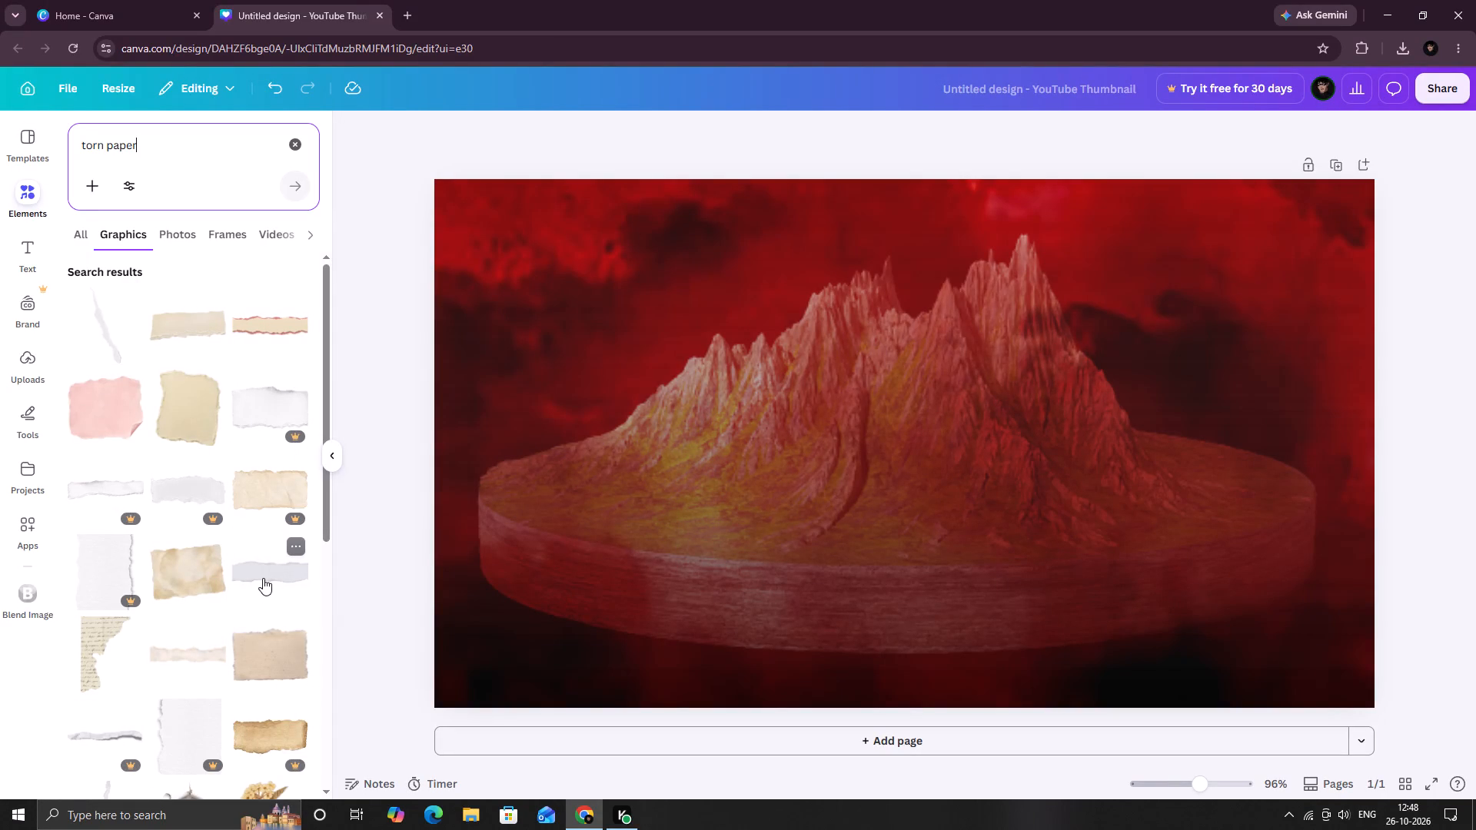
{"action": "scroll", "coordinate": [214, 490], "scroll_direction": "down", "scroll_amount": 1}
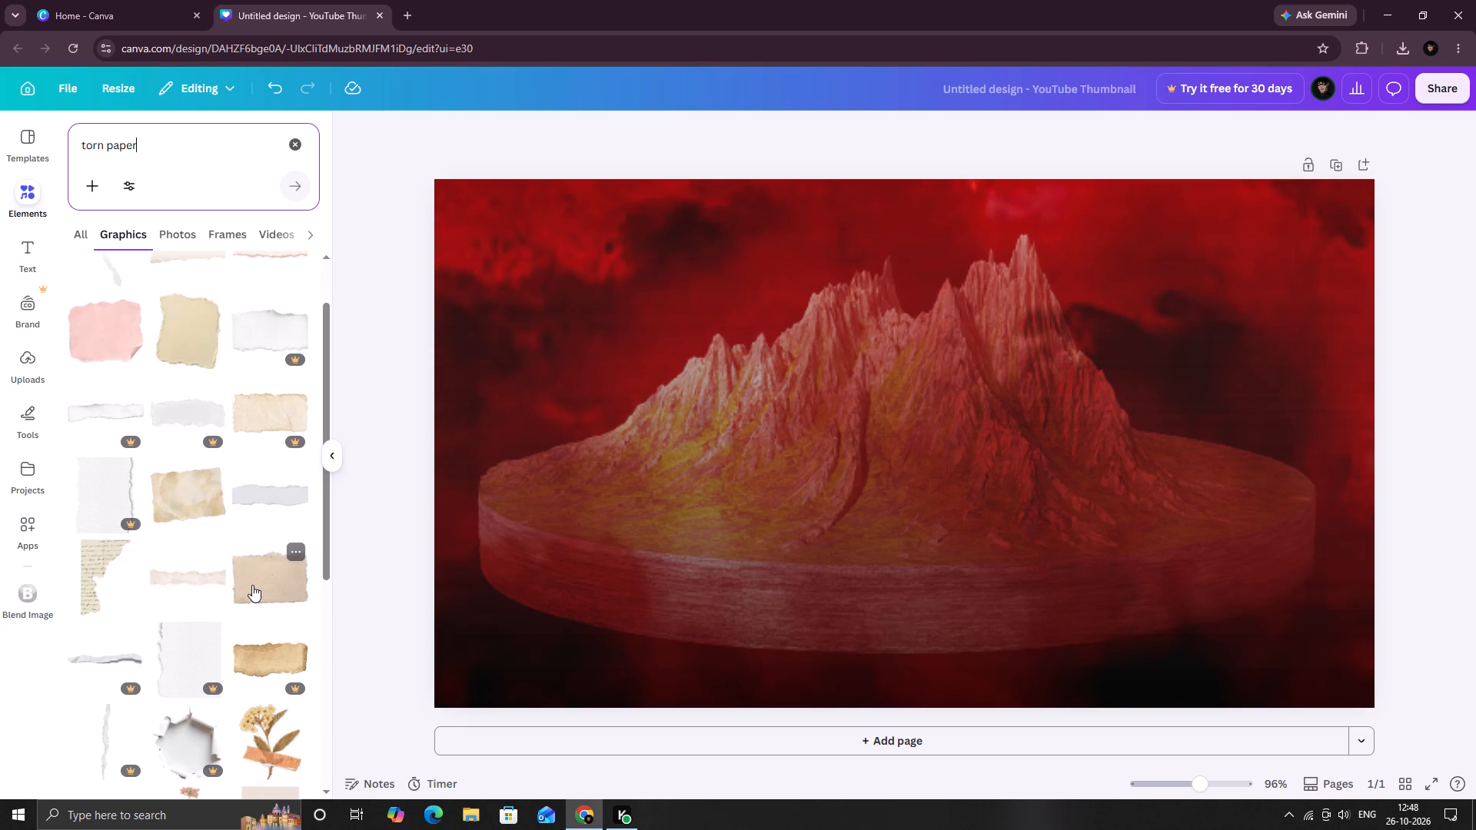
{"action": "left_click", "coordinate": [191, 584]}
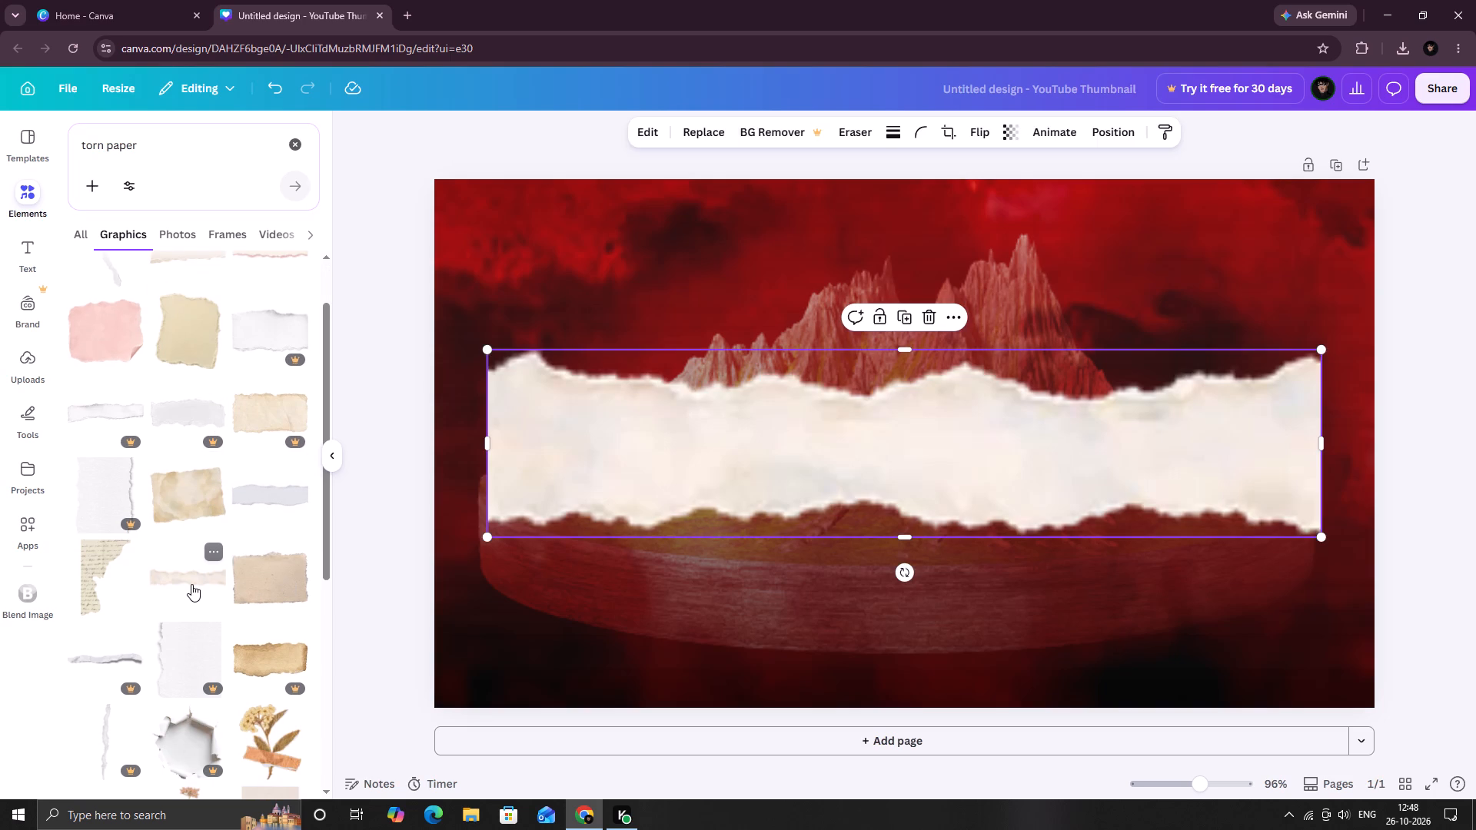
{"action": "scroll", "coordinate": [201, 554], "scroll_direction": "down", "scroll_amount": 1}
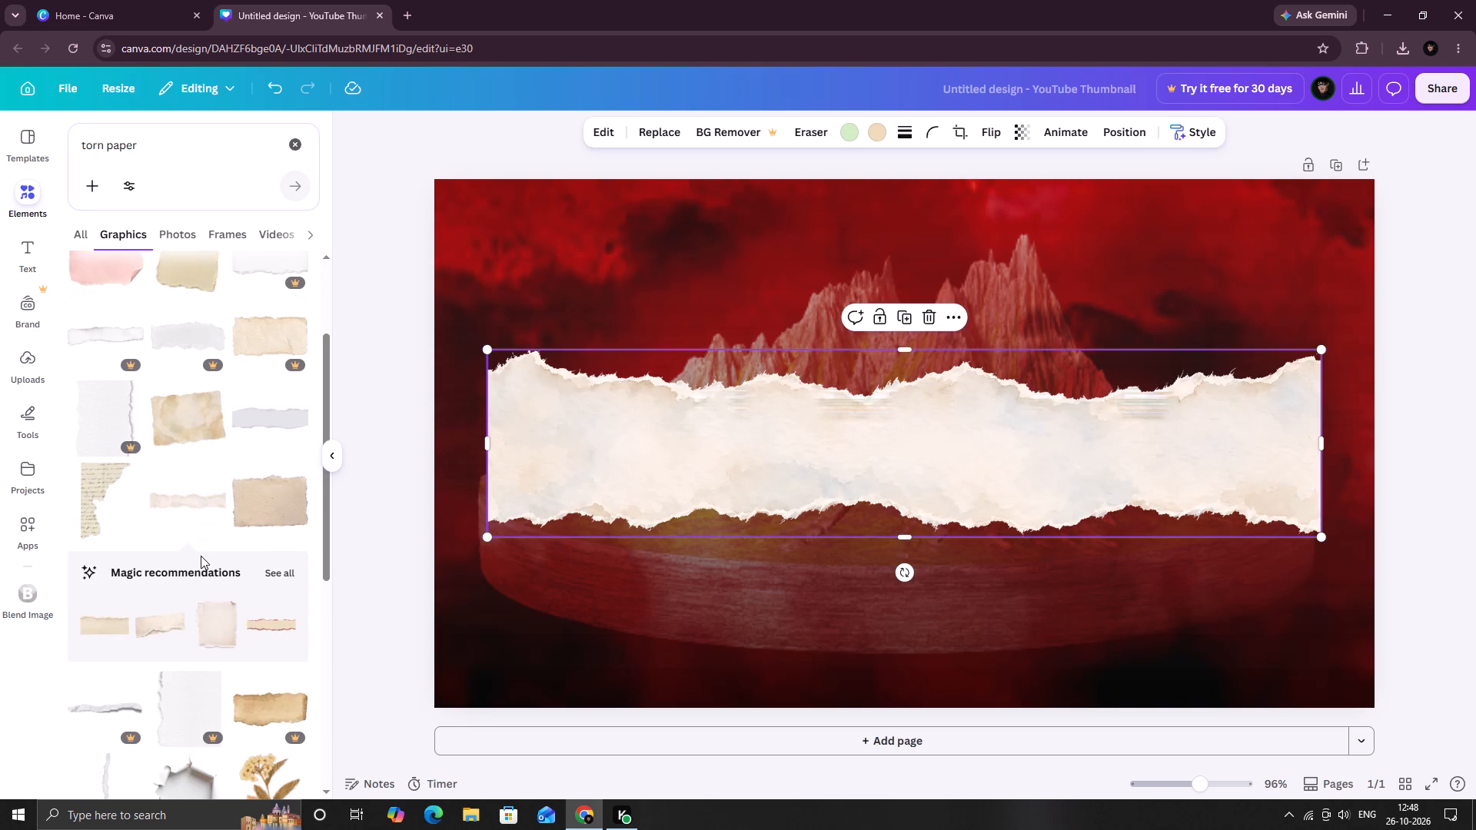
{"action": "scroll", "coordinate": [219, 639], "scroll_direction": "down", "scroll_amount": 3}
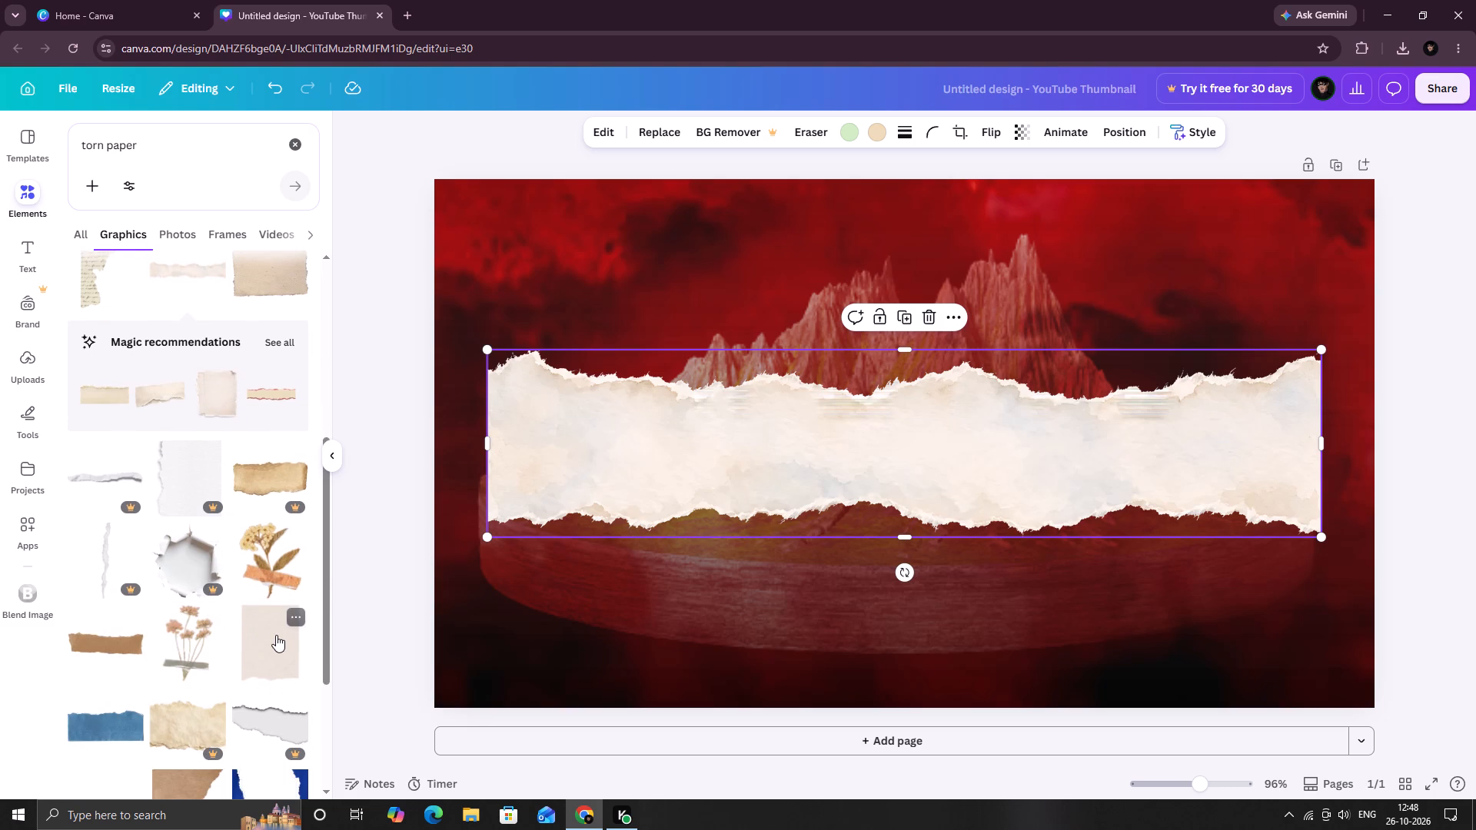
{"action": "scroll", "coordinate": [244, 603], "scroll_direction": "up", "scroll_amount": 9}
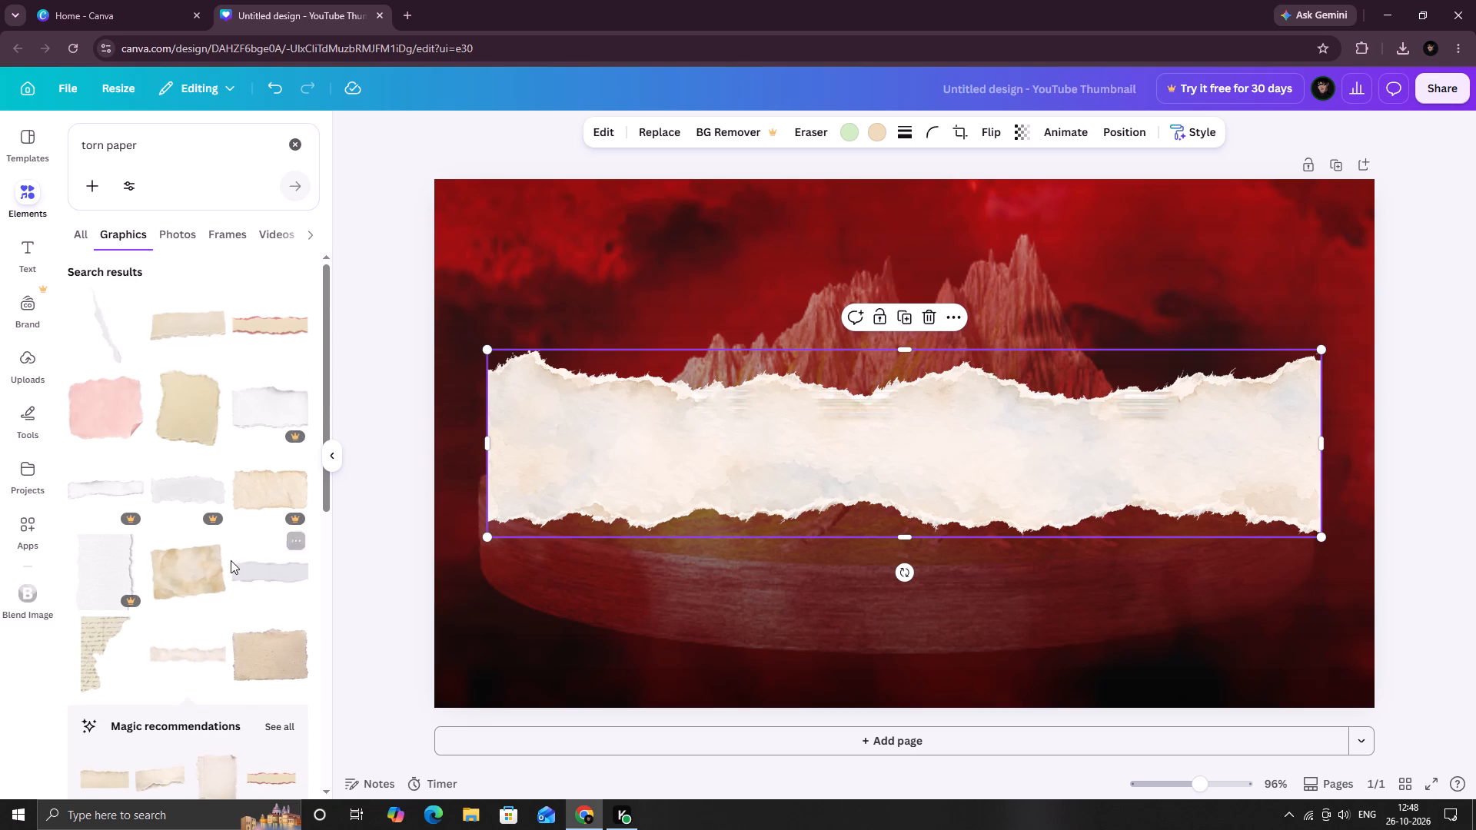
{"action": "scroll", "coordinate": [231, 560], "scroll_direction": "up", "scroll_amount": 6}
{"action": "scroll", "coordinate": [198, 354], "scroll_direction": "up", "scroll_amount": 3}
Rotate the torn paper strip to stand vertically and move it to the page's right side.
{"action": "left_click_drag", "start_coordinate": [1068, 423], "coordinate": [1092, 407]}
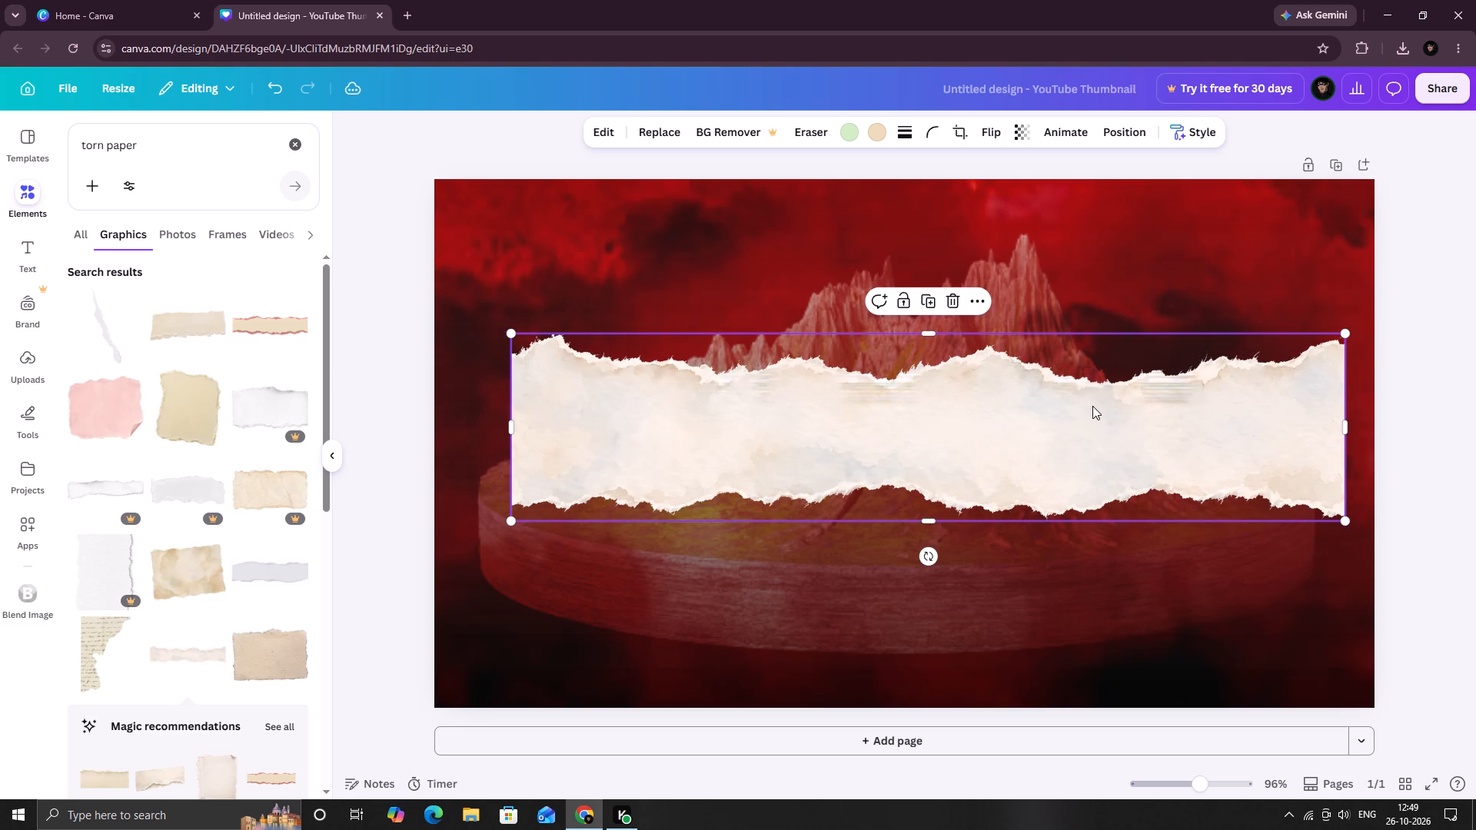
{"action": "left_click_drag", "start_coordinate": [933, 552], "coordinate": [799, 511]}
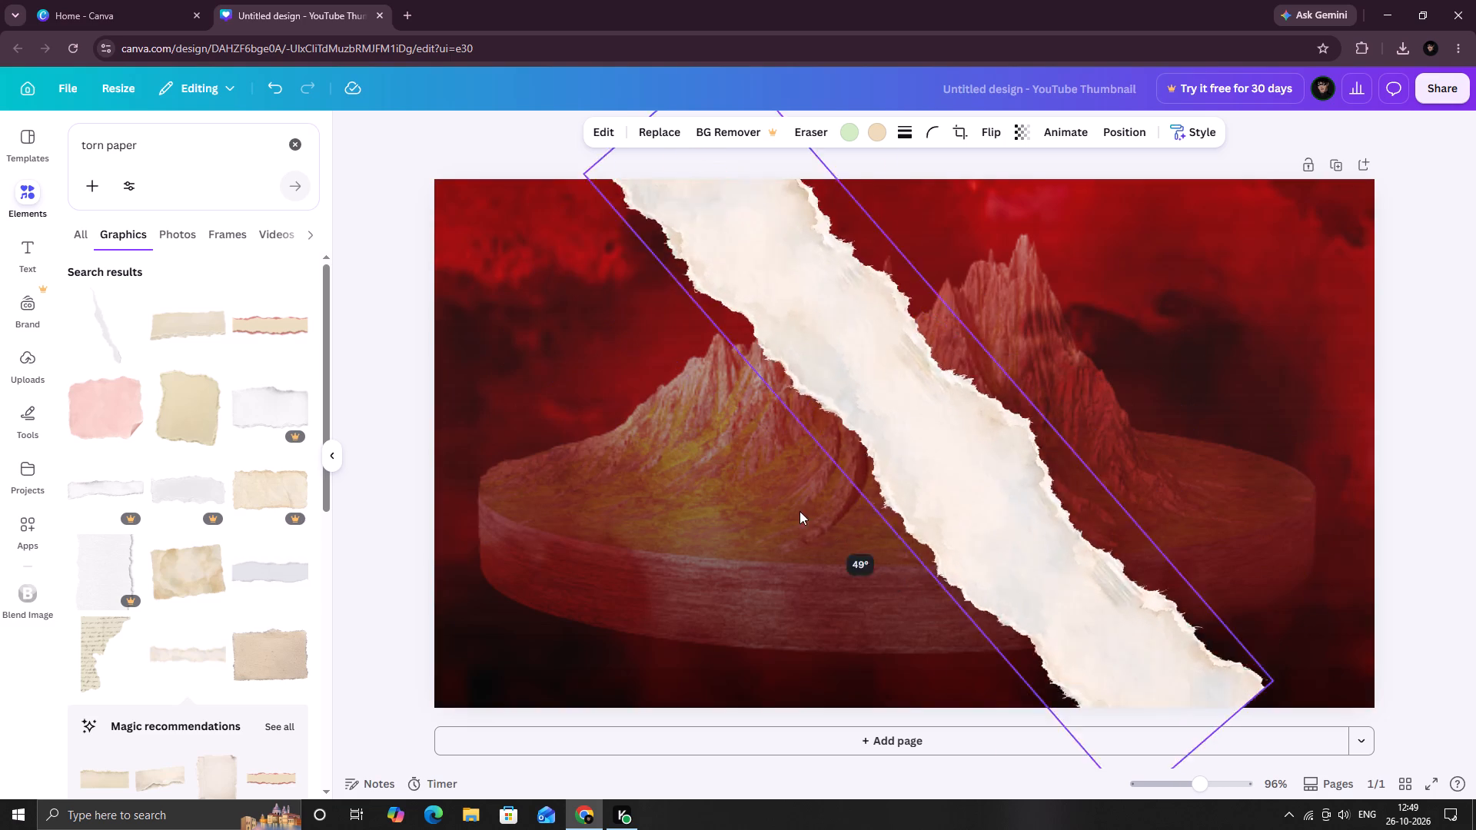
{"action": "left_click_drag", "start_coordinate": [799, 511], "coordinate": [731, 434]}
{"action": "left_click_drag", "start_coordinate": [893, 430], "coordinate": [900, 430]}
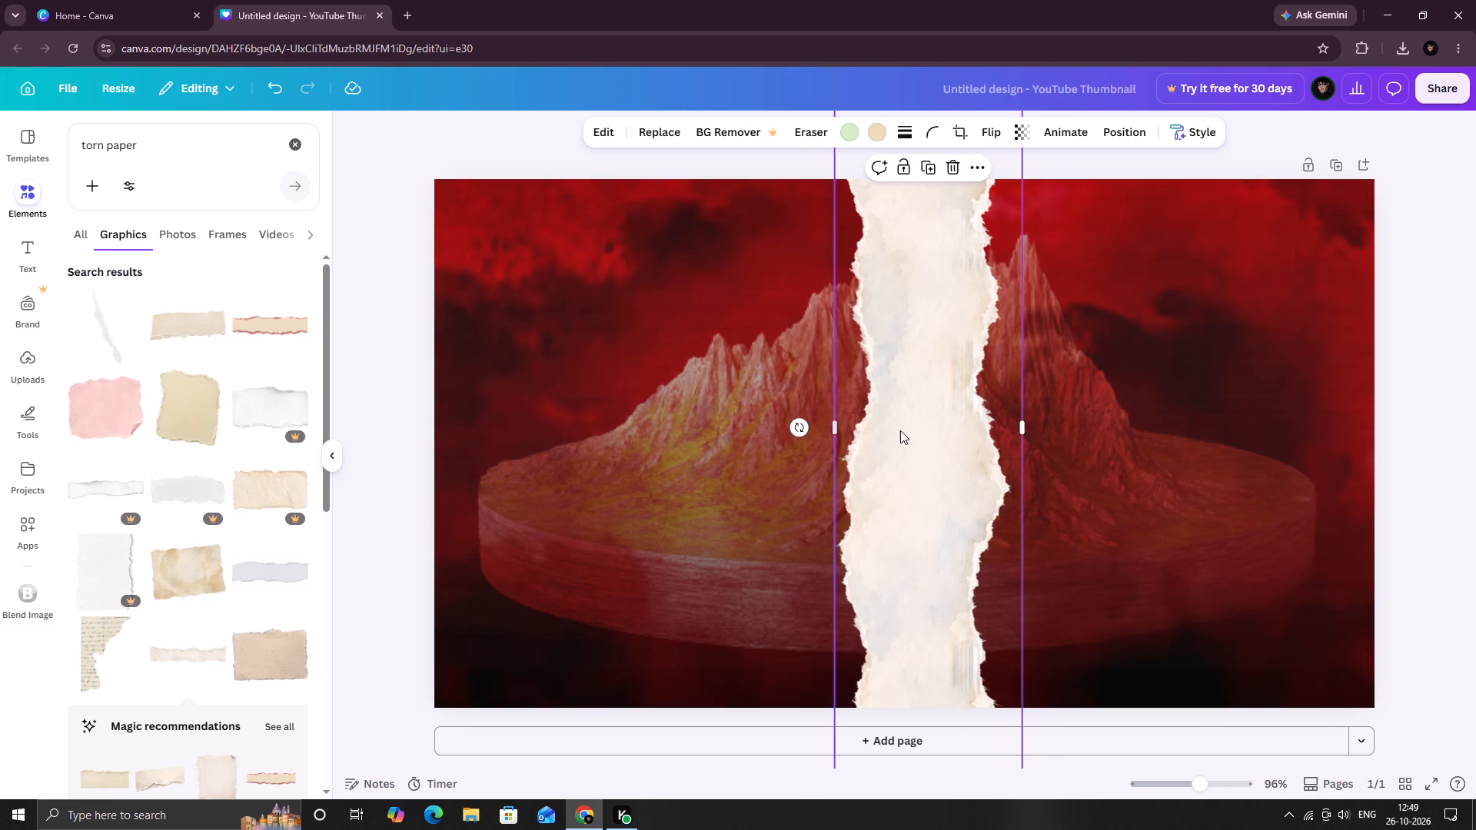
{"action": "left_click_drag", "start_coordinate": [900, 430], "coordinate": [1270, 454]}
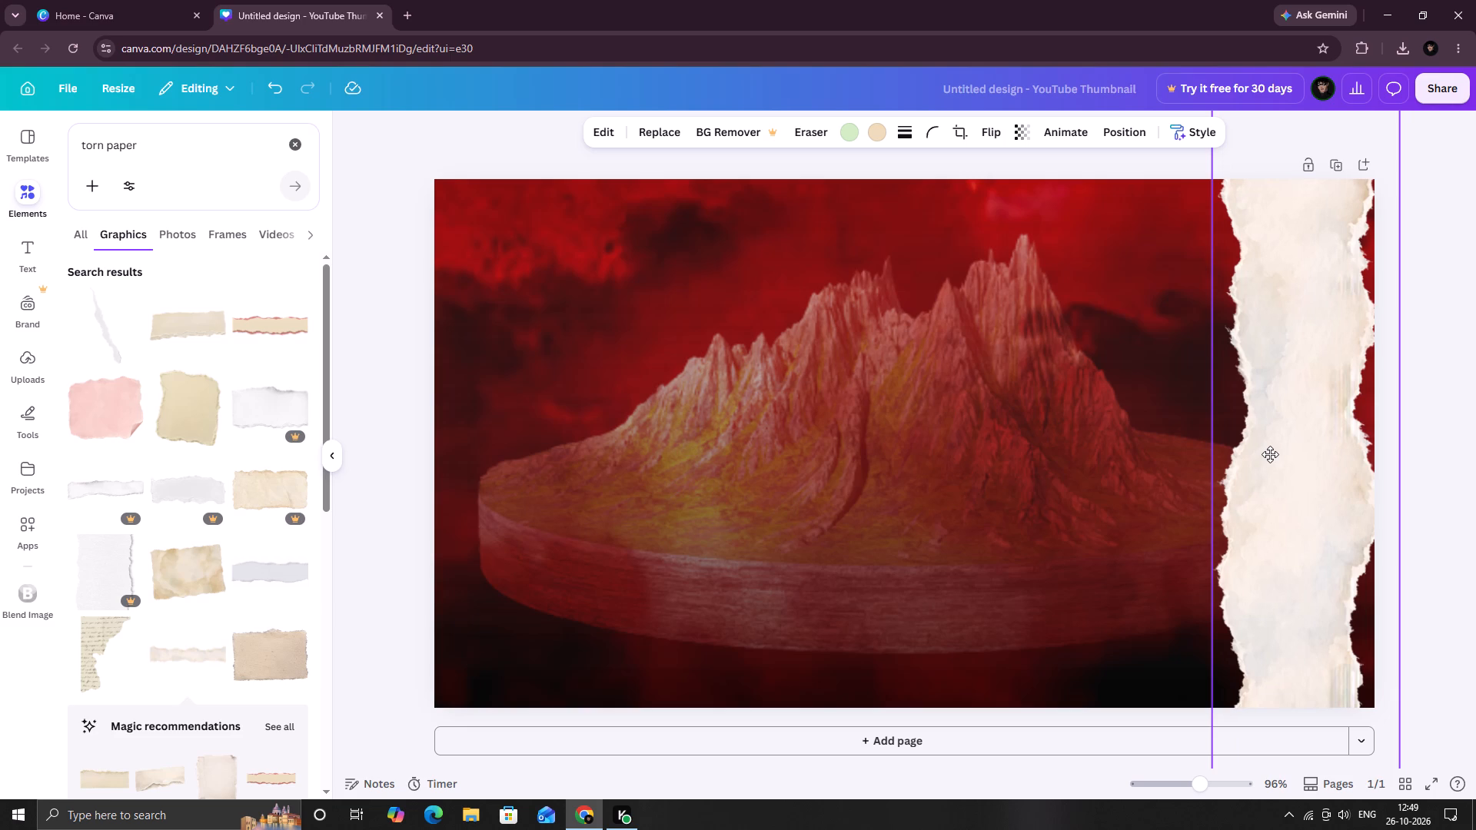
{"action": "left_click_drag", "start_coordinate": [1270, 454], "coordinate": [1252, 454]}
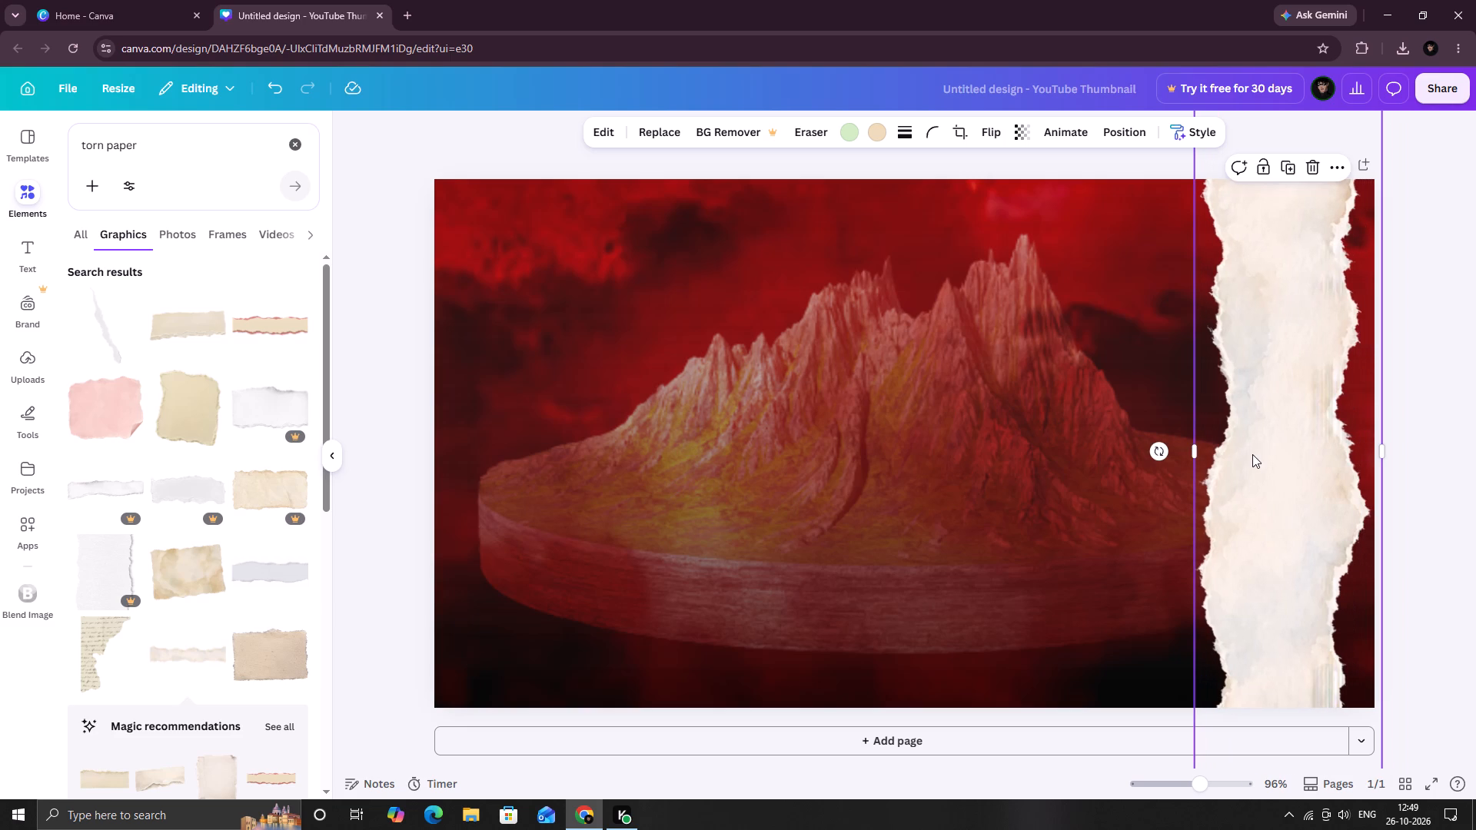
Enlarge the vertical torn paper strip and shift it until its outer torn edge runs off the page's right edge.
{"action": "left_click_drag", "start_coordinate": [1192, 443], "coordinate": [1053, 462]}
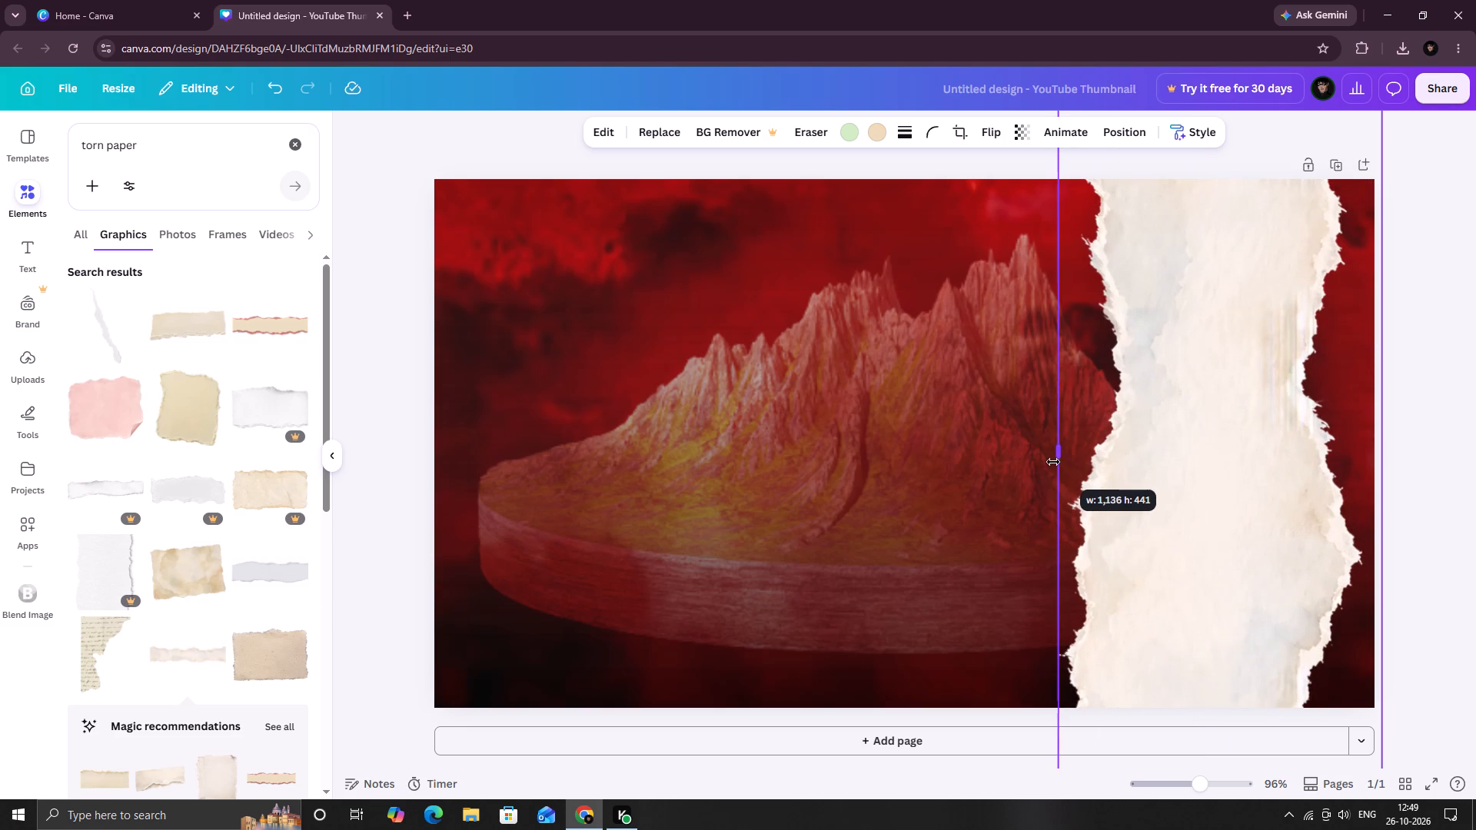
{"action": "left_click_drag", "start_coordinate": [1053, 462], "coordinate": [1022, 463]}
{"action": "left_click_drag", "start_coordinate": [1164, 461], "coordinate": [1191, 461]}
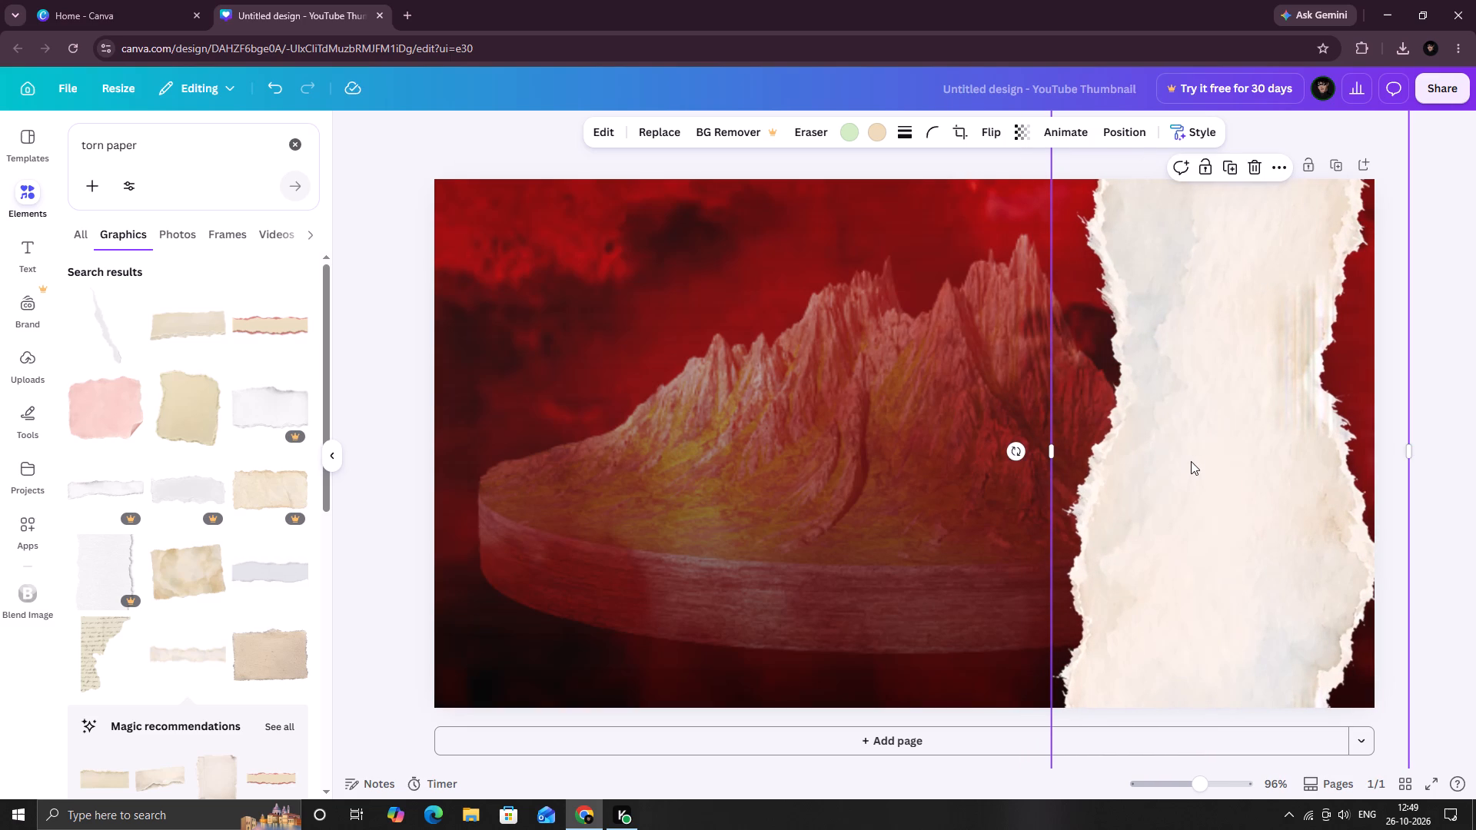
{"action": "left_click_drag", "start_coordinate": [1243, 469], "coordinate": [1295, 473]}
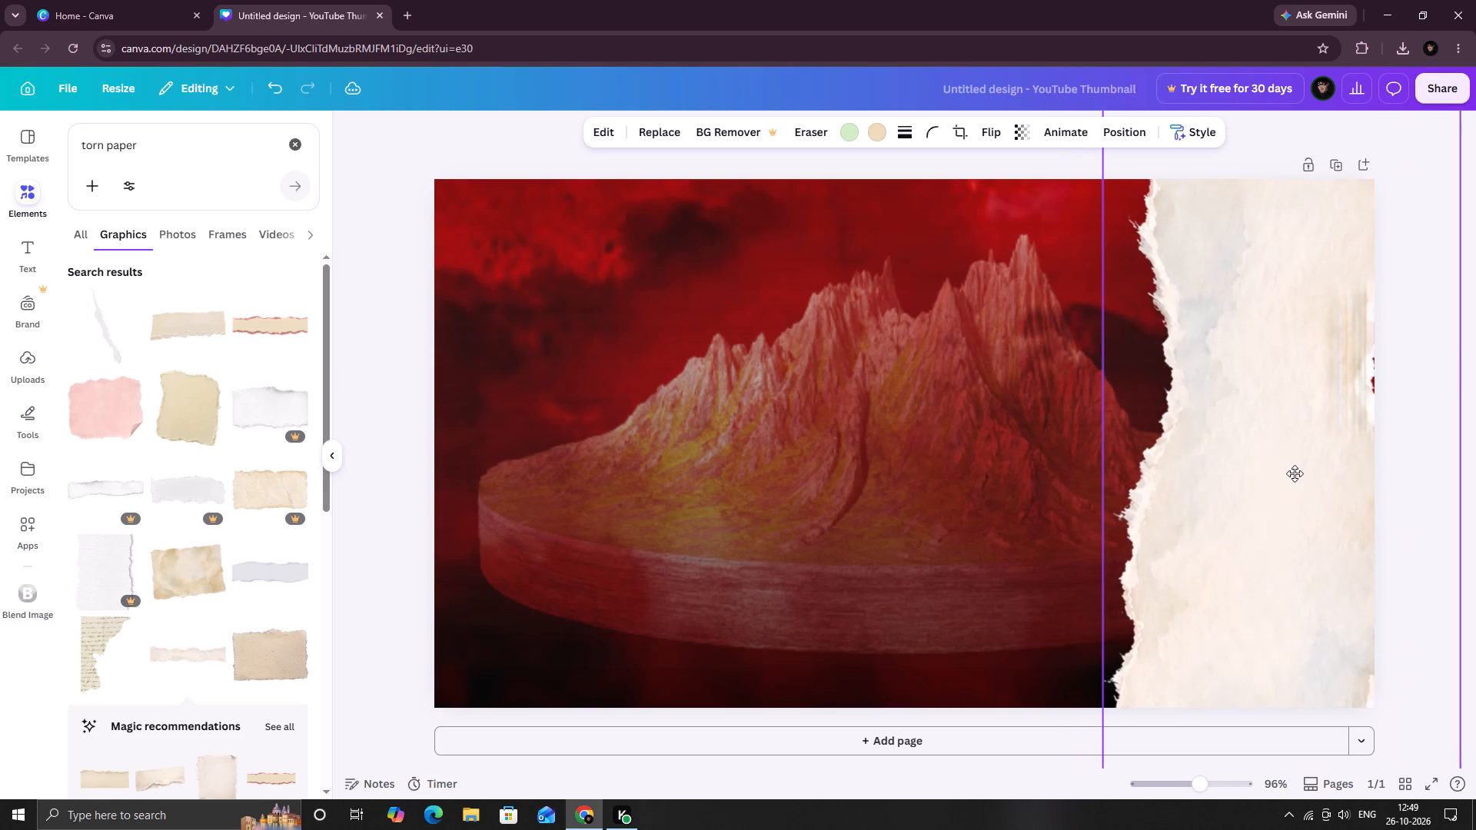
{"action": "left_click_drag", "start_coordinate": [1295, 473], "coordinate": [1303, 476]}
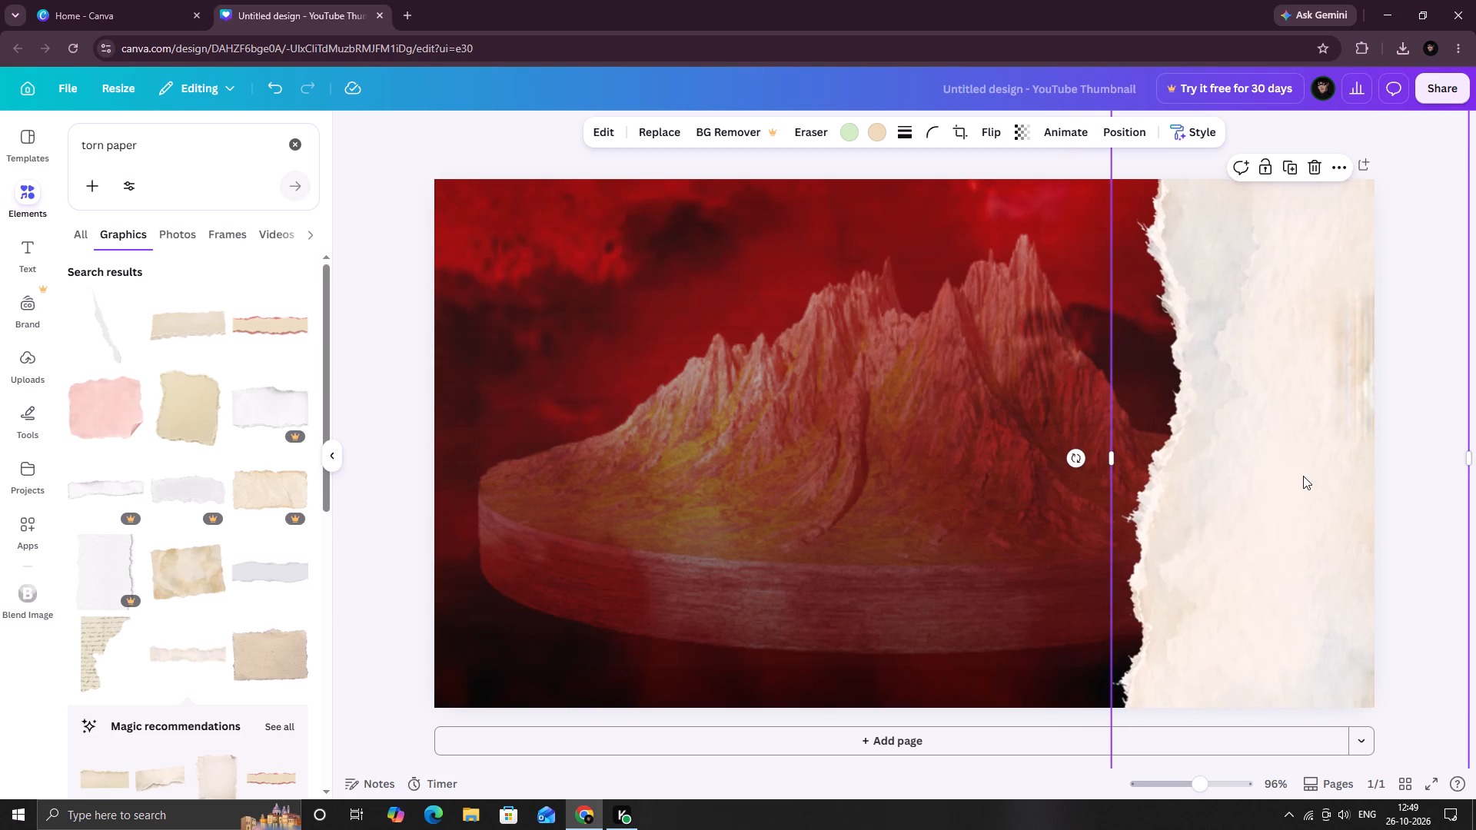
Duplicate the torn paper strip and place the copy over the original, offset slightly toward the mountain.
{"action": "right_click", "coordinate": [1265, 460]}
{"action": "left_click", "coordinate": [1117, 392]}
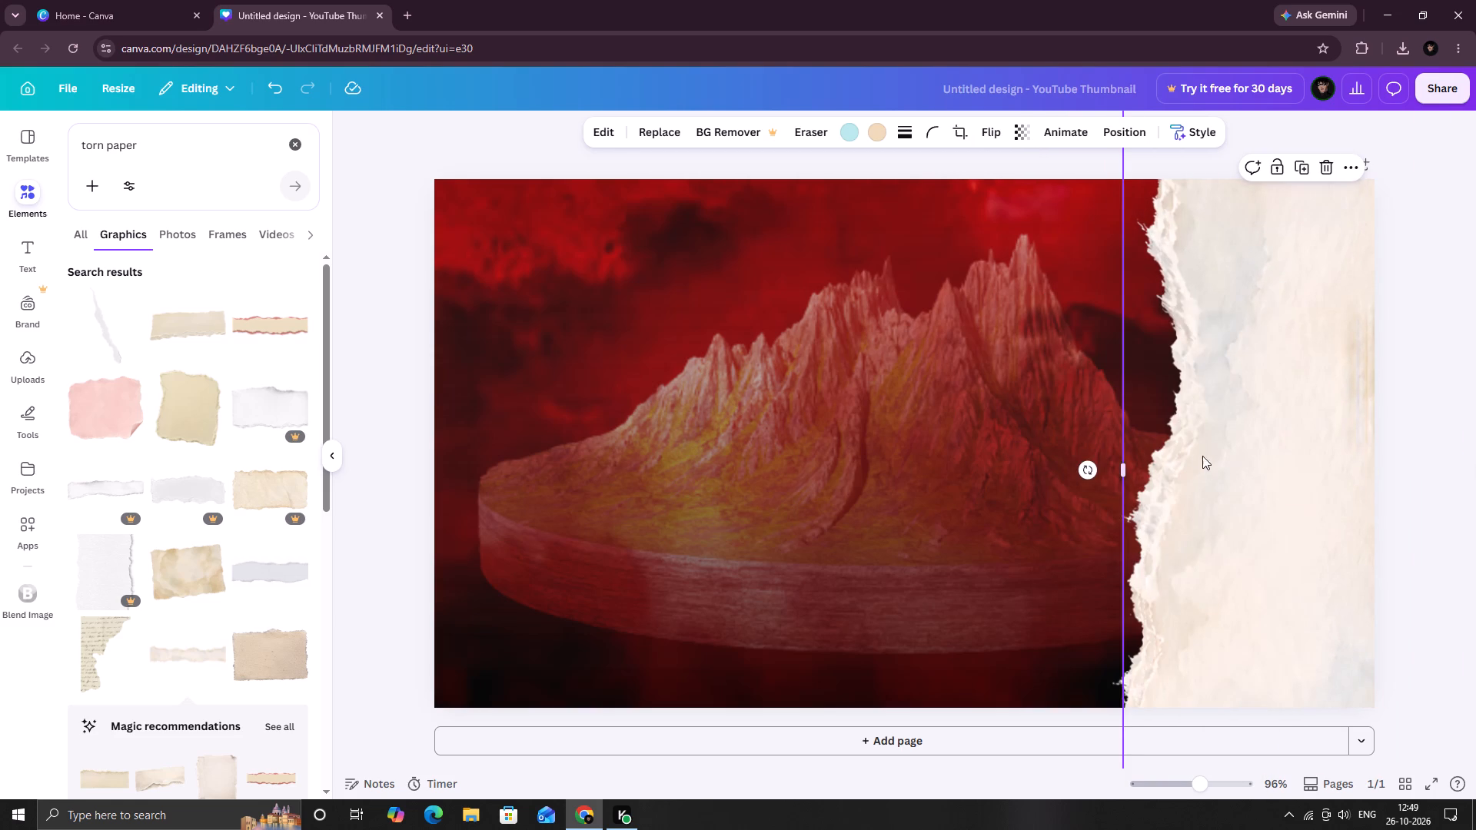
{"action": "left_click_drag", "start_coordinate": [1211, 475], "coordinate": [1043, 480]}
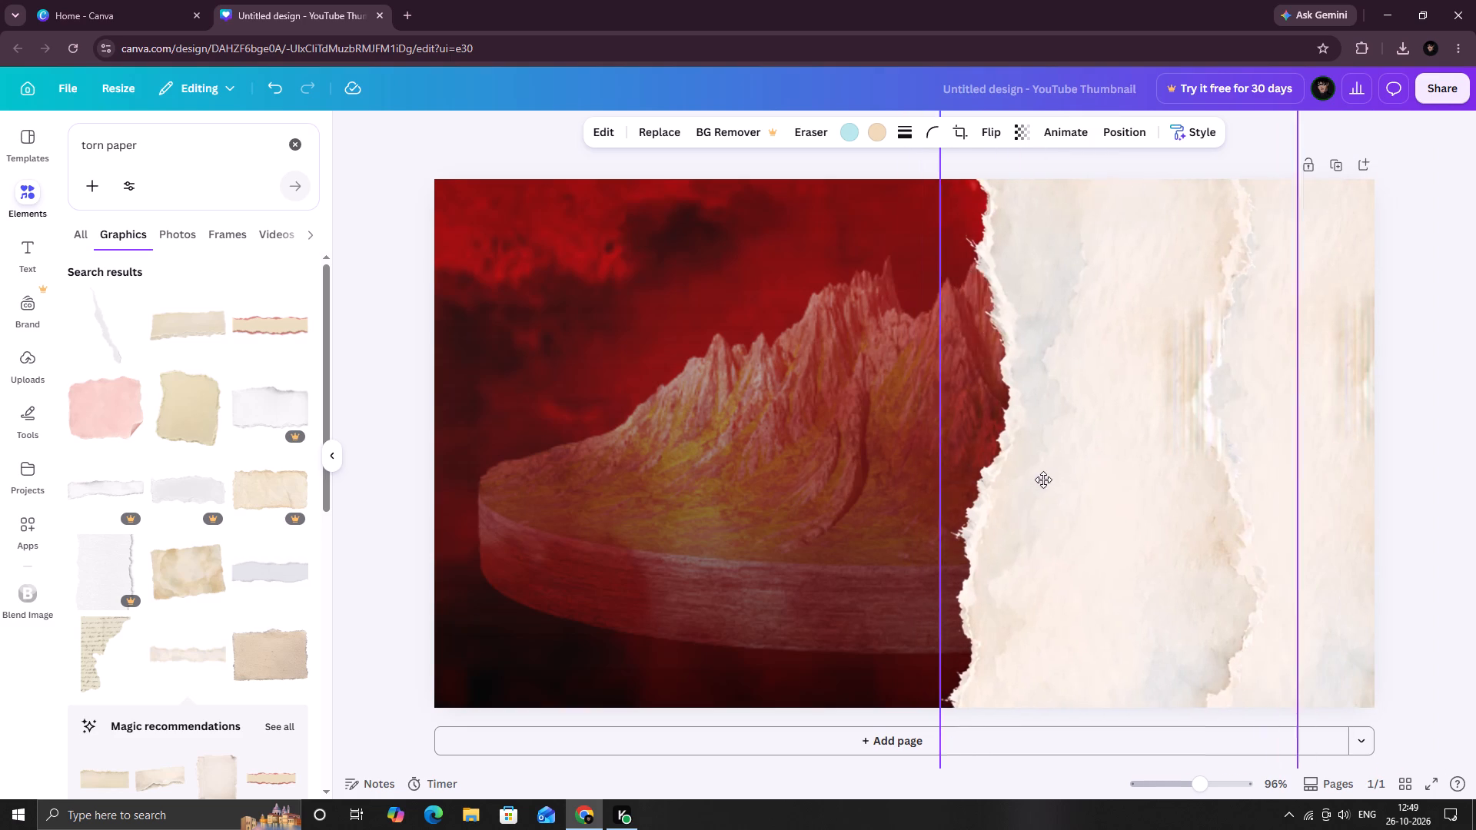
{"action": "left_click_drag", "start_coordinate": [1043, 480], "coordinate": [1150, 480]}
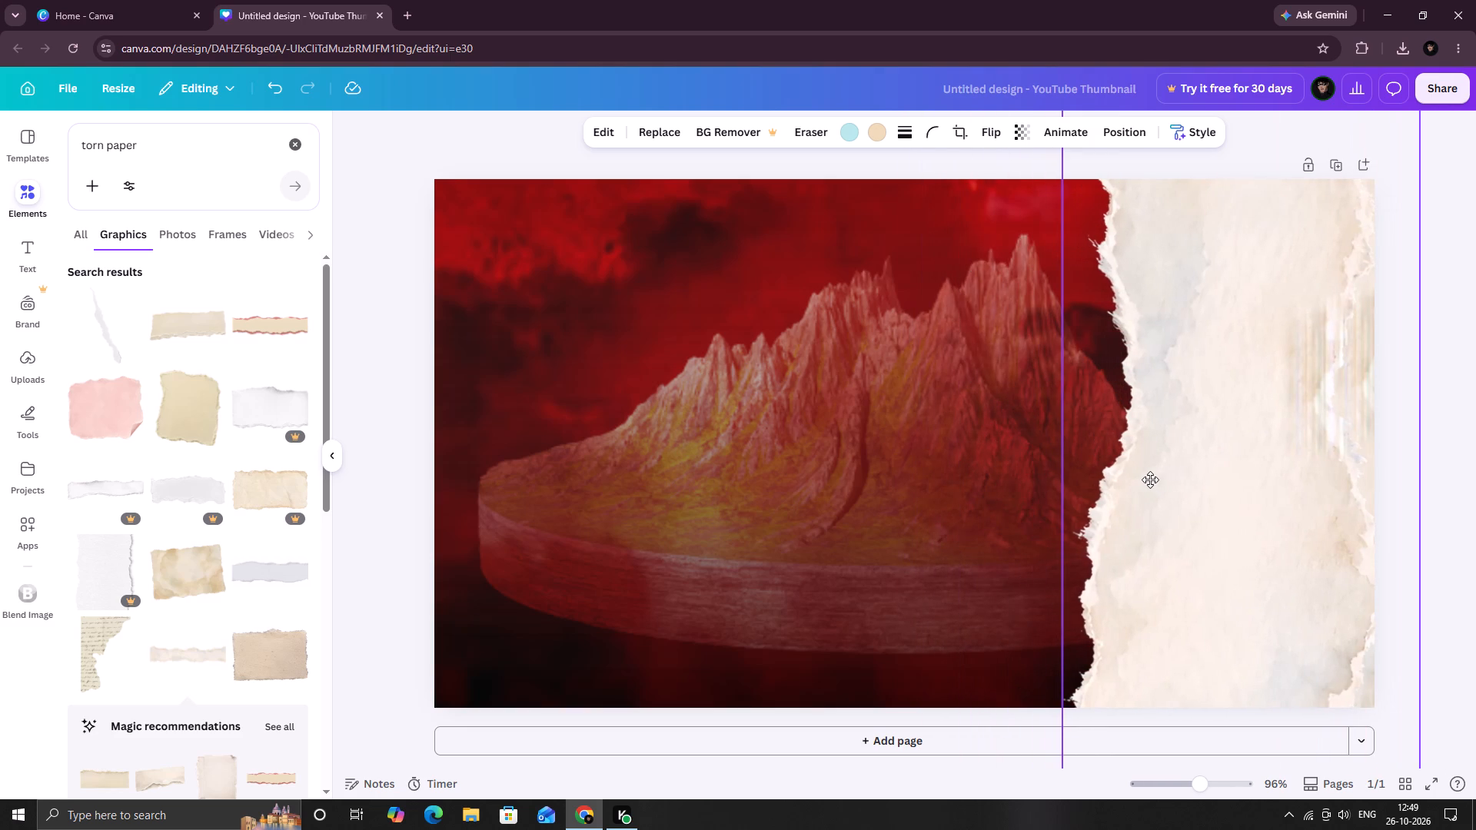
{"action": "left_click_drag", "start_coordinate": [1150, 480], "coordinate": [1182, 480]}
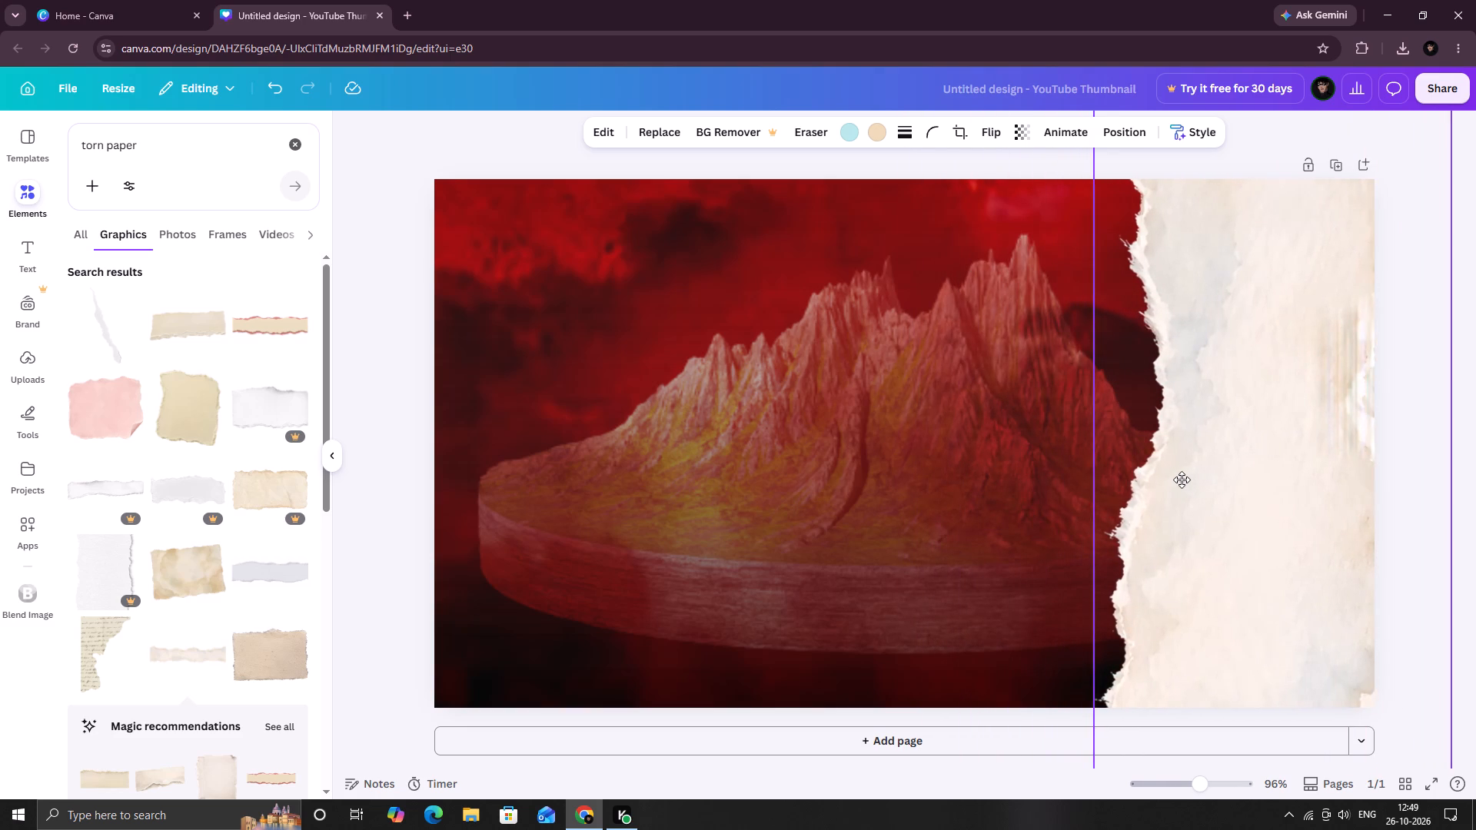
{"action": "left_click_drag", "start_coordinate": [1182, 480], "coordinate": [1188, 480]}
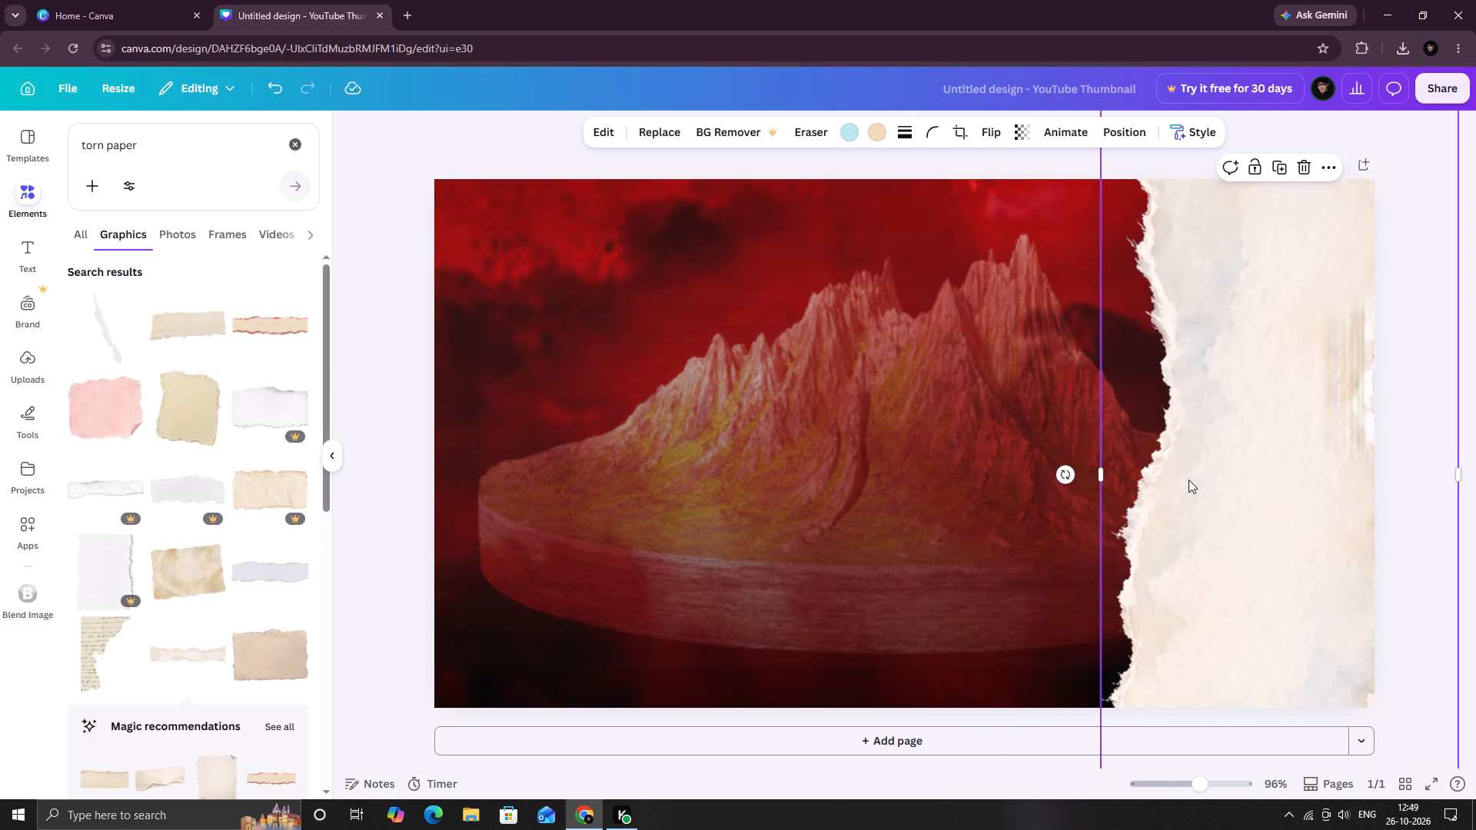
Change the torn paper copy's light blue colour to black, #000000.
{"action": "right_click", "coordinate": [1195, 460]}
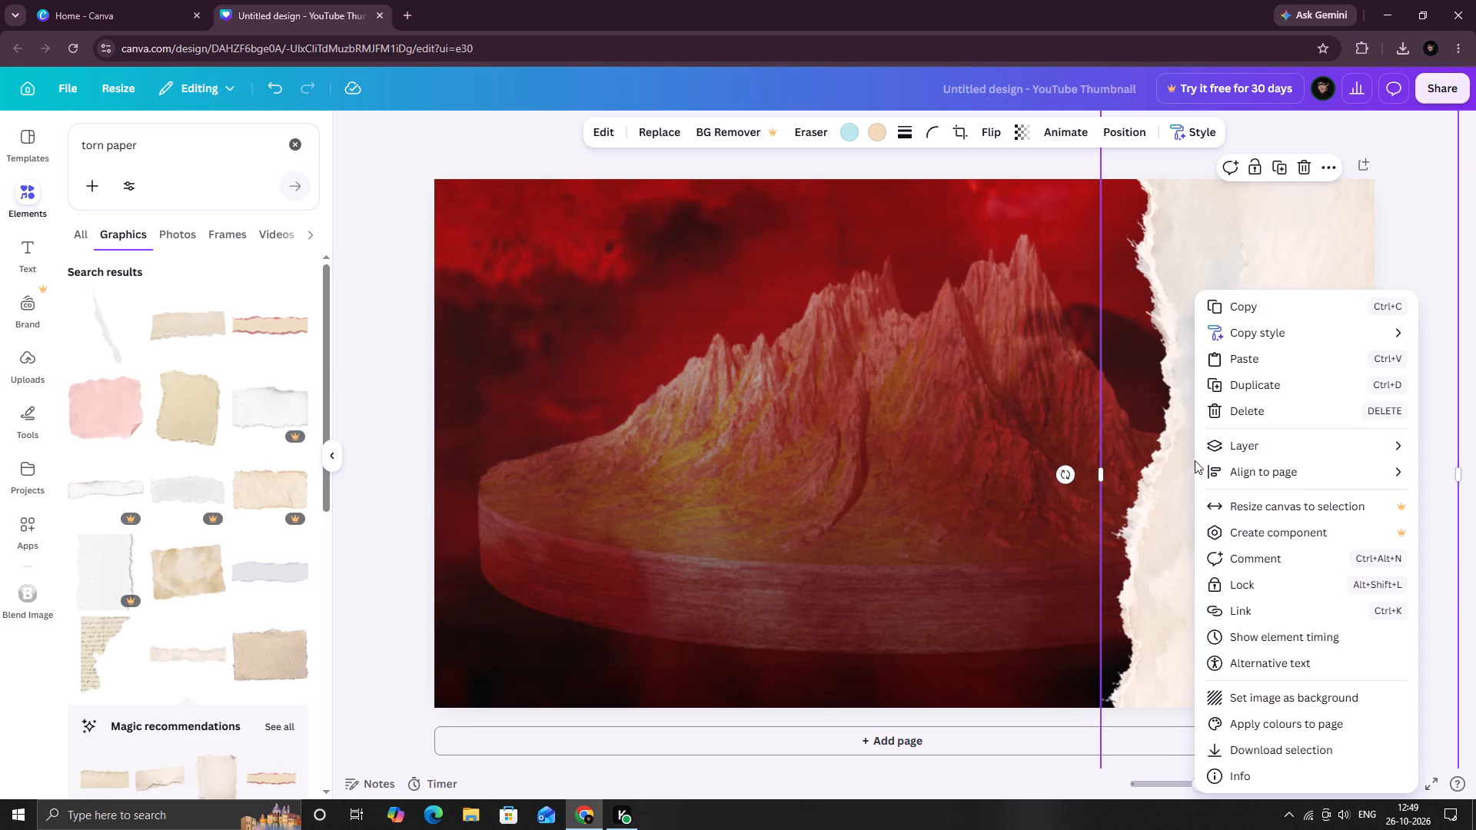
{"action": "left_click", "coordinate": [841, 127]}
{"action": "left_click", "coordinate": [841, 127]}
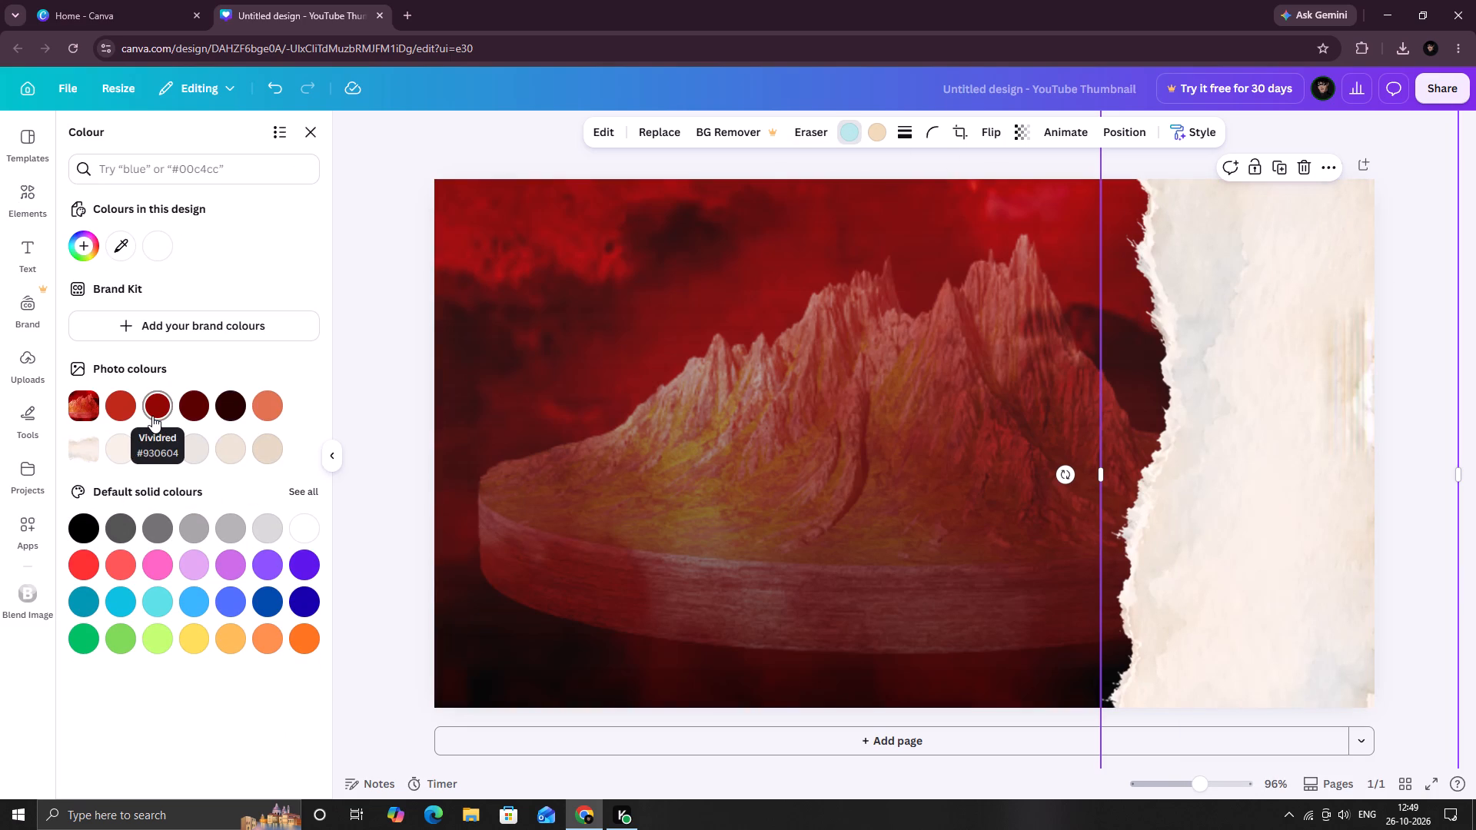
{"action": "left_click", "coordinate": [87, 248]}
{"action": "left_click_drag", "start_coordinate": [97, 362], "coordinate": [84, 357]}
{"action": "left_click", "coordinate": [84, 357]}
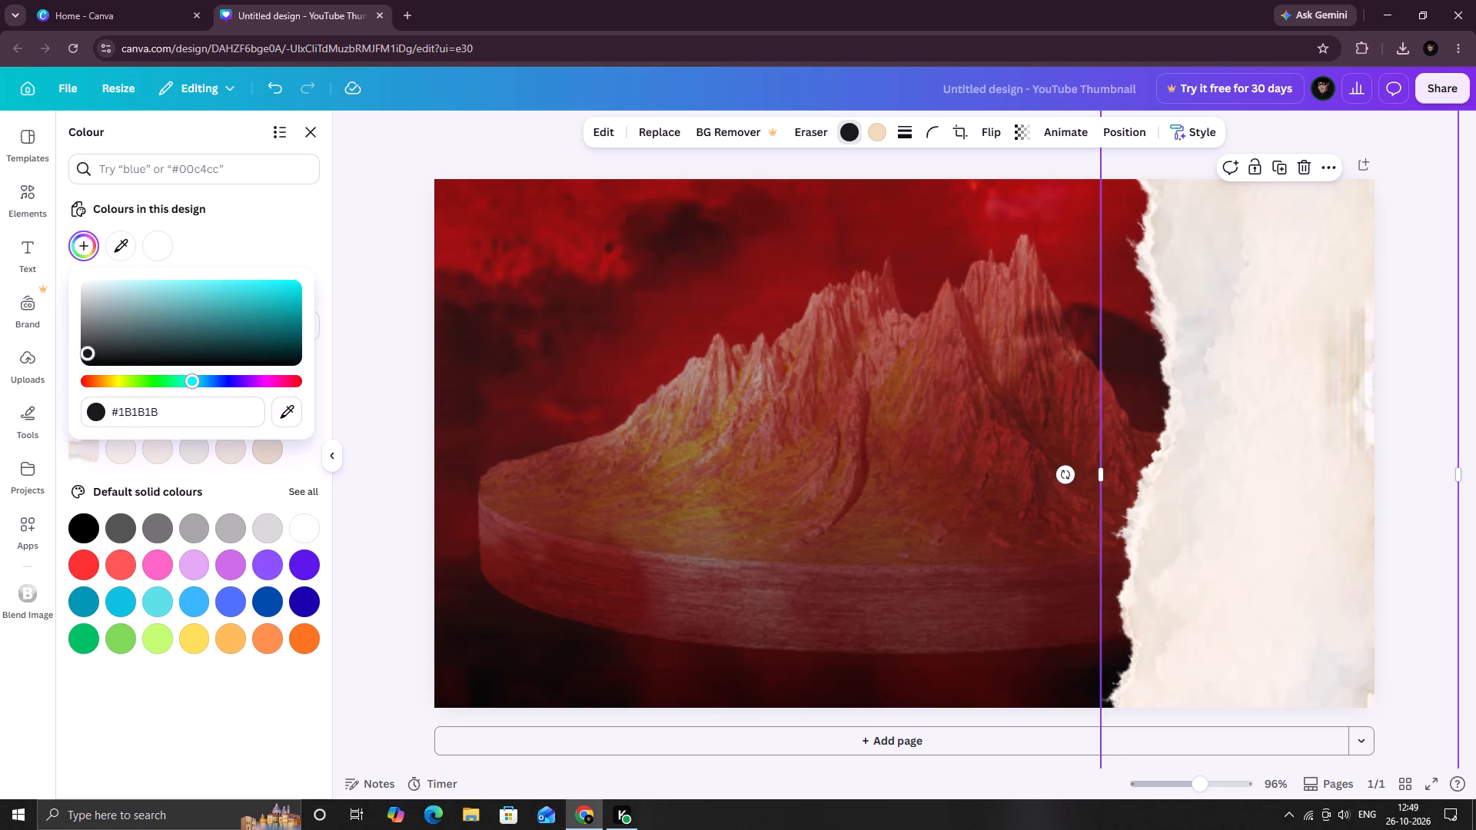
{"action": "left_click", "coordinate": [84, 357]}
{"action": "left_click_drag", "start_coordinate": [84, 357], "coordinate": [201, 300]}
{"action": "left_click_drag", "start_coordinate": [201, 300], "coordinate": [89, 311]}
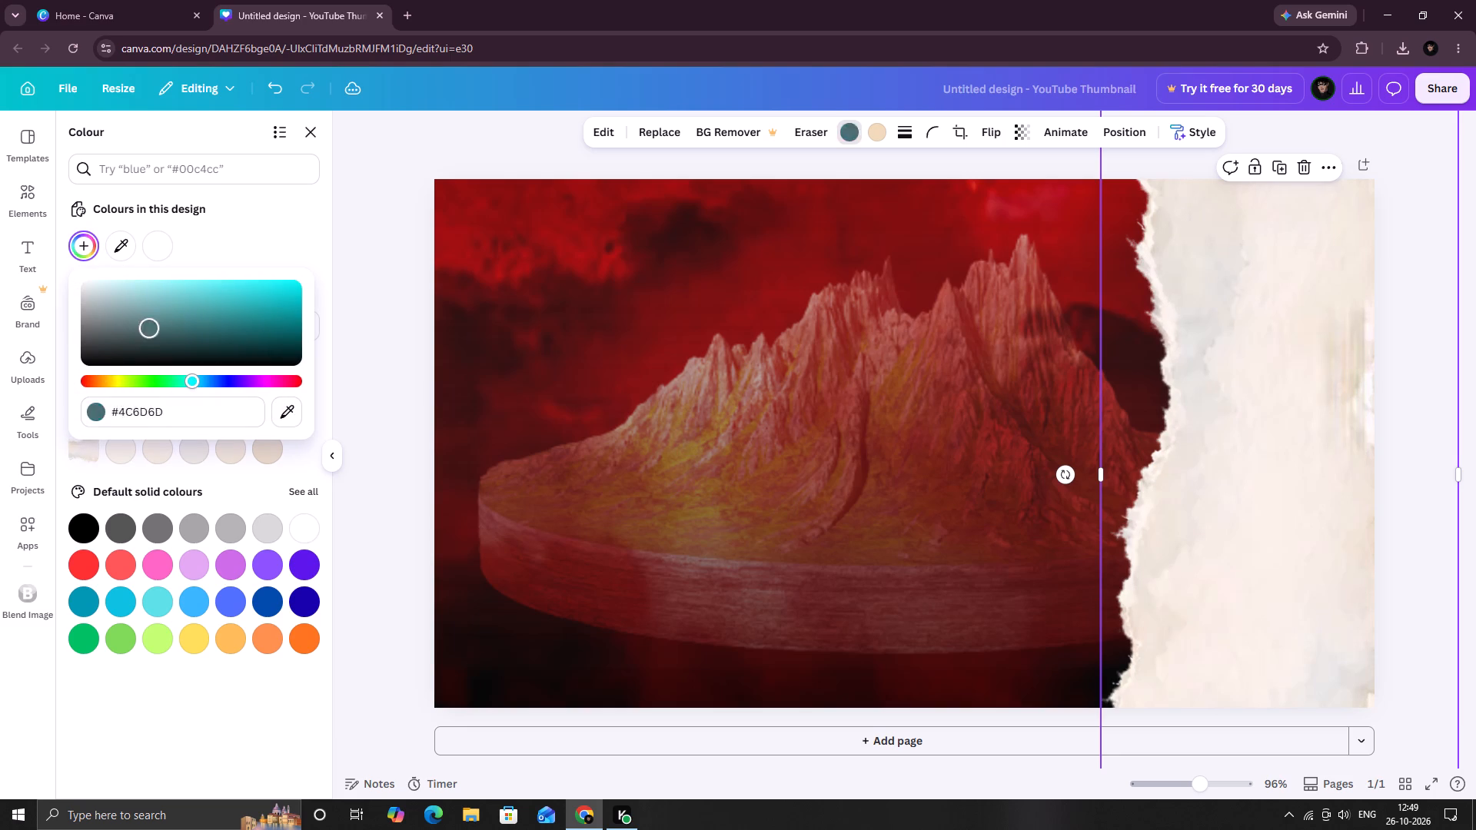
{"action": "left_click_drag", "start_coordinate": [89, 311], "coordinate": [83, 369]}
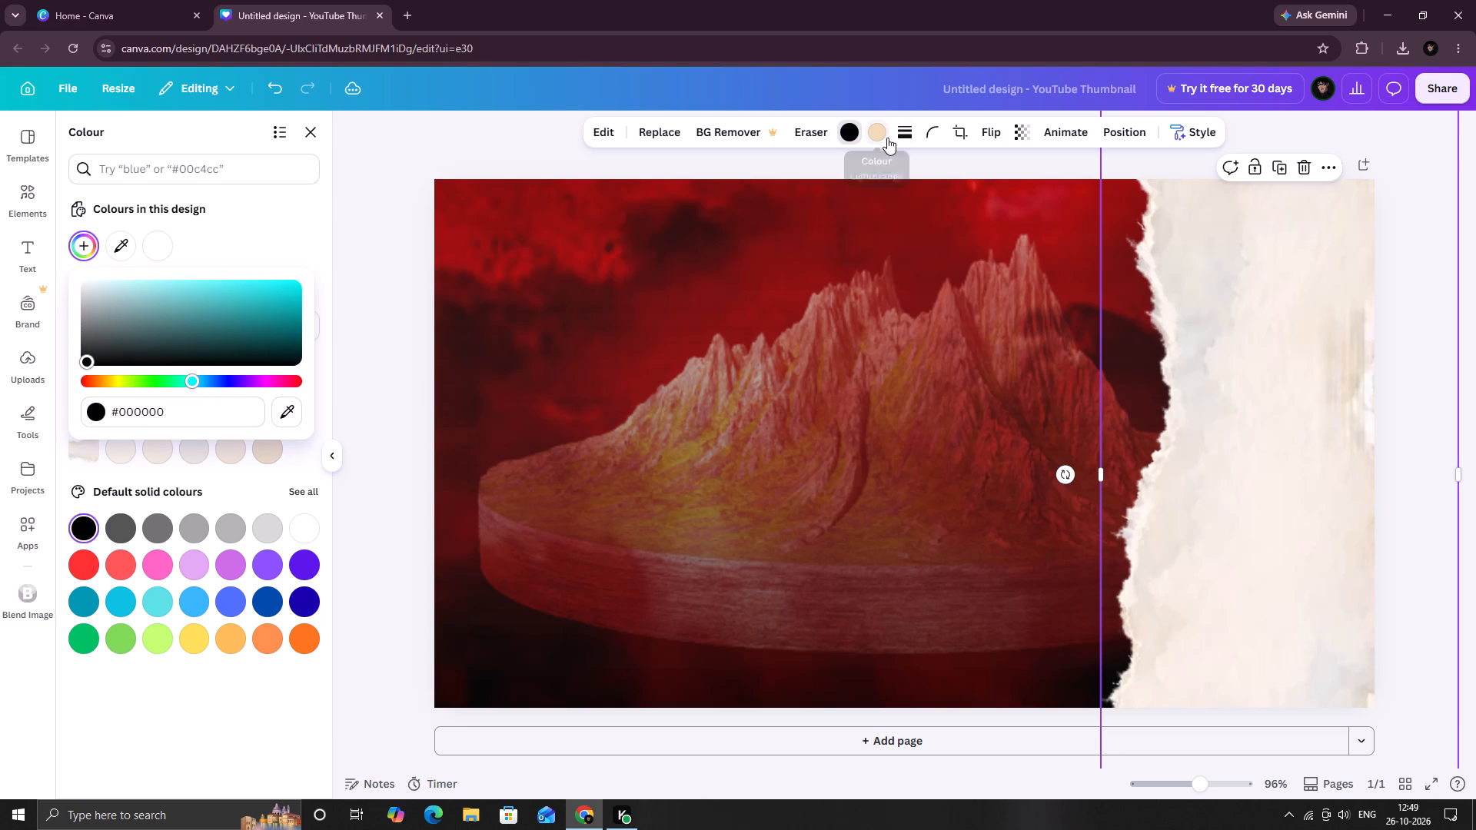
Change the torn paper copy's beige colour to black, #000000.
{"action": "left_click", "coordinate": [882, 132]}
{"action": "left_click", "coordinate": [881, 132]}
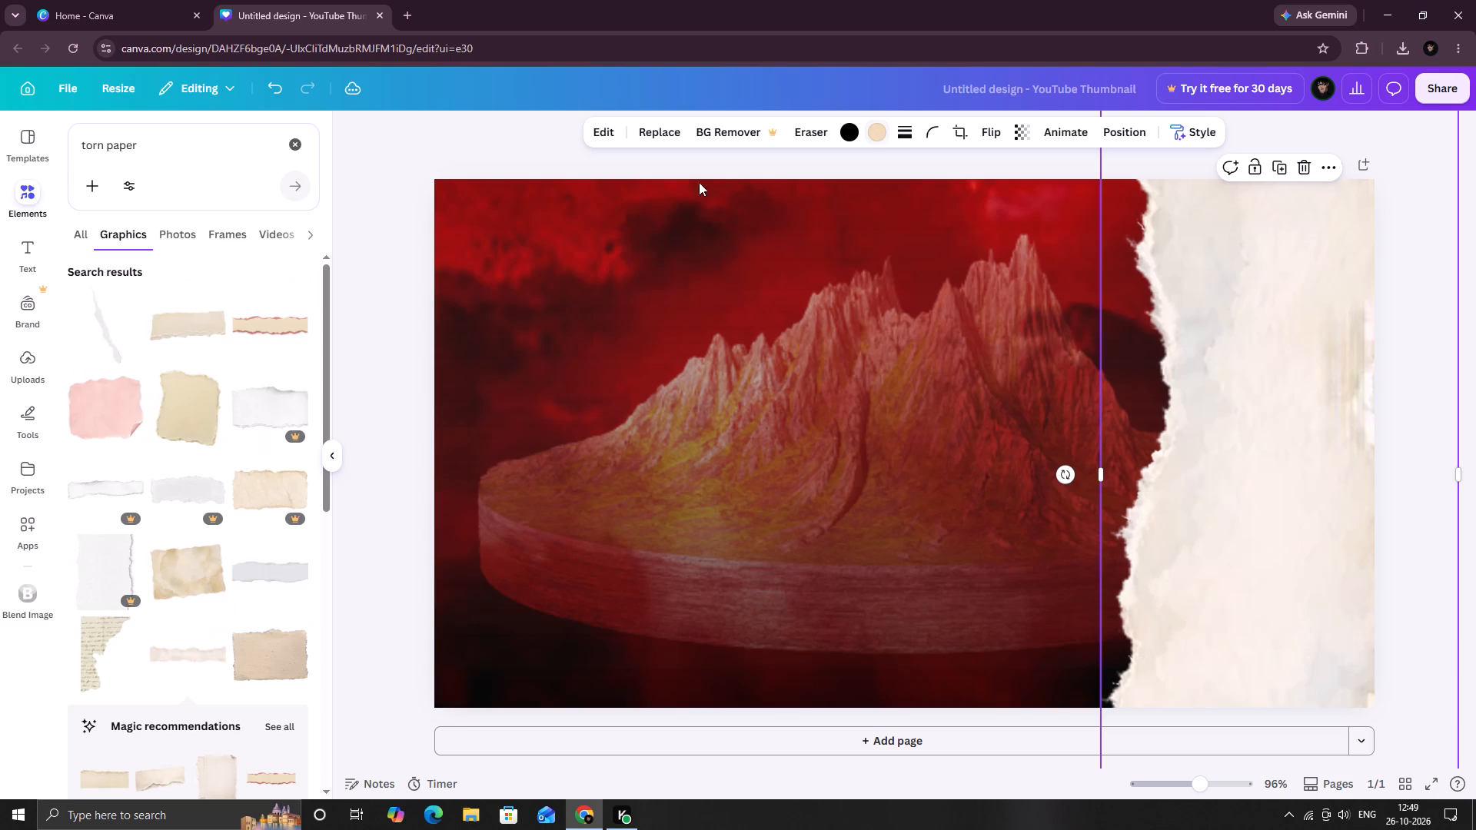
{"action": "left_click", "coordinate": [875, 134]}
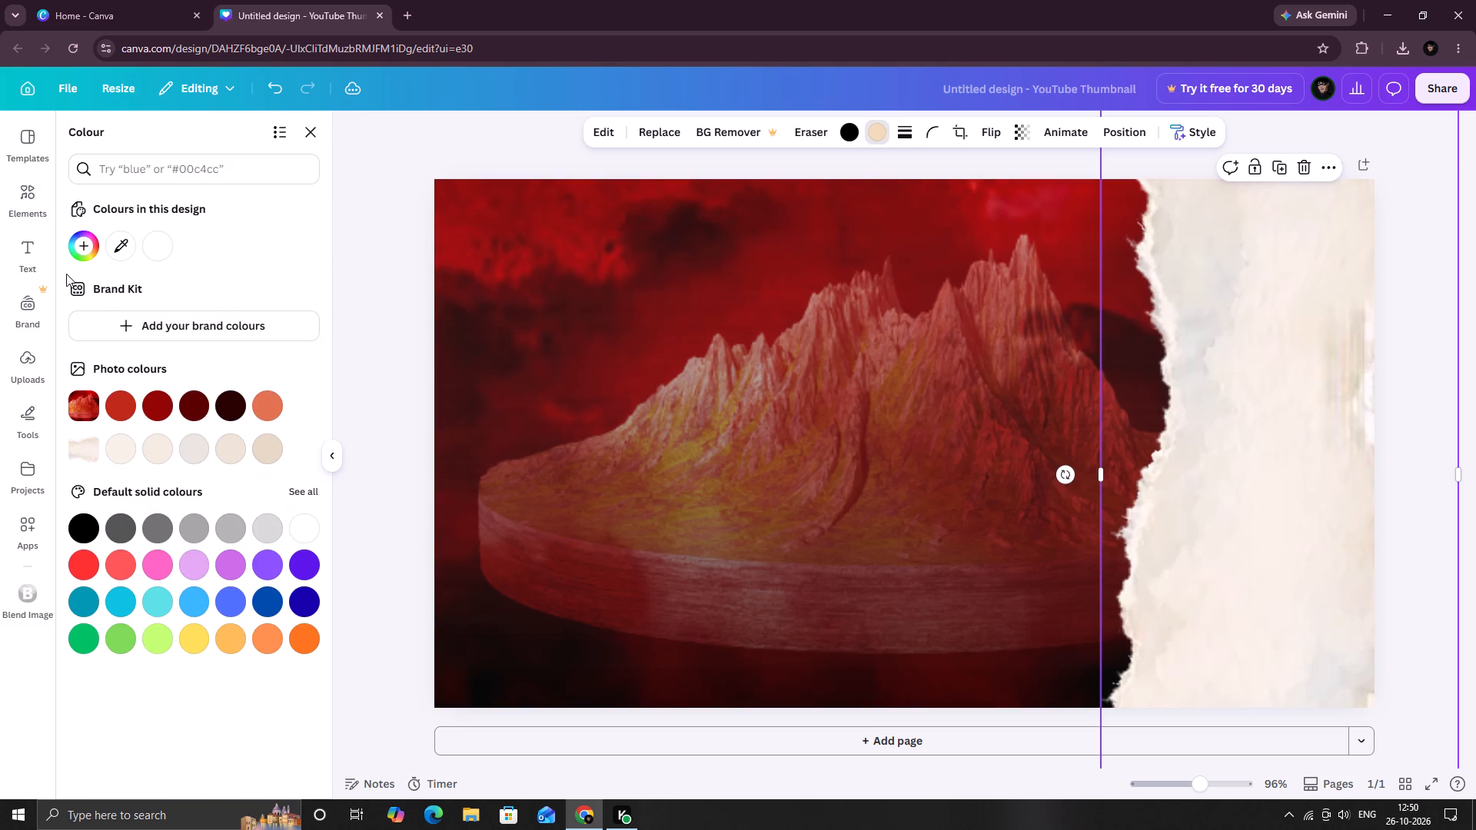
{"action": "left_click", "coordinate": [84, 246]}
{"action": "left_click_drag", "start_coordinate": [95, 337], "coordinate": [83, 369]}
{"action": "left_click", "coordinate": [83, 369]}
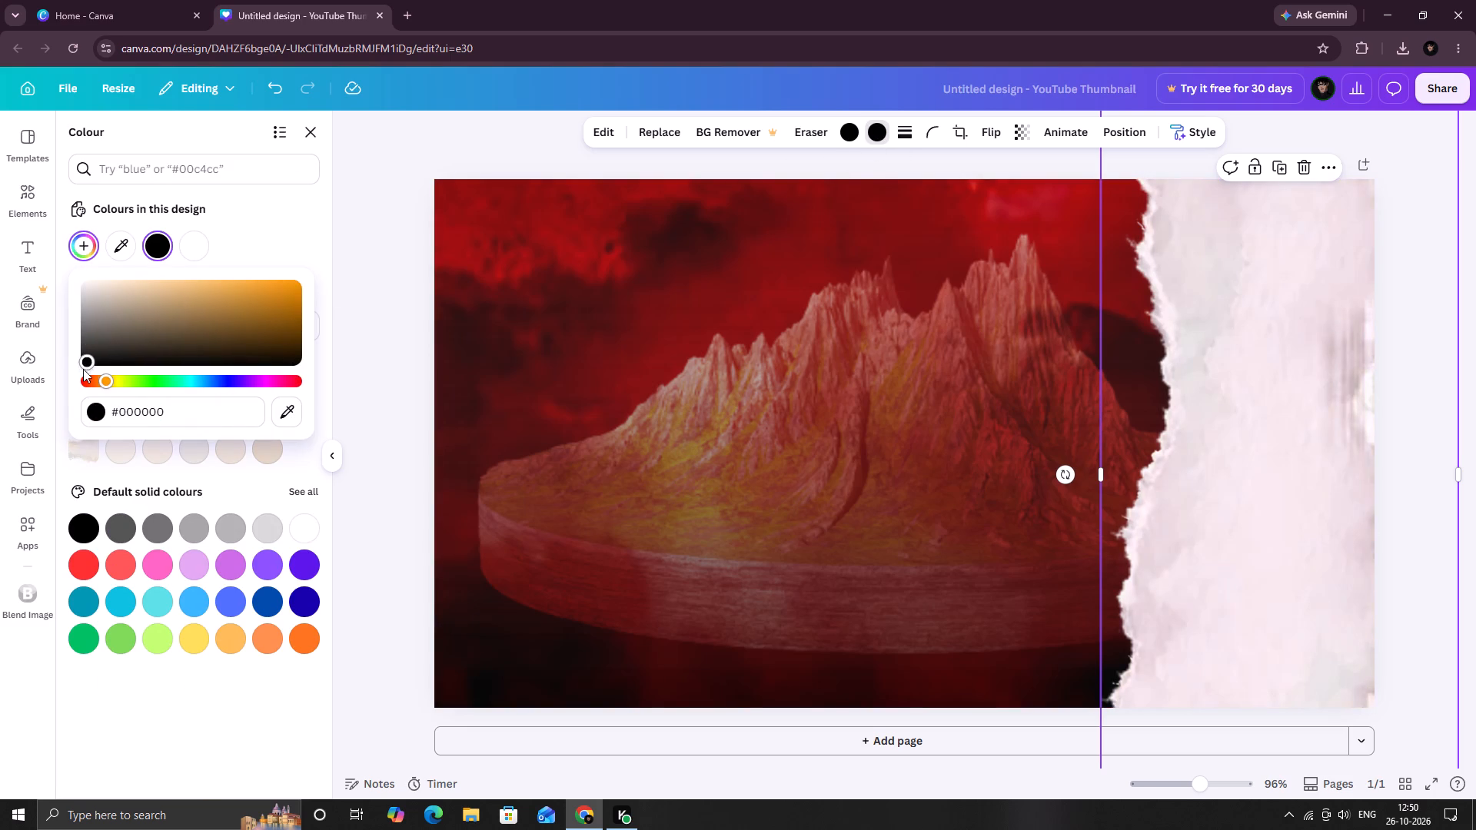
{"action": "left_click", "coordinate": [1186, 350]}
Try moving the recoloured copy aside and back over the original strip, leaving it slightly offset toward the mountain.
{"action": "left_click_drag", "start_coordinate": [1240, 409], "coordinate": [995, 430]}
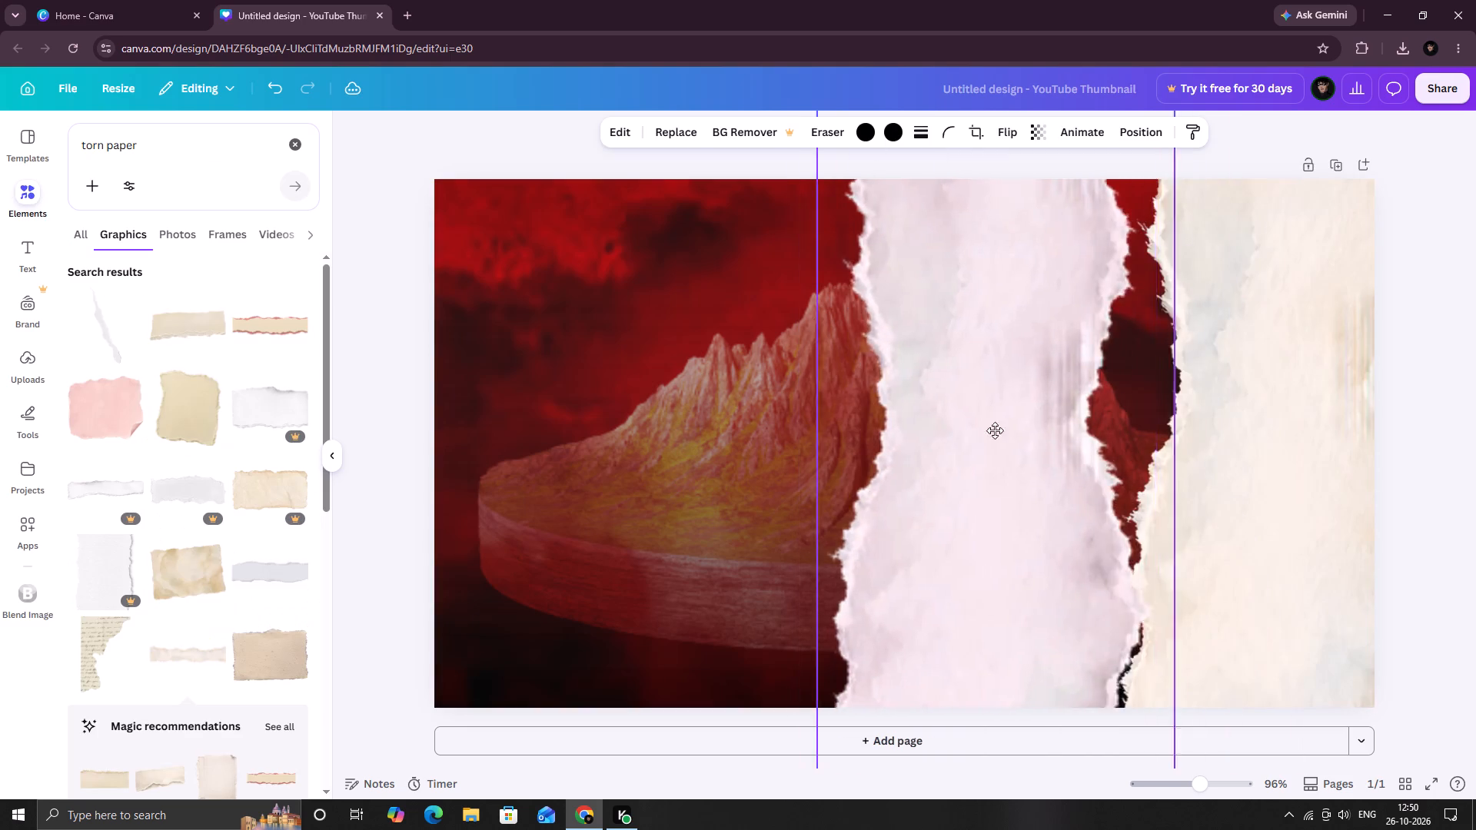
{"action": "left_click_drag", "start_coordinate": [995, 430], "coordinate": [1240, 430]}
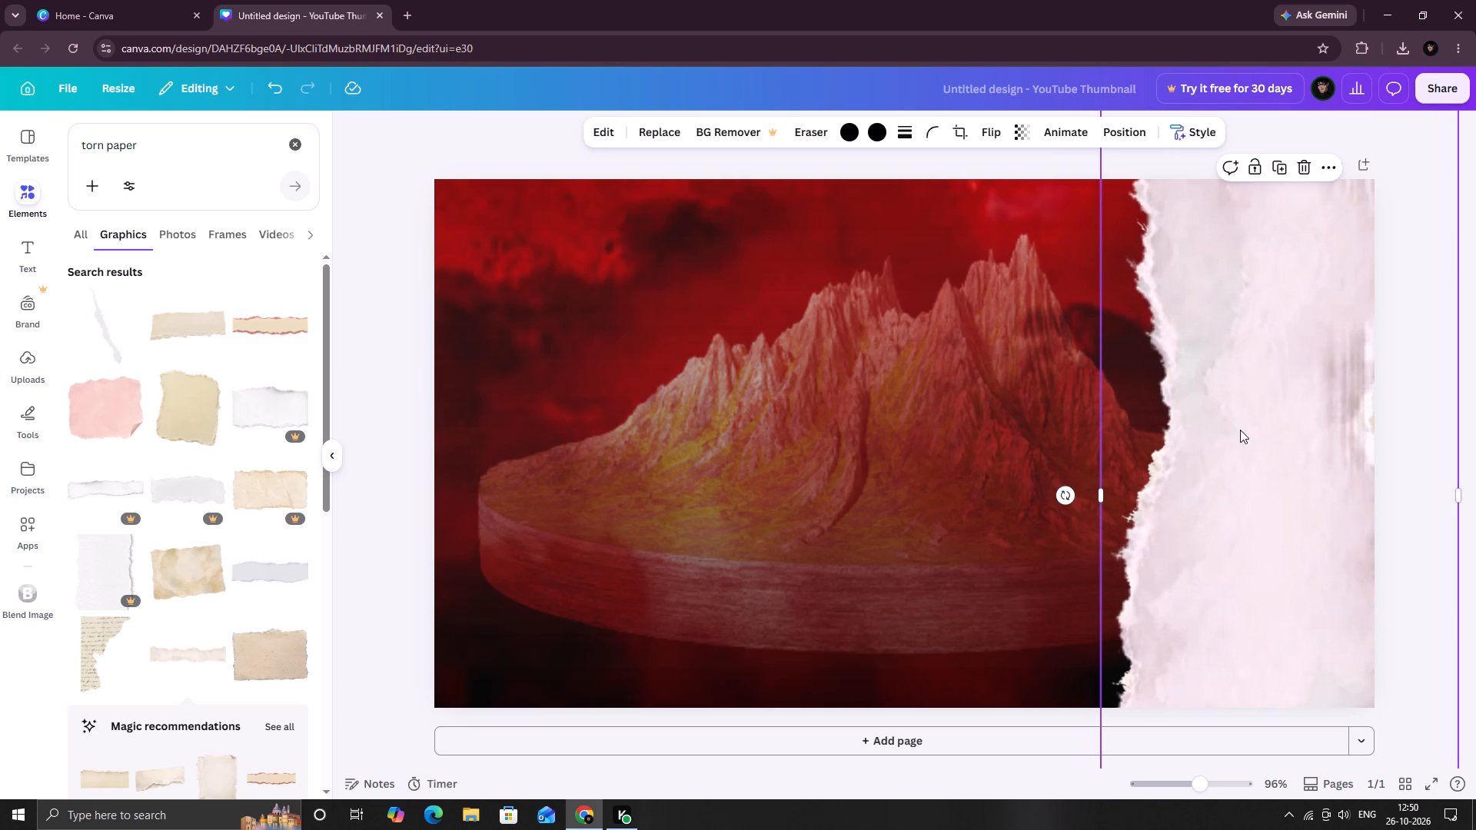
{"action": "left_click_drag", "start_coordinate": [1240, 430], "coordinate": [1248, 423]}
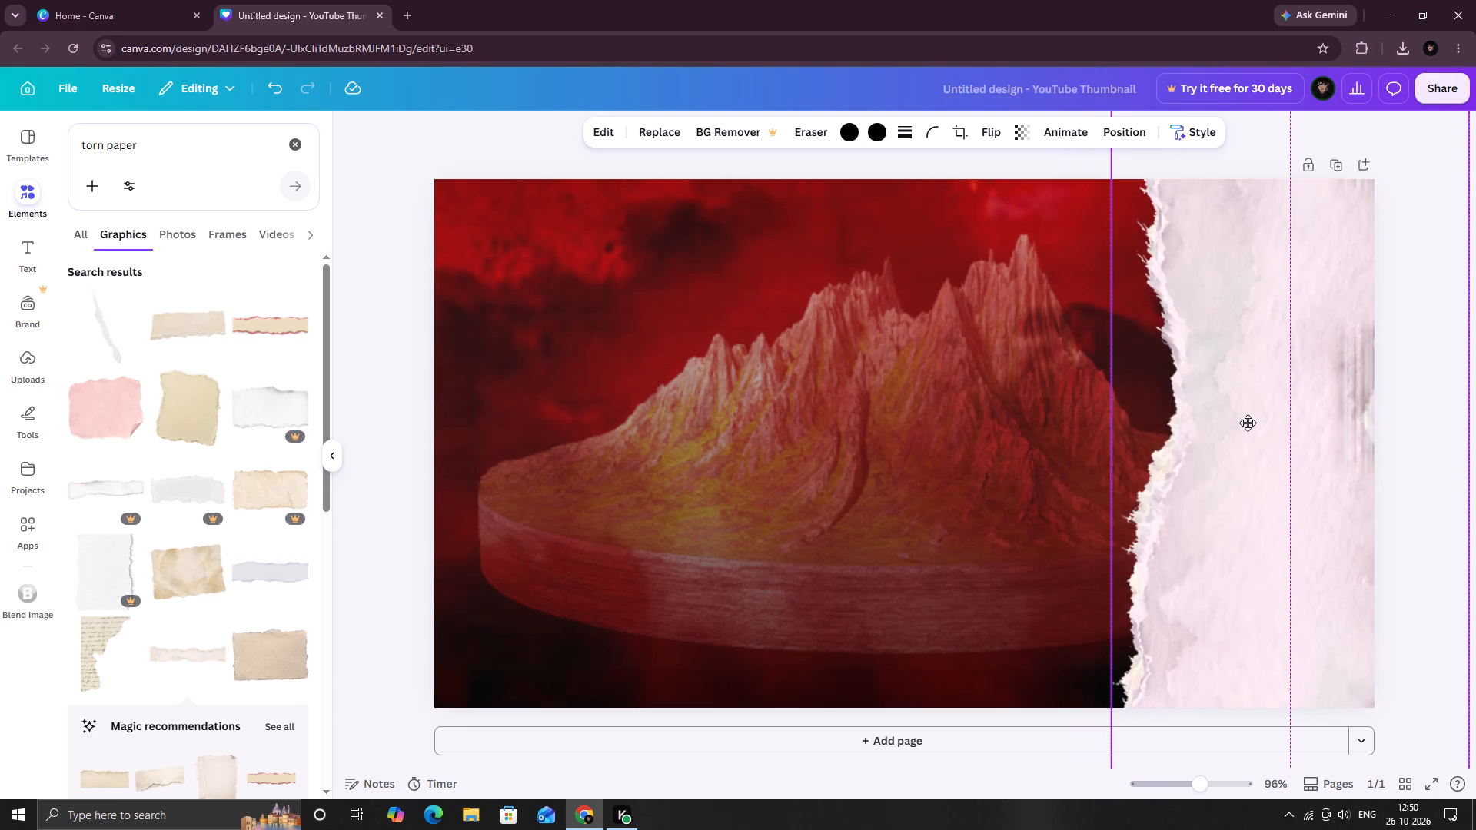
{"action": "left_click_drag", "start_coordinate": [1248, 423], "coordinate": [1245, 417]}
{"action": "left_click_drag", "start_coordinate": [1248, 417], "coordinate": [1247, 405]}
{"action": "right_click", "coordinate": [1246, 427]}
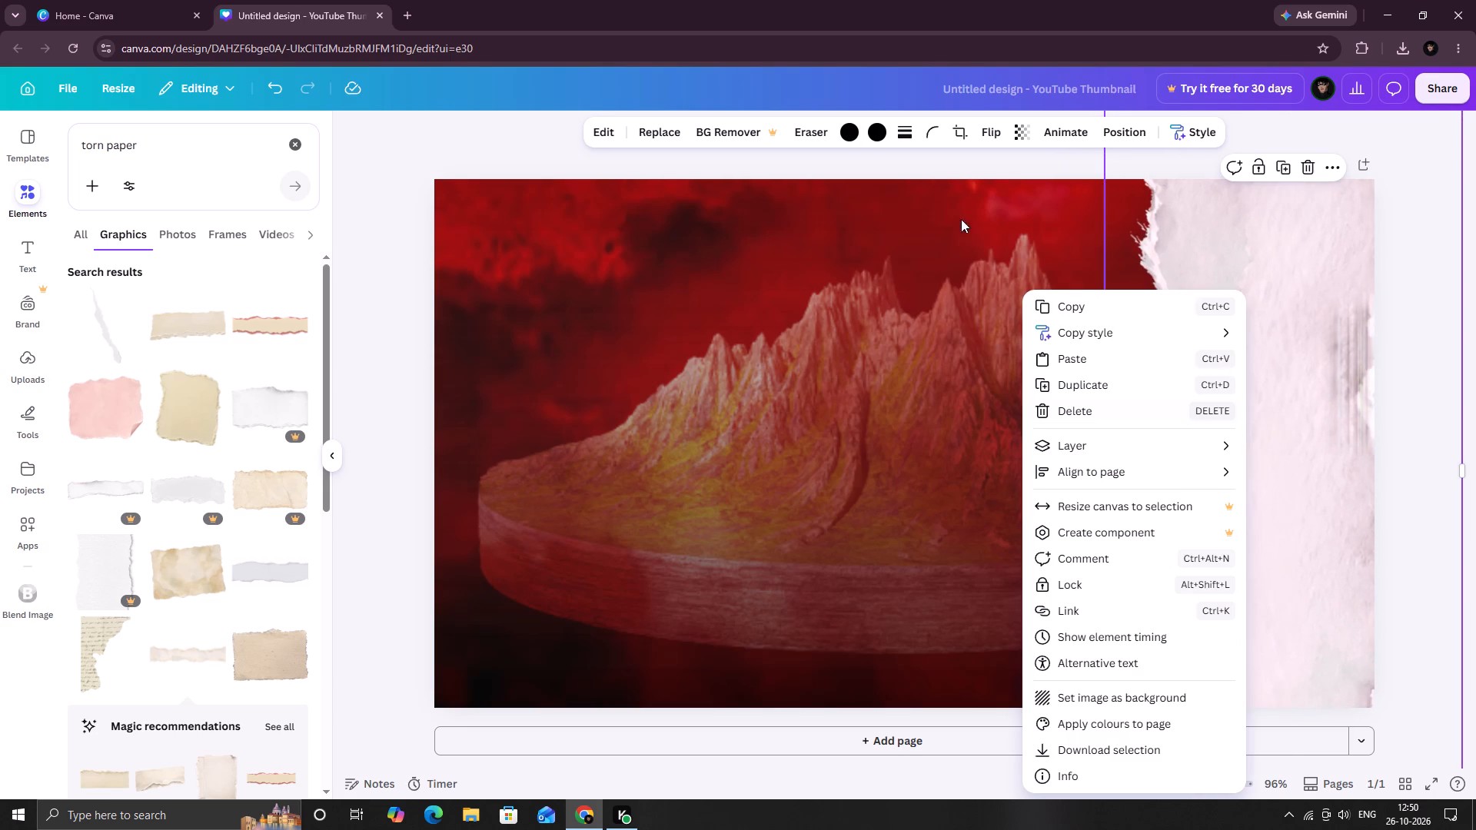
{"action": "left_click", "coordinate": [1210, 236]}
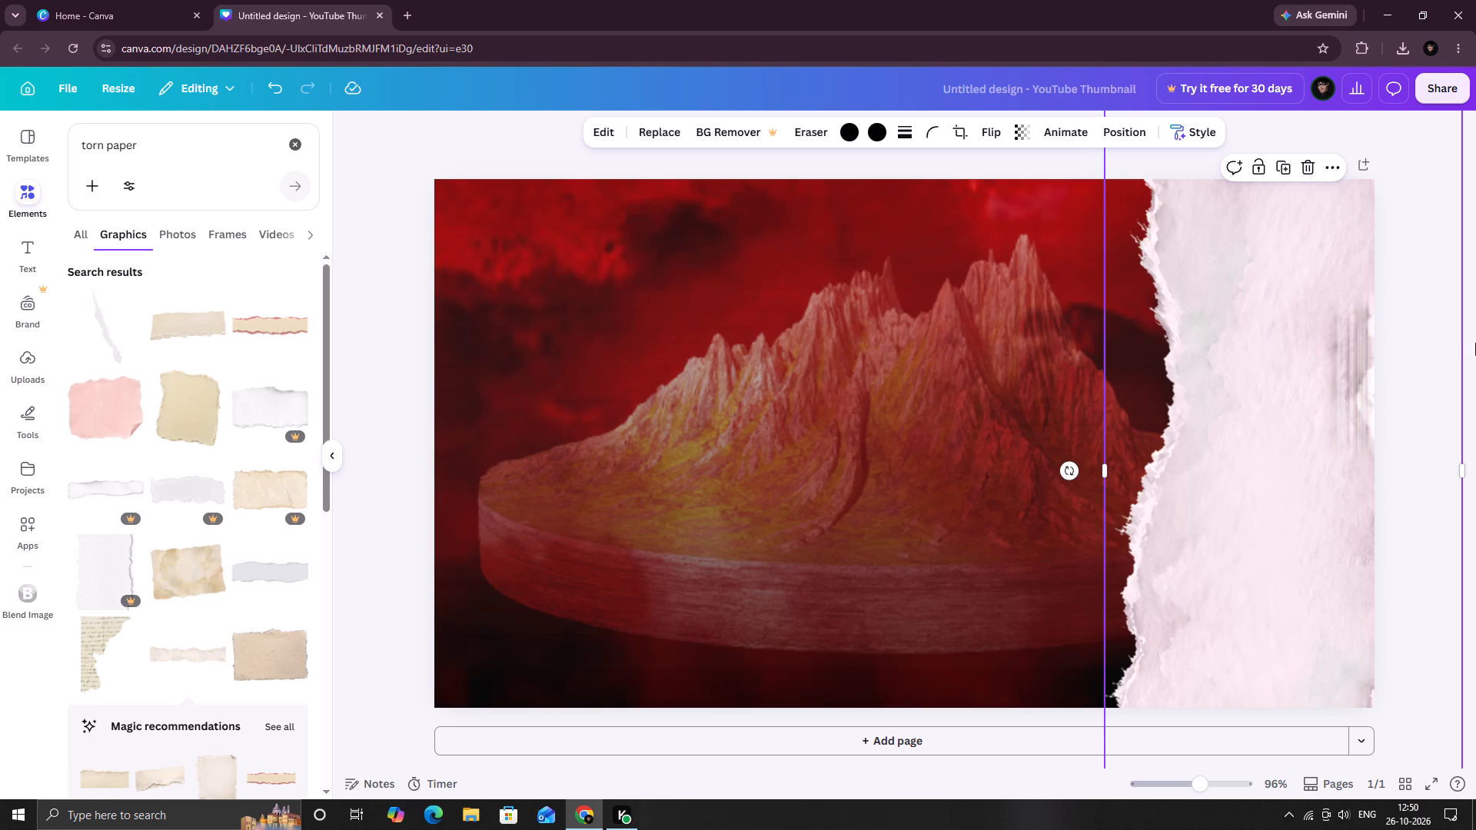
Adjust the recoloured torn paper copy's position until it lines up over the original strip at the page's right edge.
{"action": "left_click_drag", "start_coordinate": [1236, 483], "coordinate": [1212, 480]}
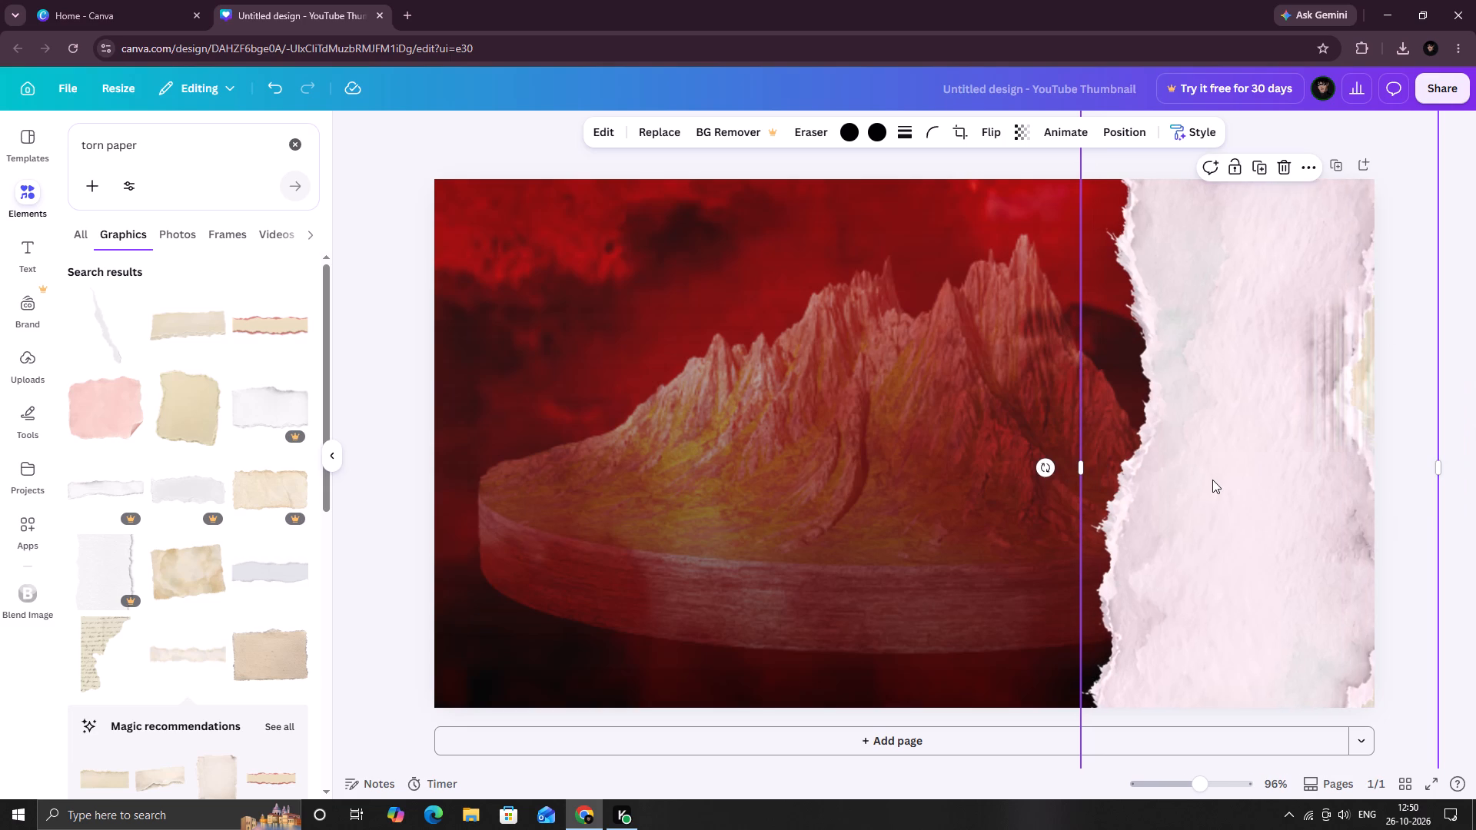
{"action": "left_click_drag", "start_coordinate": [1212, 480], "coordinate": [1233, 483]}
{"action": "left_click", "coordinate": [1234, 484]}
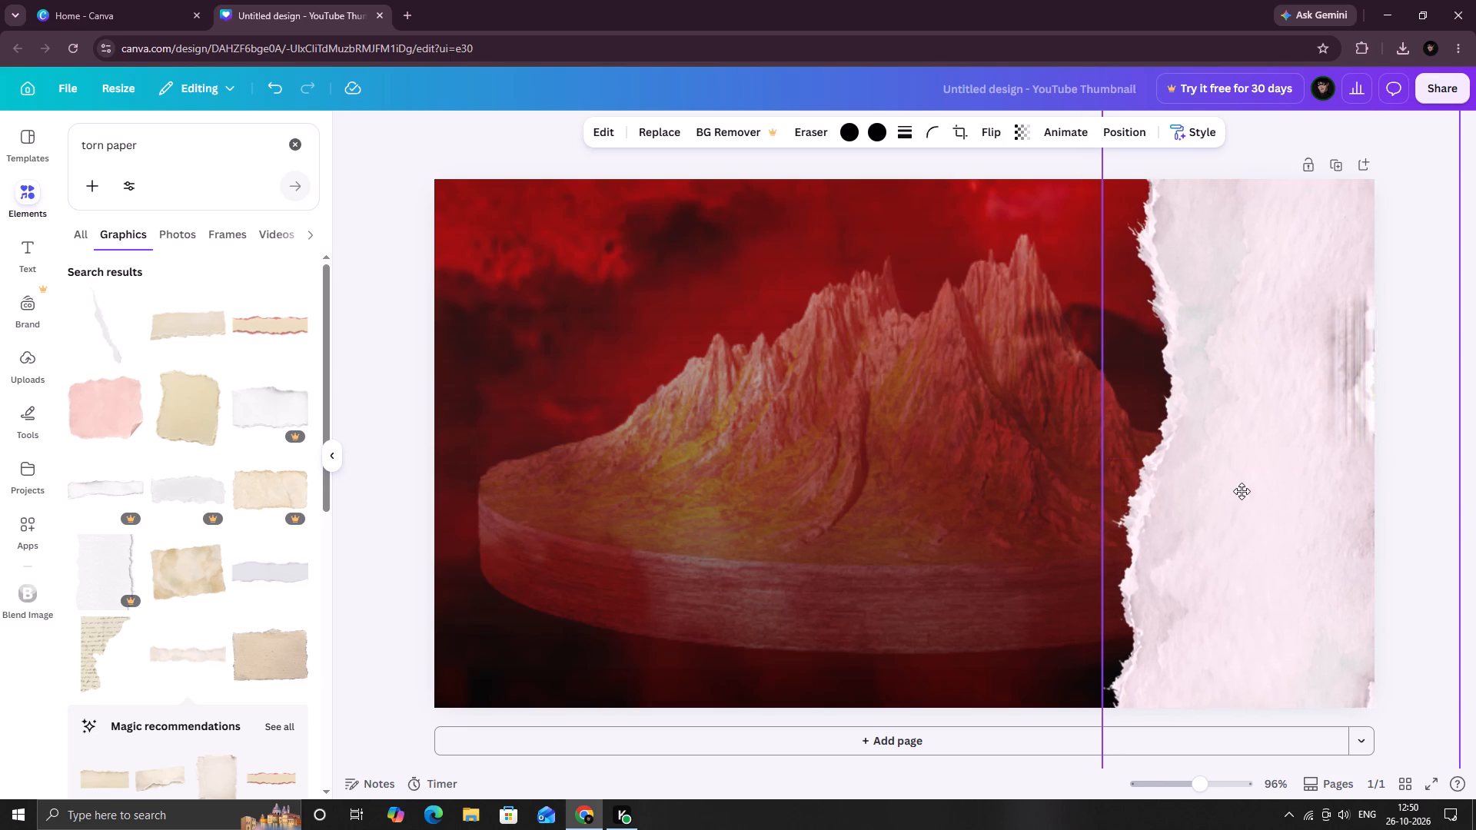
{"action": "left_click", "coordinate": [1234, 487]}
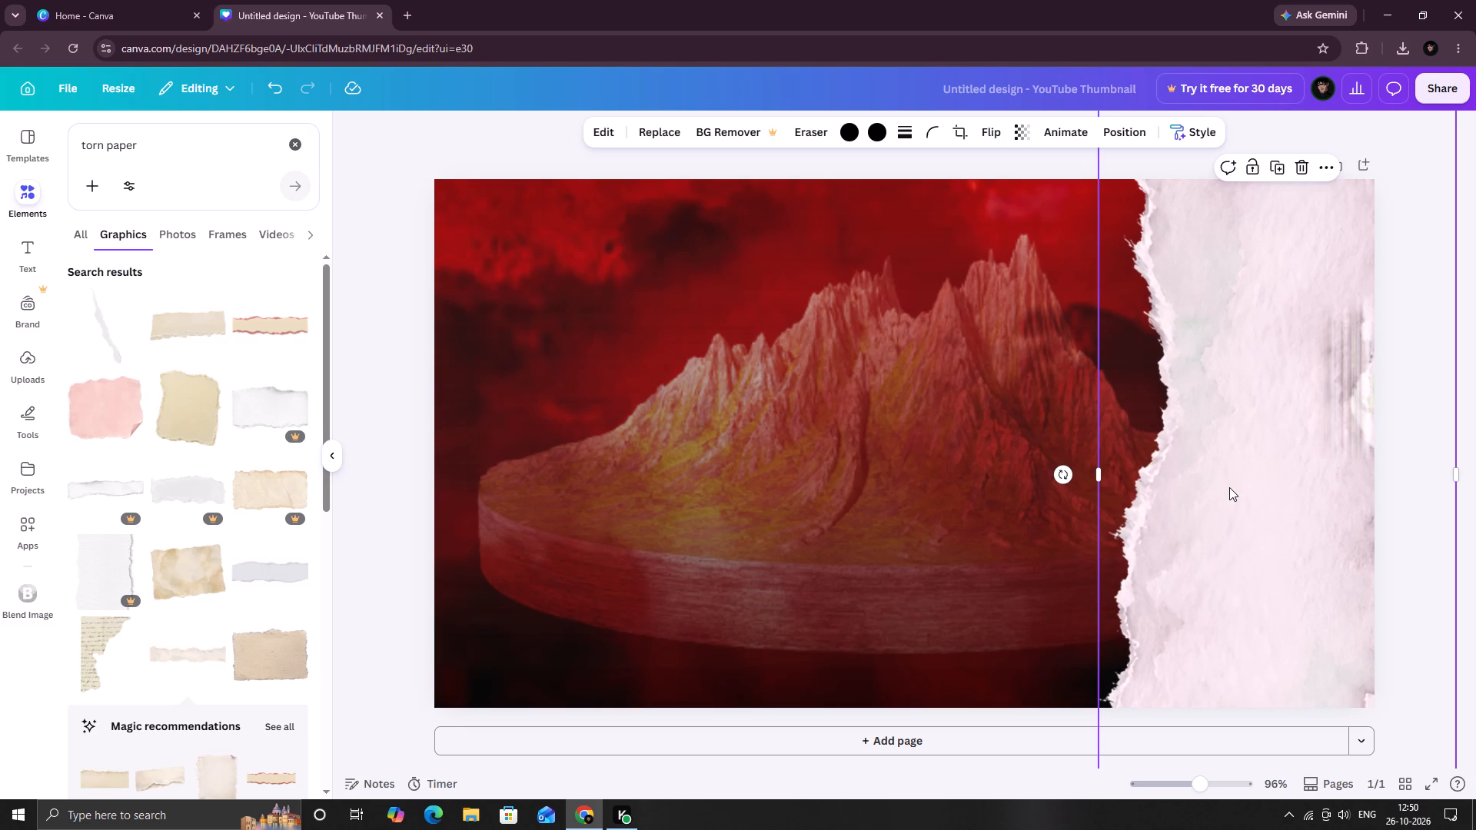
{"action": "left_click_drag", "start_coordinate": [1229, 487], "coordinate": [1214, 481]}
{"action": "left_click_drag", "start_coordinate": [1214, 481], "coordinate": [1235, 495]}
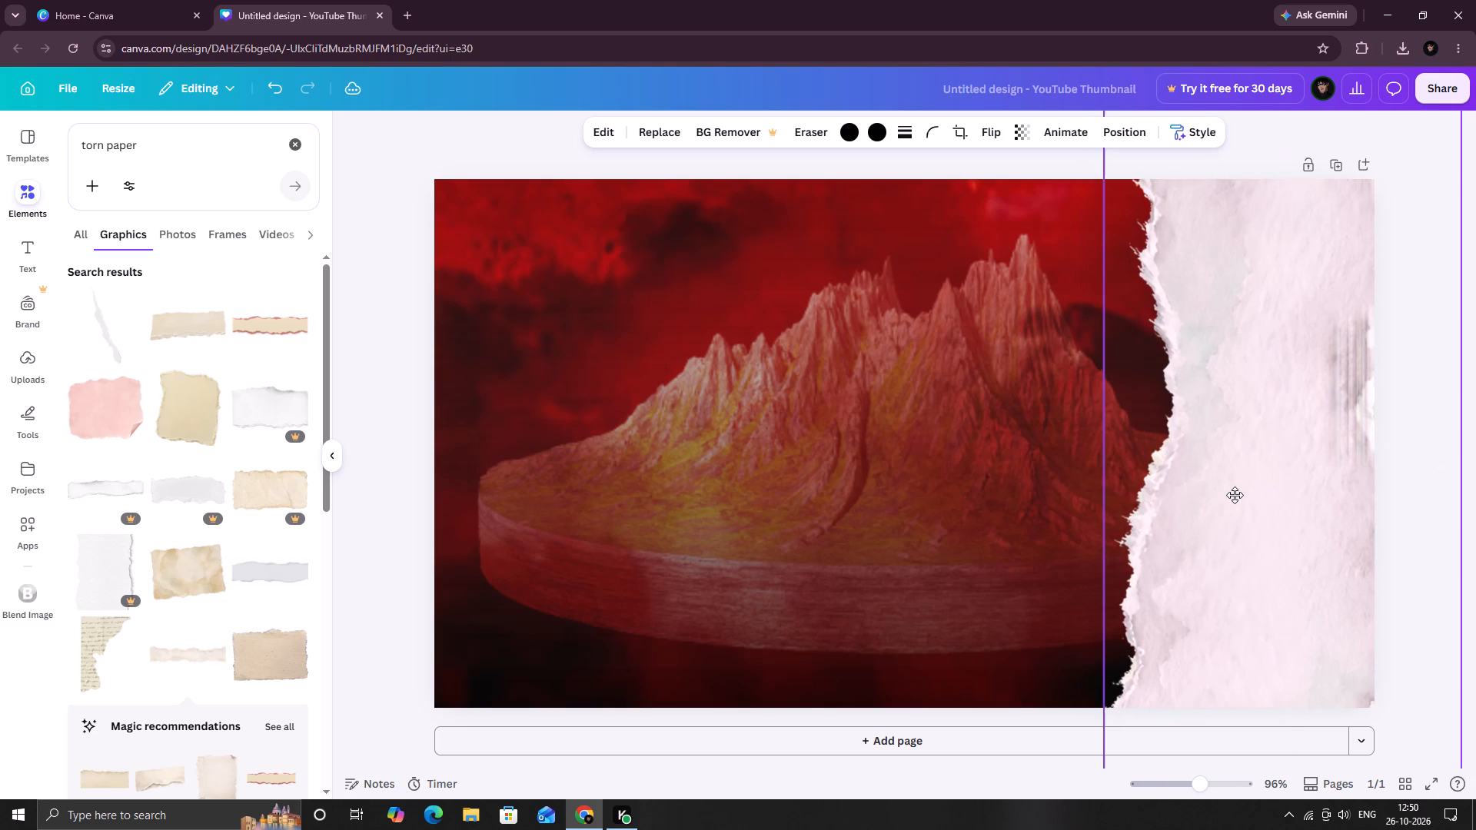
{"action": "left_click_drag", "start_coordinate": [1235, 495], "coordinate": [1233, 476]}
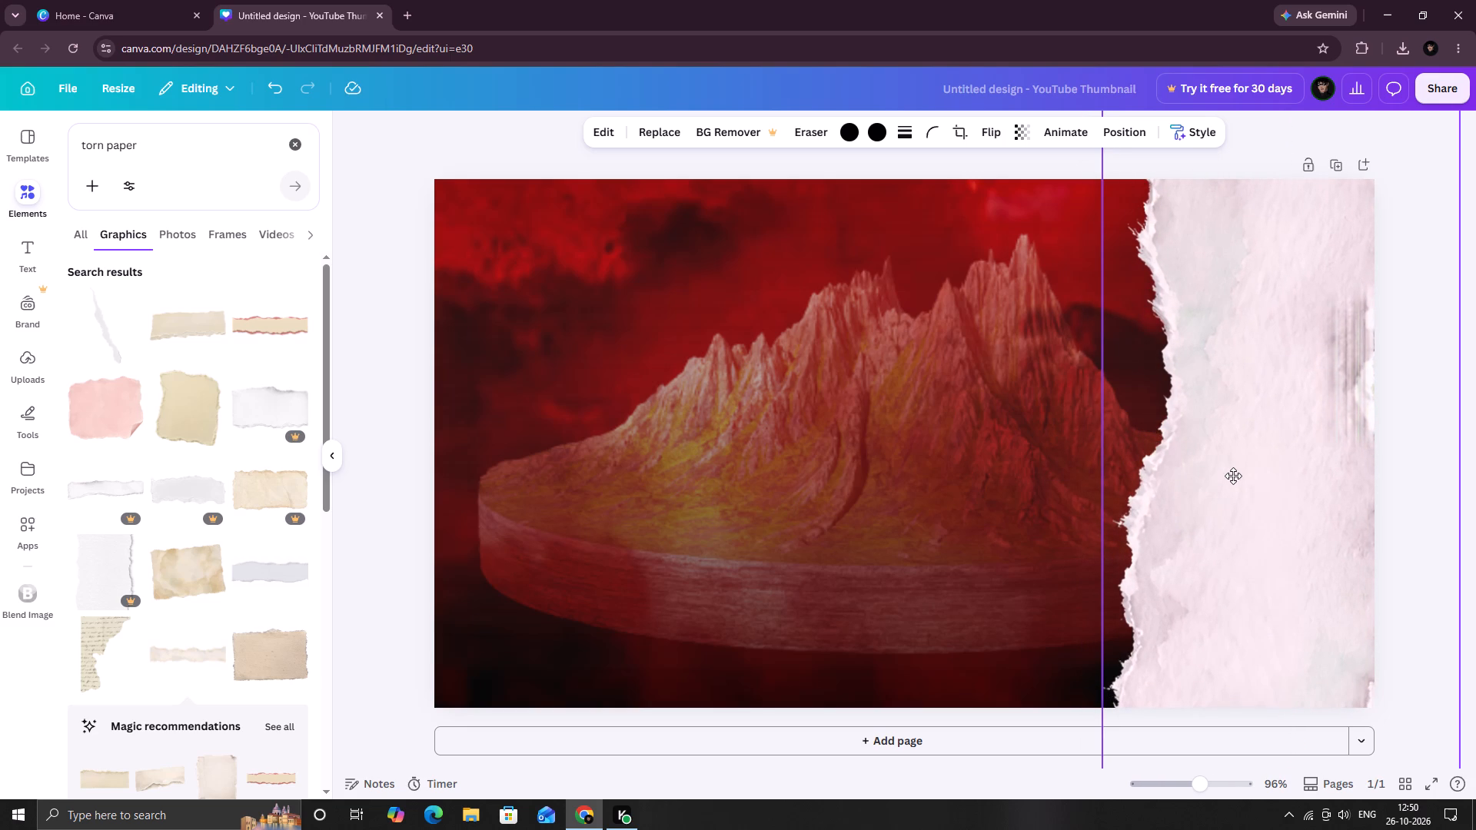
{"action": "left_click_drag", "start_coordinate": [1233, 476], "coordinate": [1230, 465]}
{"action": "left_click_drag", "start_coordinate": [1230, 465], "coordinate": [1235, 483]}
{"action": "left_click_drag", "start_coordinate": [1235, 483], "coordinate": [1230, 467]}
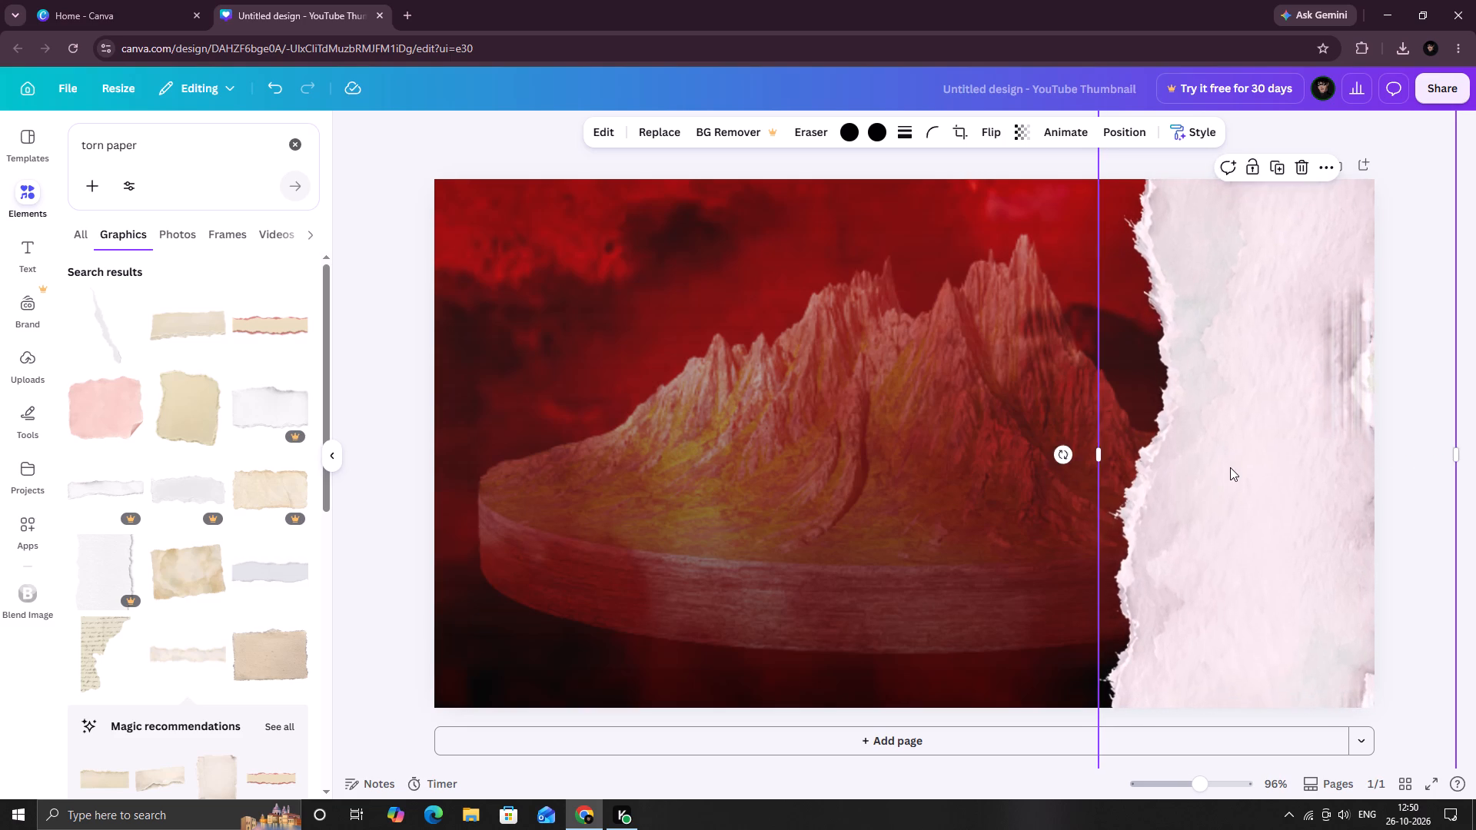
{"action": "left_click_drag", "start_coordinate": [1230, 467], "coordinate": [1131, 487]}
{"action": "left_click_drag", "start_coordinate": [1131, 487], "coordinate": [1247, 472]}
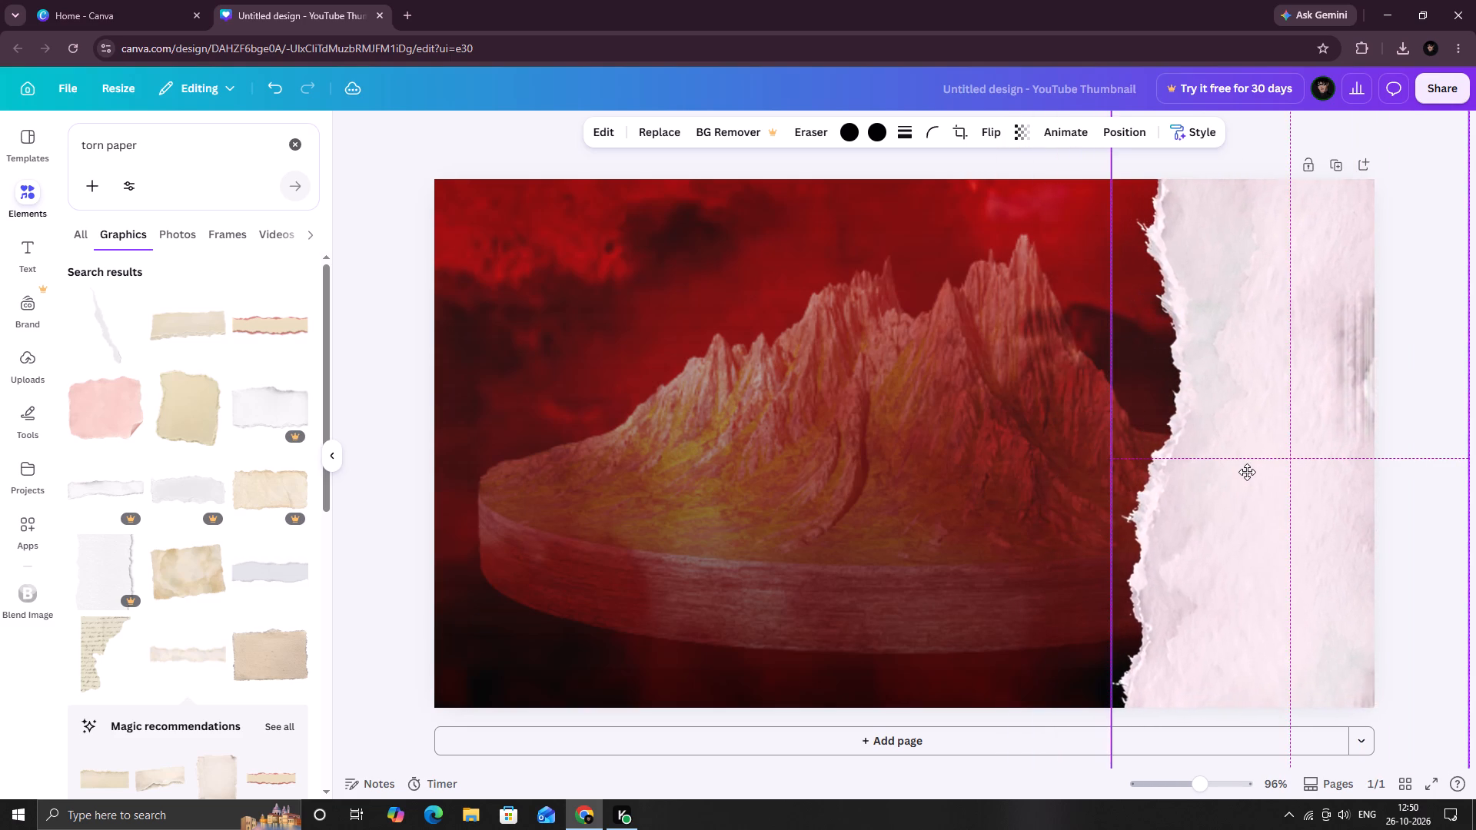
{"action": "left_click_drag", "start_coordinate": [1247, 472], "coordinate": [1245, 472]}
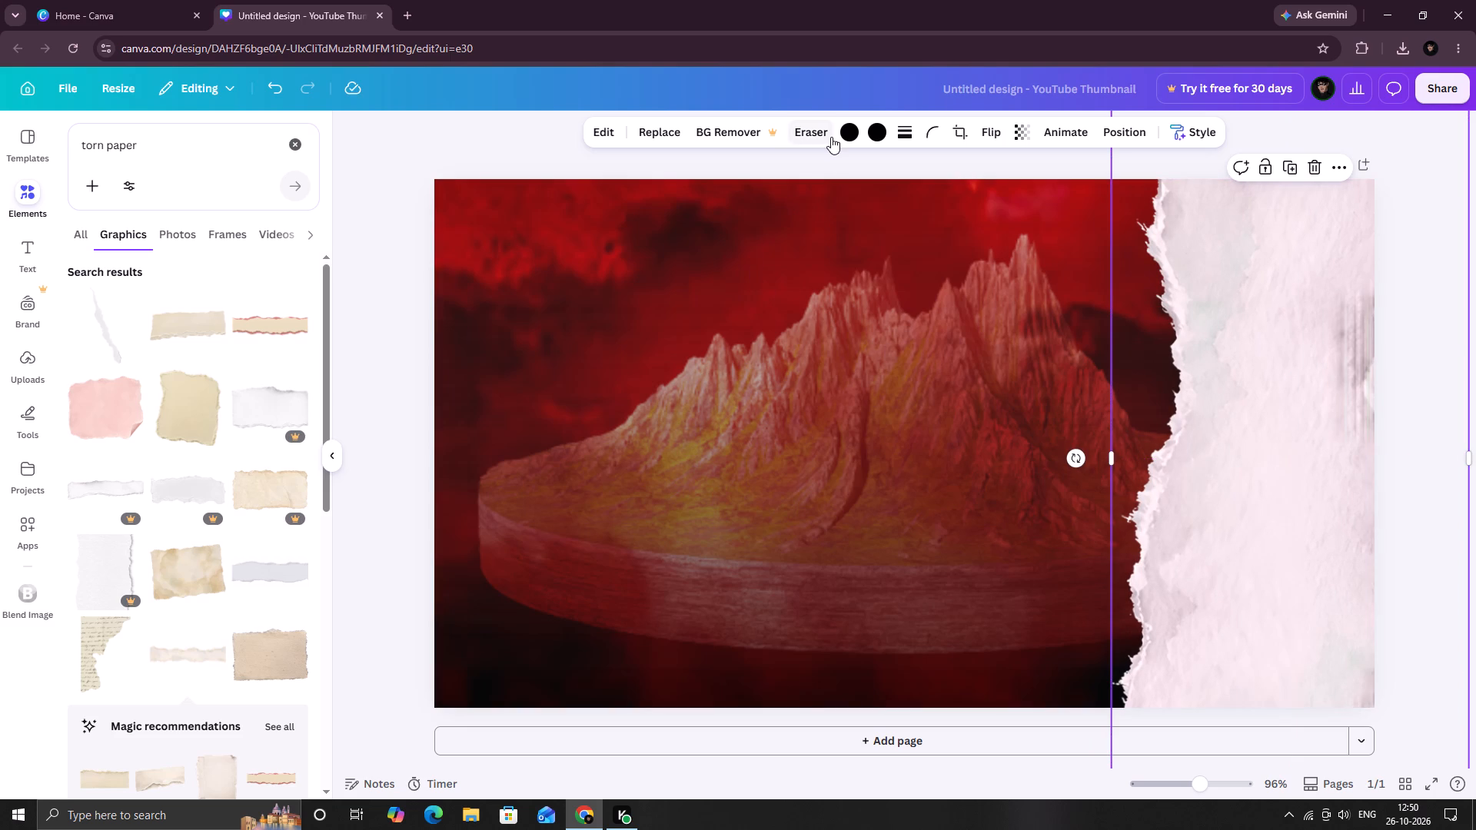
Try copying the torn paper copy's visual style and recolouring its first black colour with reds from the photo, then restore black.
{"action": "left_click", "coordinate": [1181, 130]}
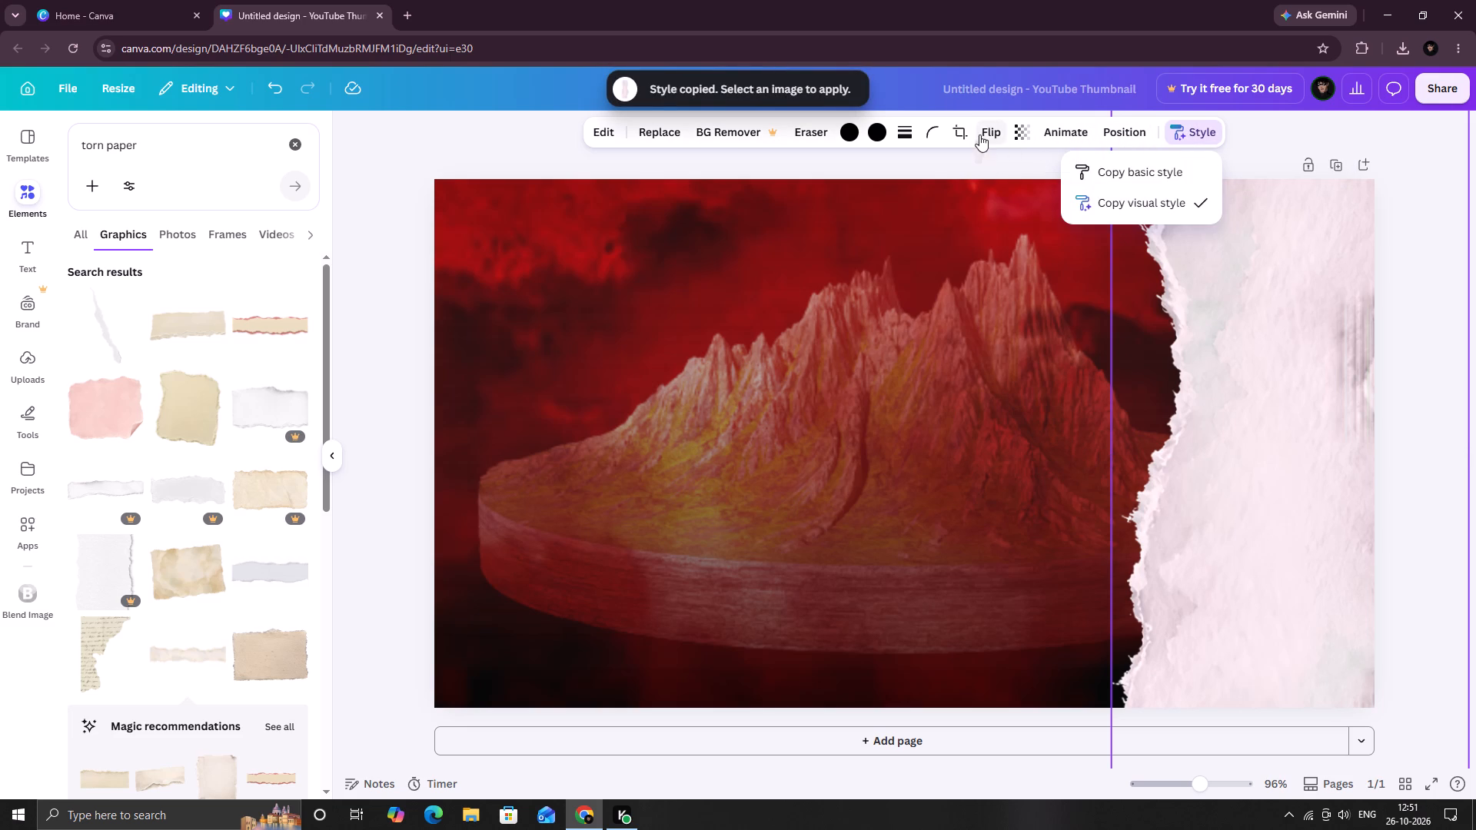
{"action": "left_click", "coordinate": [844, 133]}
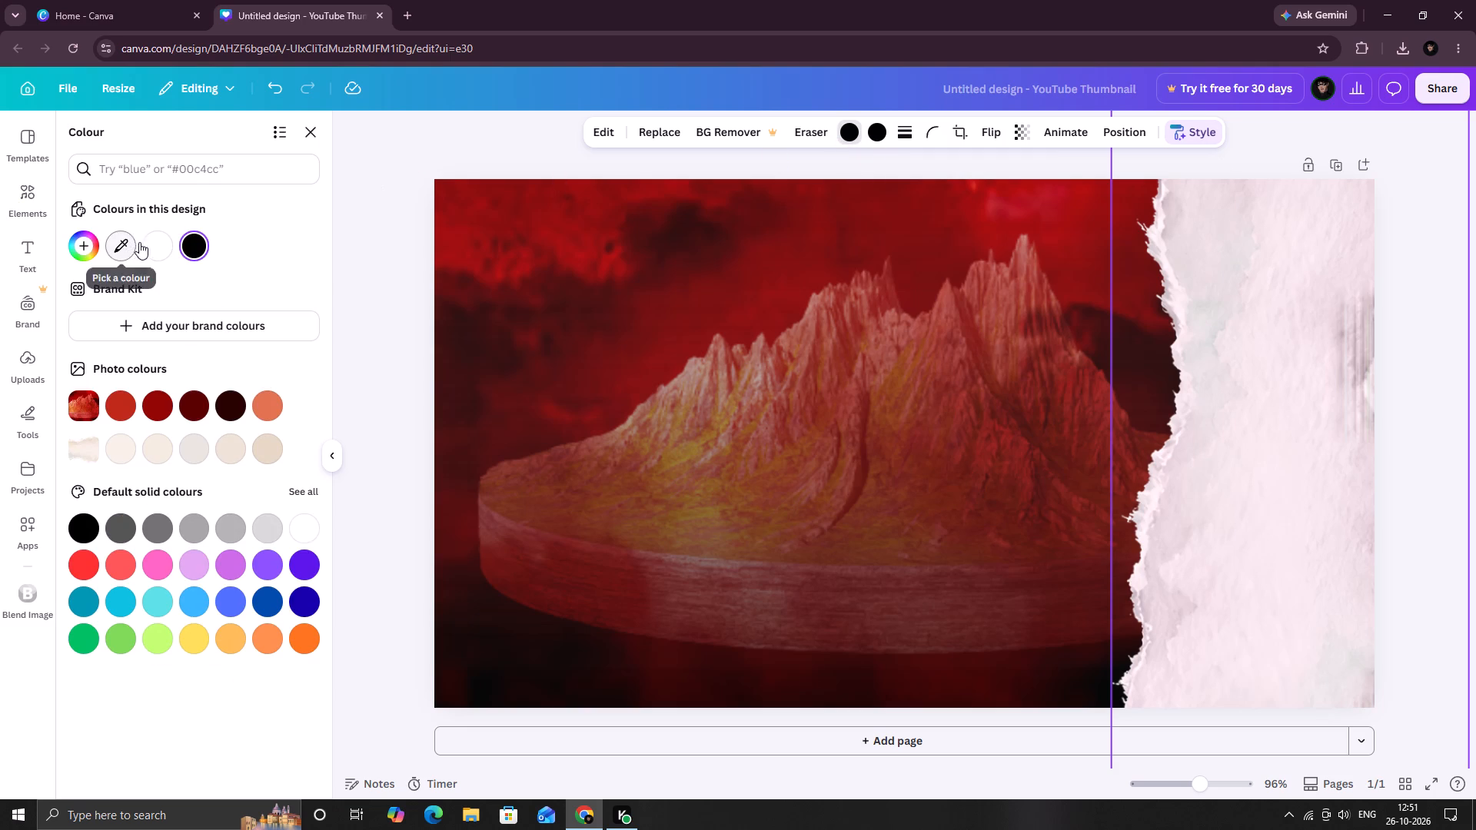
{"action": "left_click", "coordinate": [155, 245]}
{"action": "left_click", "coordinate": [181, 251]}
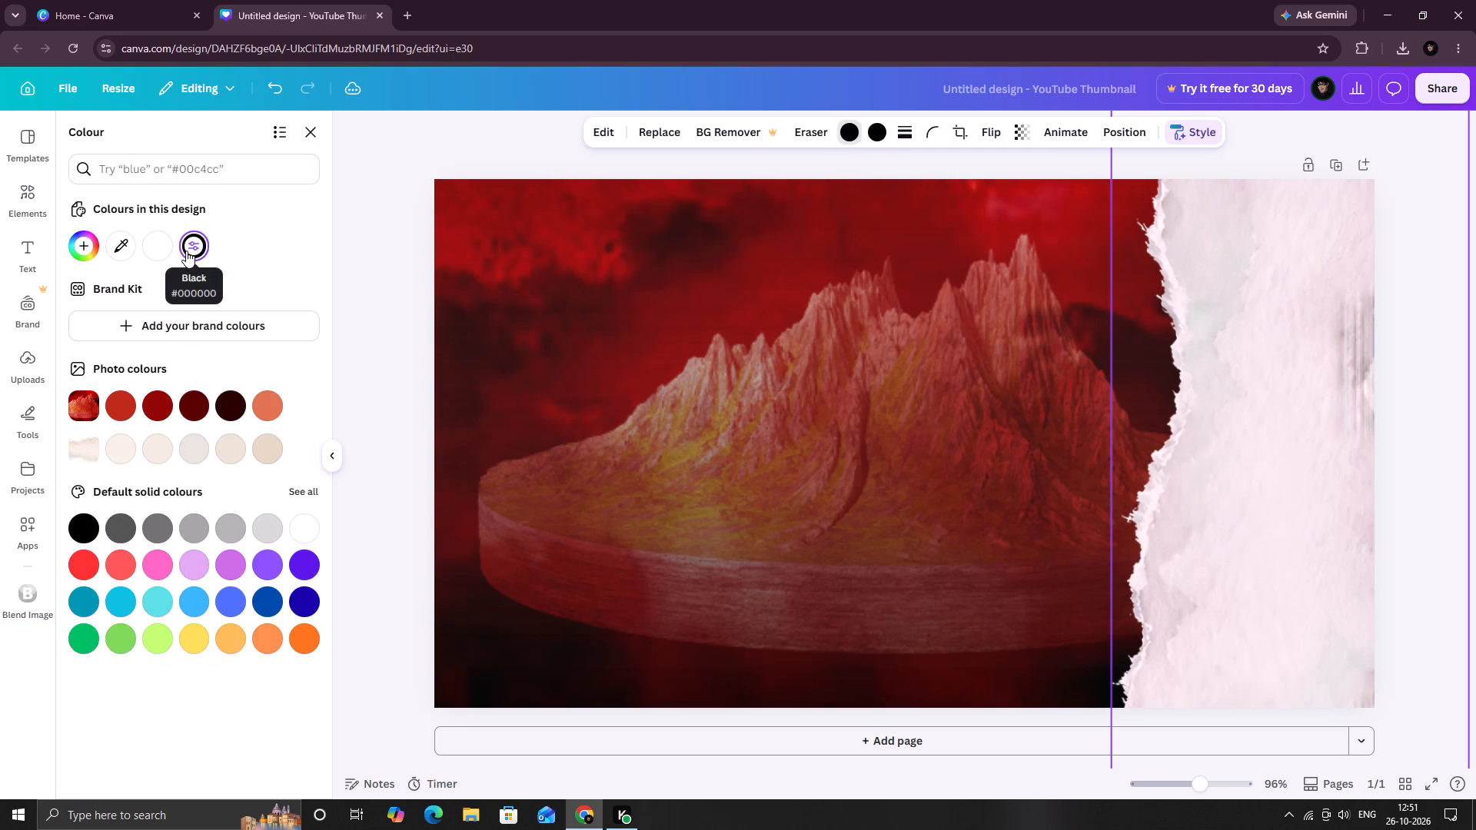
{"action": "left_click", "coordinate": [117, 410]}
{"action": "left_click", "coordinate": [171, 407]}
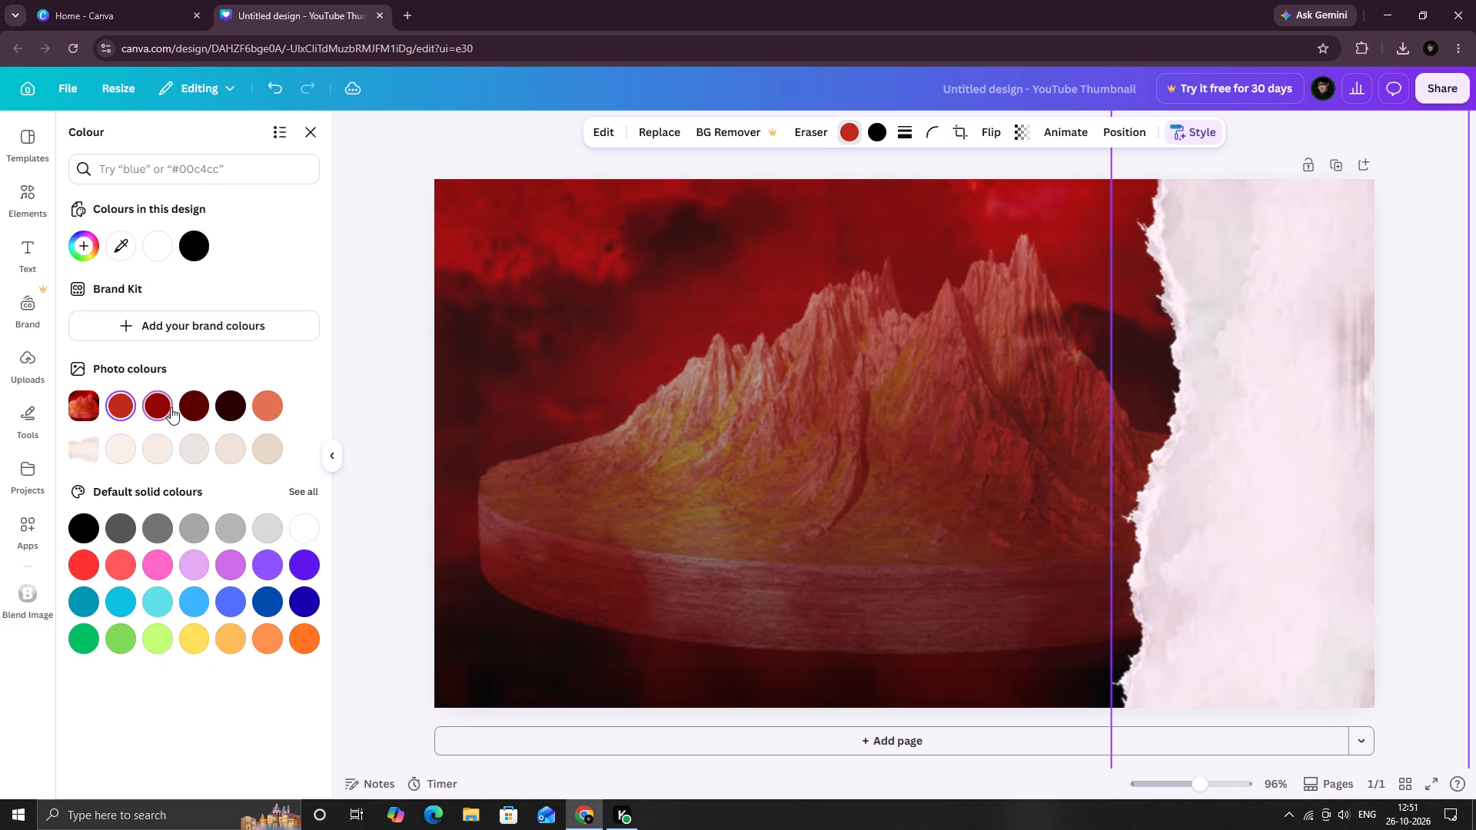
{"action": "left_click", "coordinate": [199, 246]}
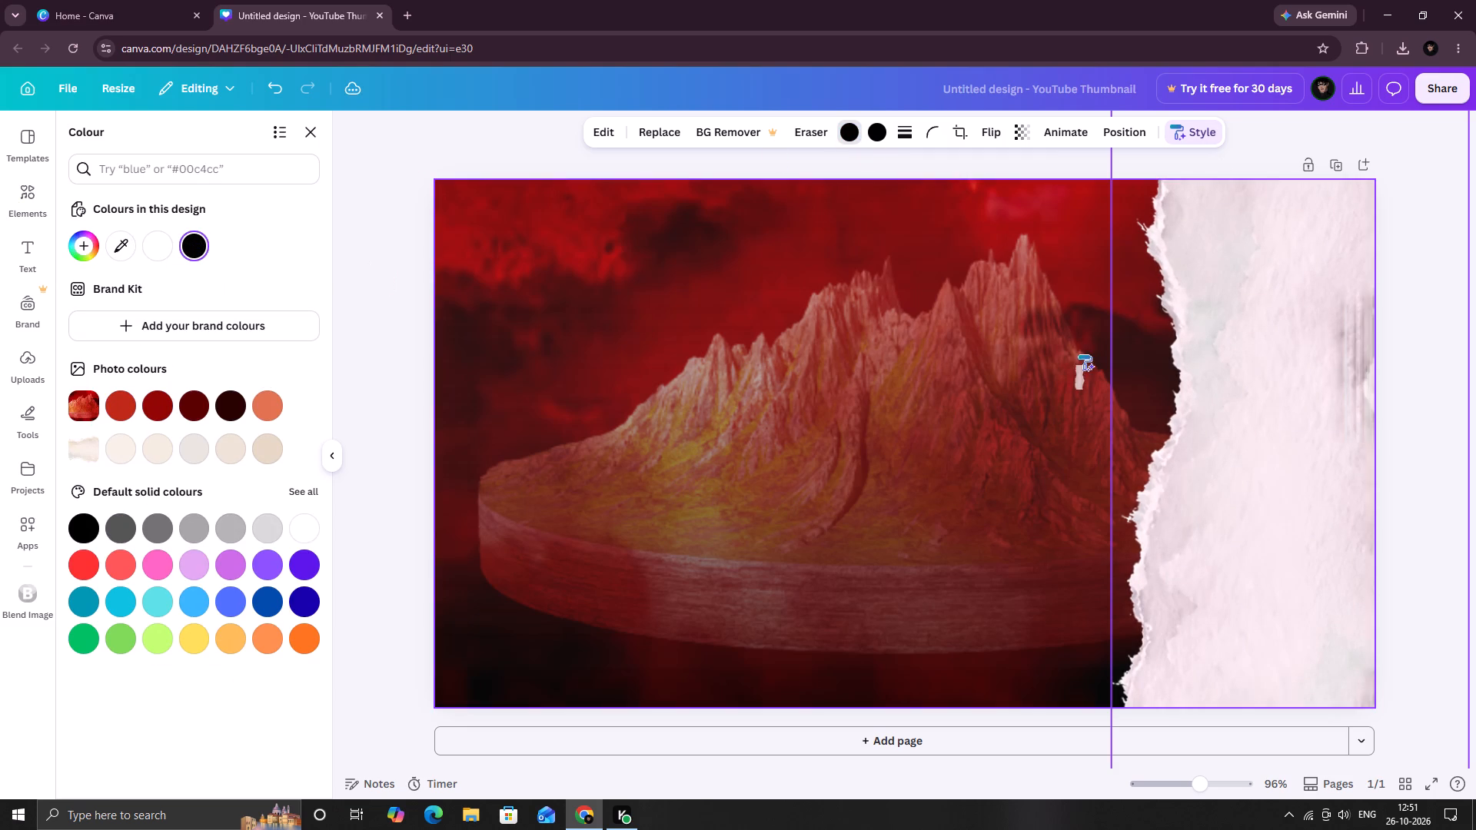
Shift the torn paper copy slightly down and toward the mountain, still covering the page's right edge from top to bottom.
{"action": "left_click", "coordinate": [1273, 354]}
{"action": "left_click_drag", "start_coordinate": [1273, 354], "coordinate": [1275, 240]}
{"action": "left_click_drag", "start_coordinate": [1275, 222], "coordinate": [1260, 387]}
{"action": "left_click", "coordinate": [1260, 387]}
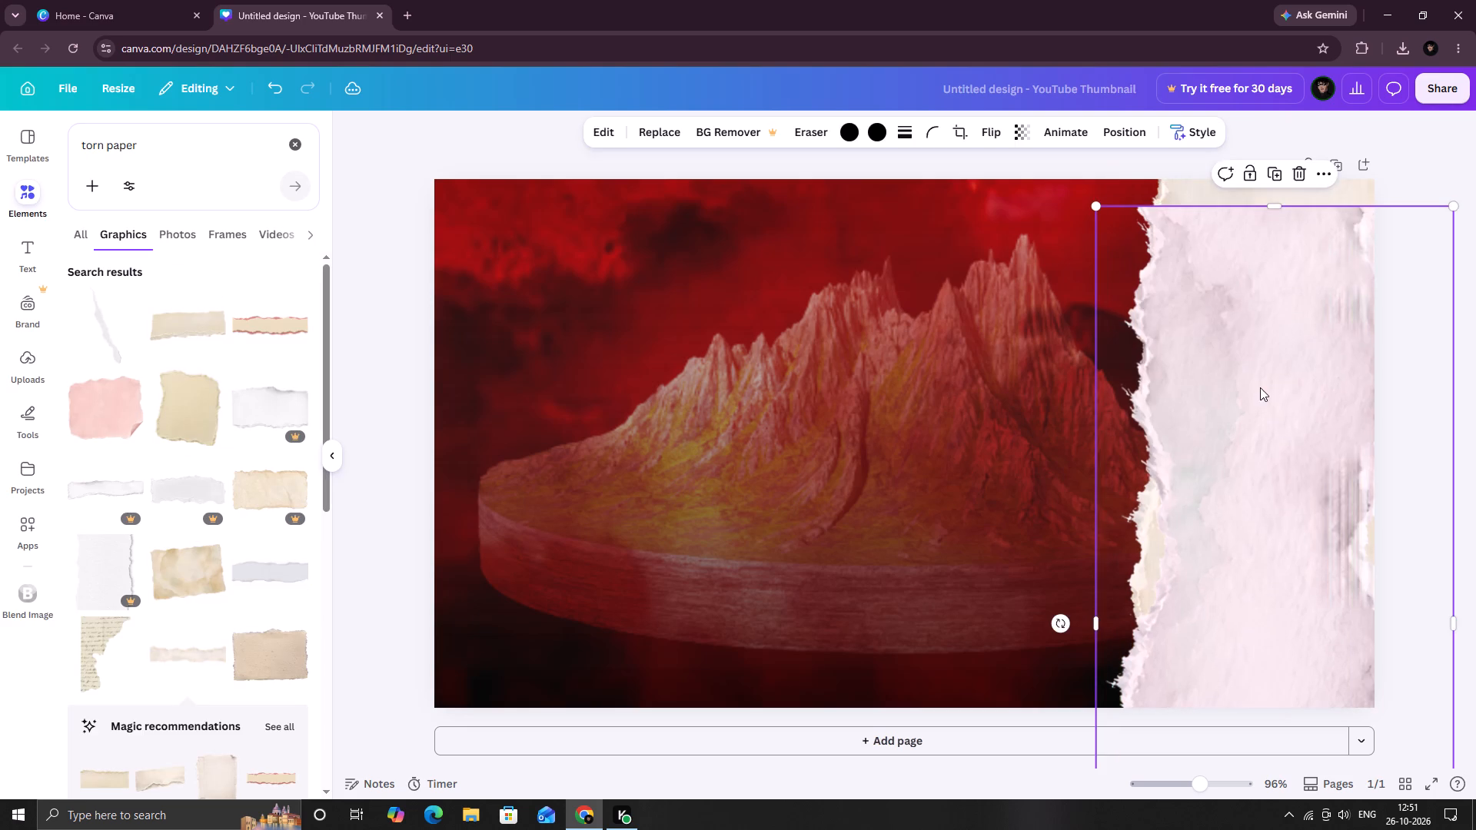
{"action": "left_click_drag", "start_coordinate": [1260, 387], "coordinate": [1260, 300]}
{"action": "left_click", "coordinate": [1256, 307]}
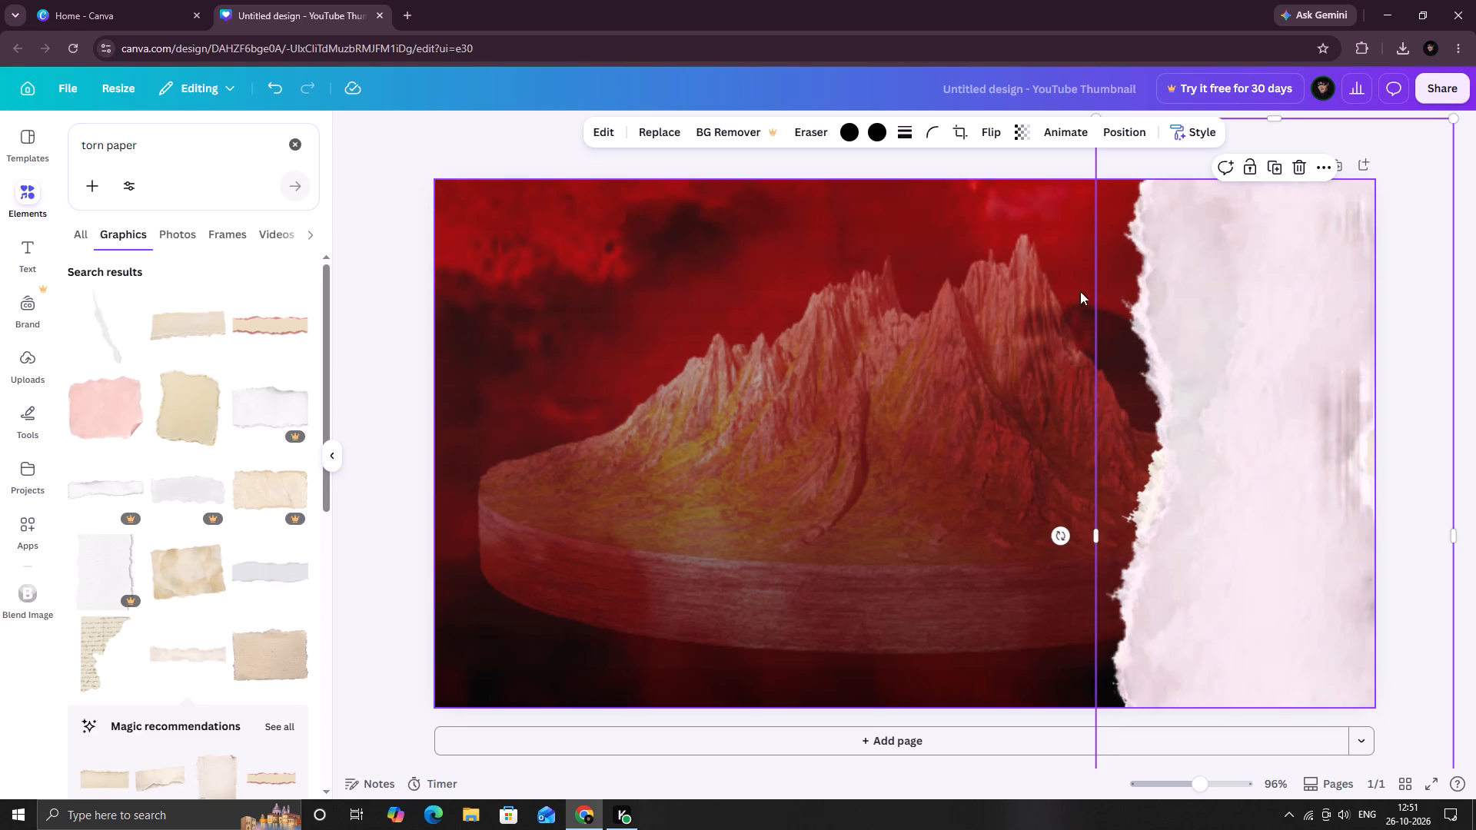
Apply the torn paper copy's colours to the page.
{"action": "right_click", "coordinate": [1242, 351]}
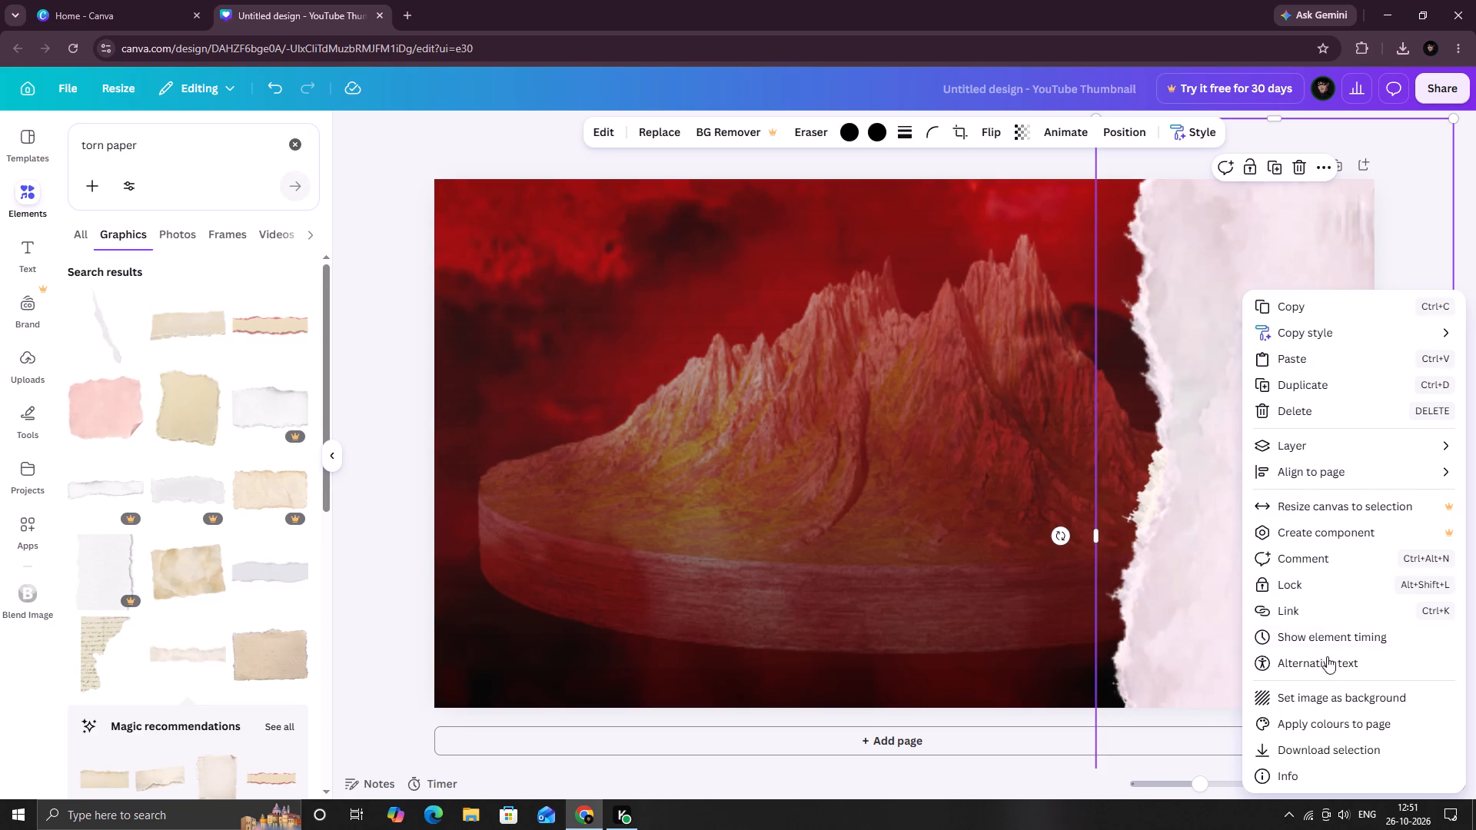
{"action": "left_click", "coordinate": [1312, 719]}
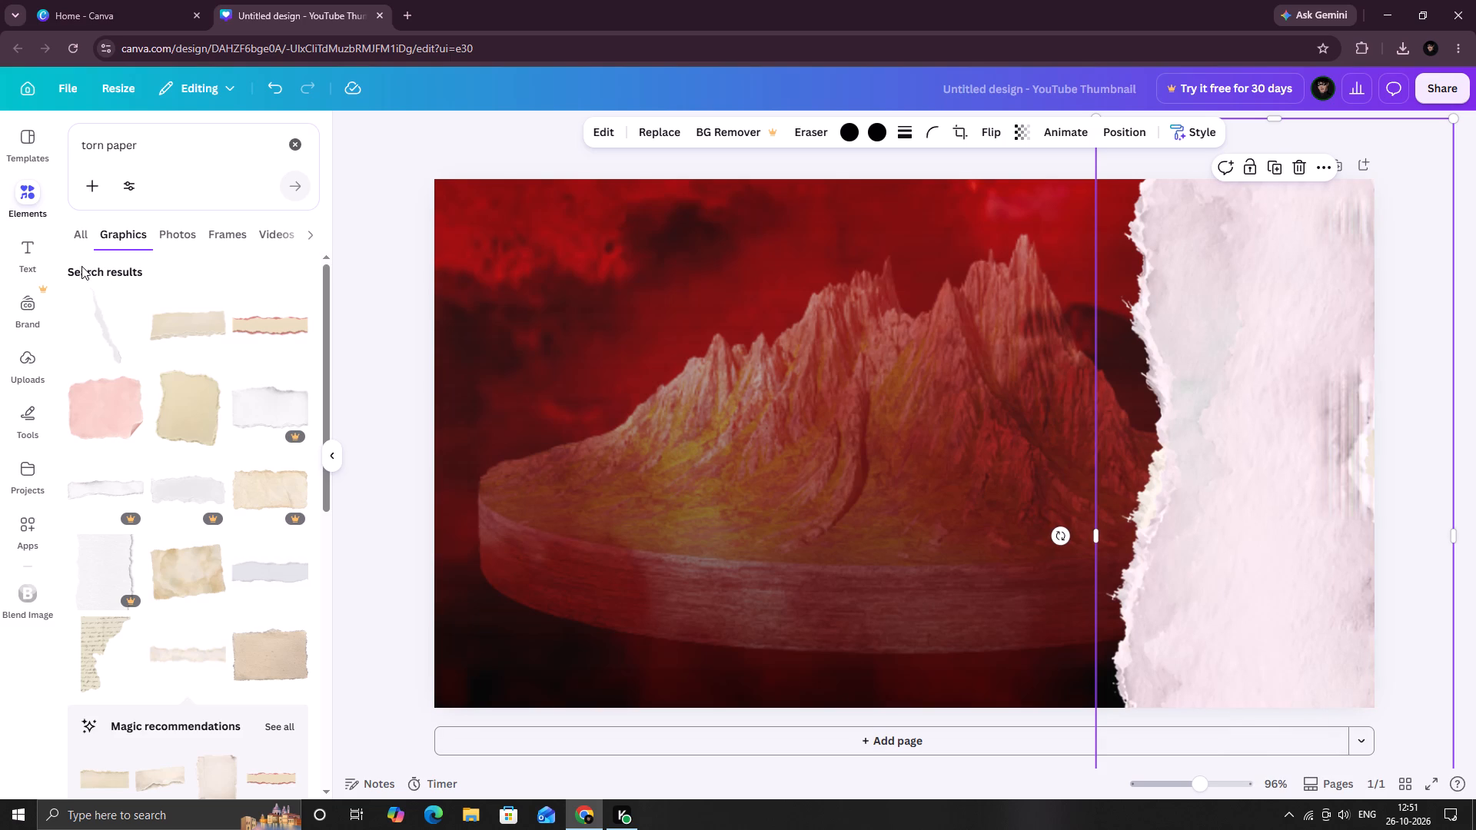
{"action": "left_click", "coordinate": [1237, 236]}
Show the page's layers and move the black gradient overlay to the top, above both torn paper strips.
{"action": "right_click", "coordinate": [1237, 285]}
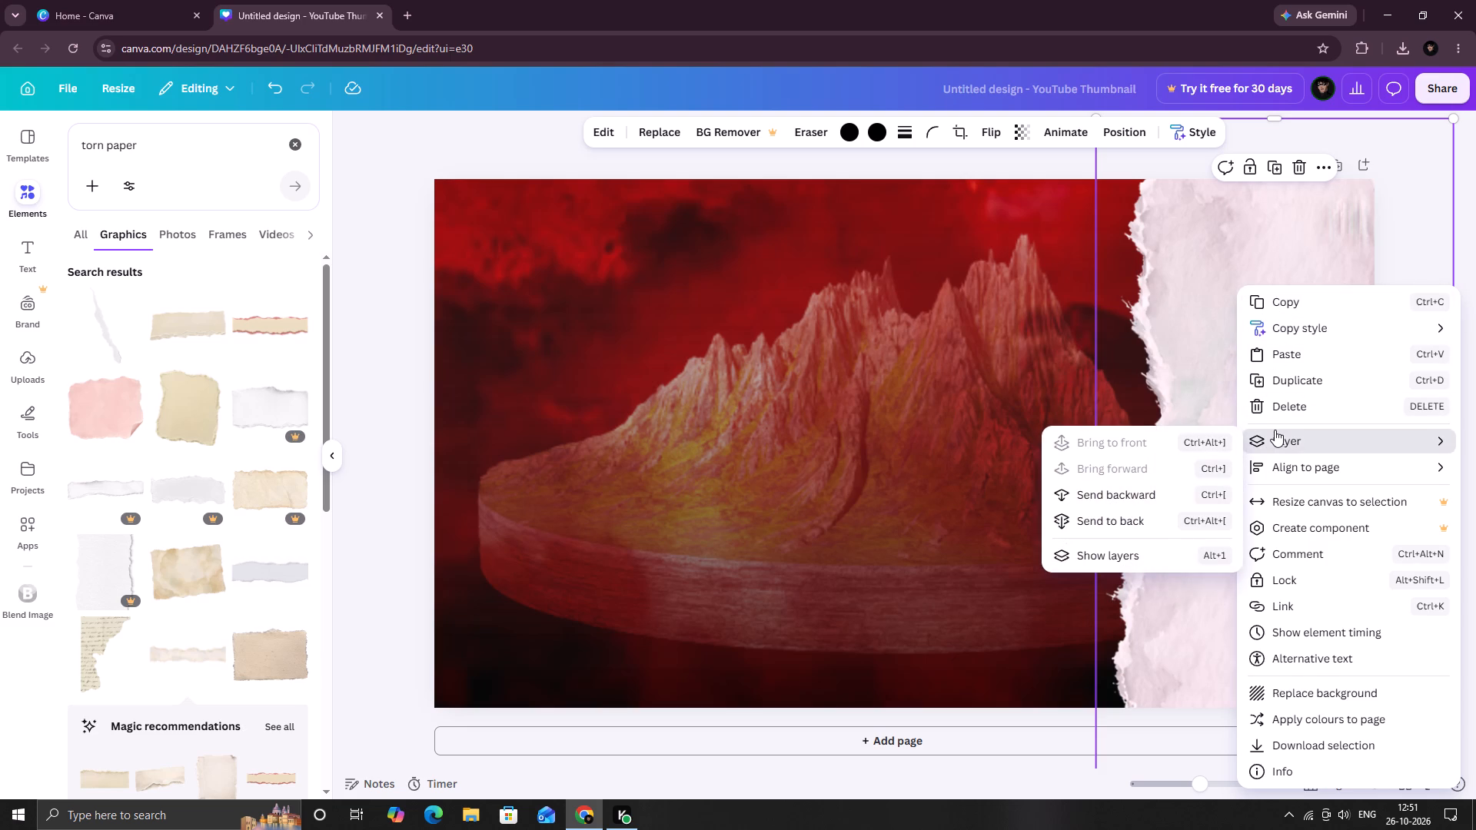
{"action": "right_click", "coordinate": [947, 404]}
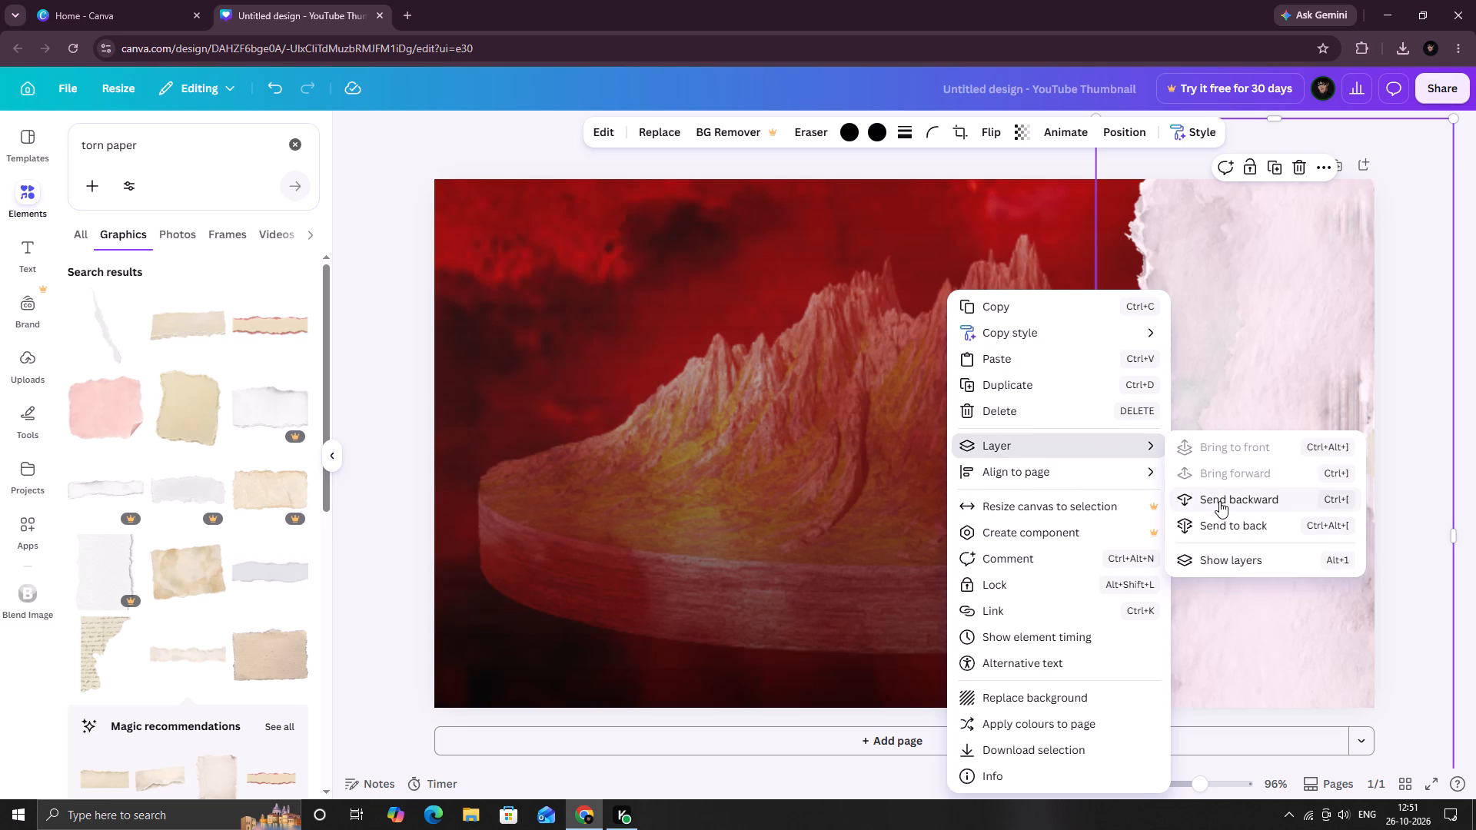
{"action": "left_click", "coordinate": [1208, 559]}
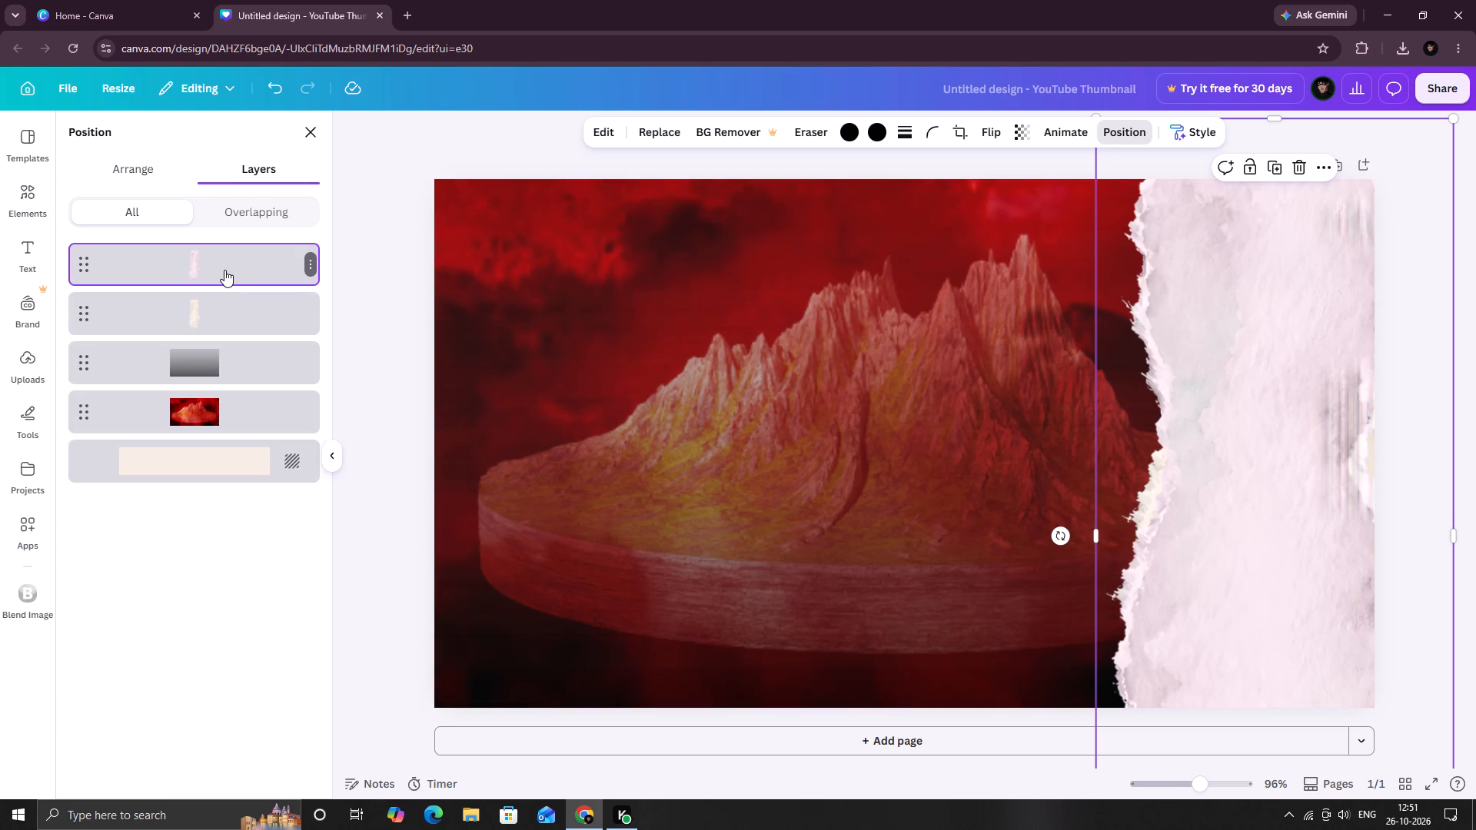
{"action": "left_click_drag", "start_coordinate": [210, 367], "coordinate": [210, 264]}
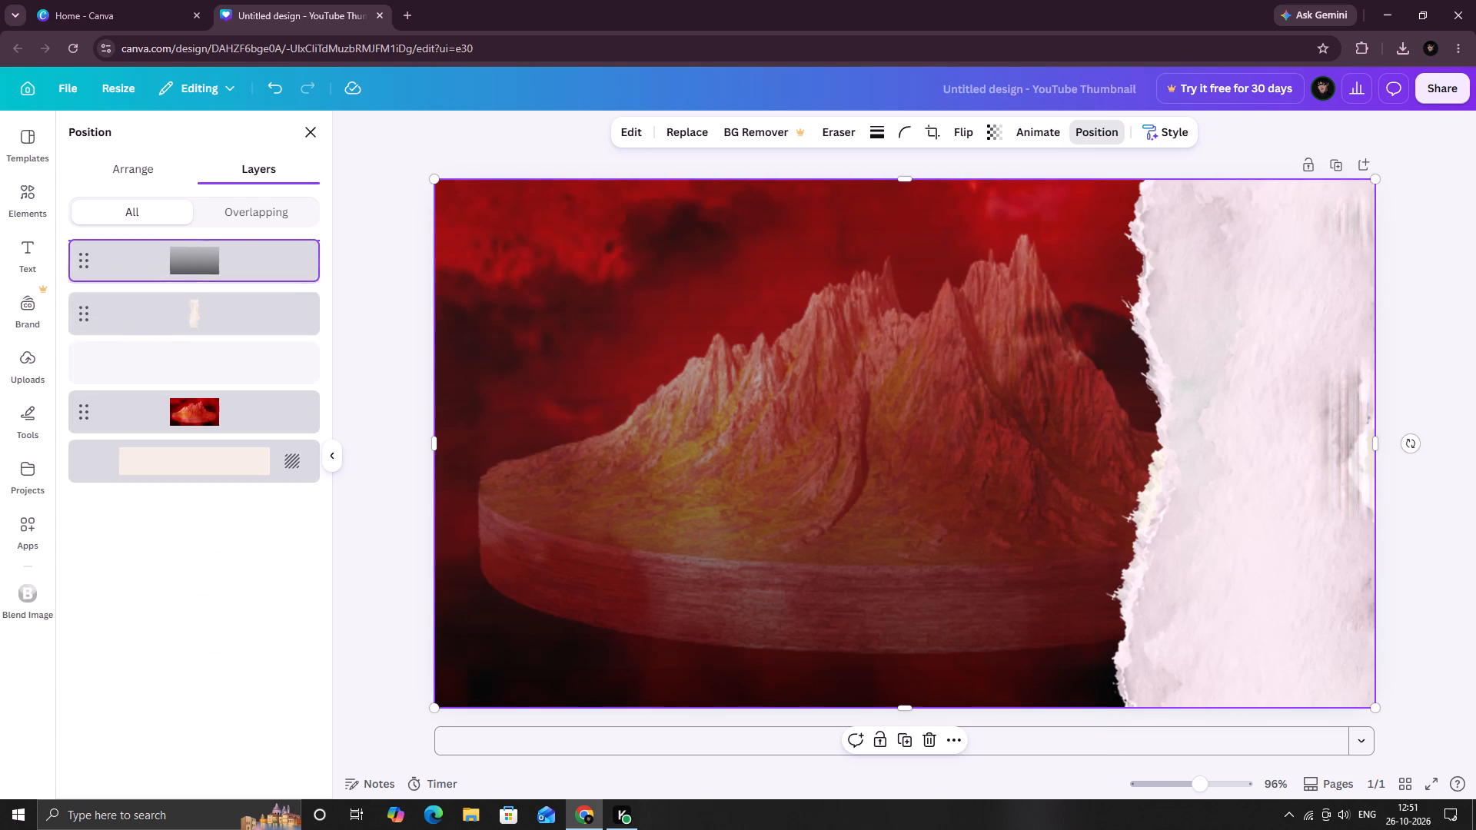
{"action": "left_click_drag", "start_coordinate": [210, 264], "coordinate": [210, 259]}
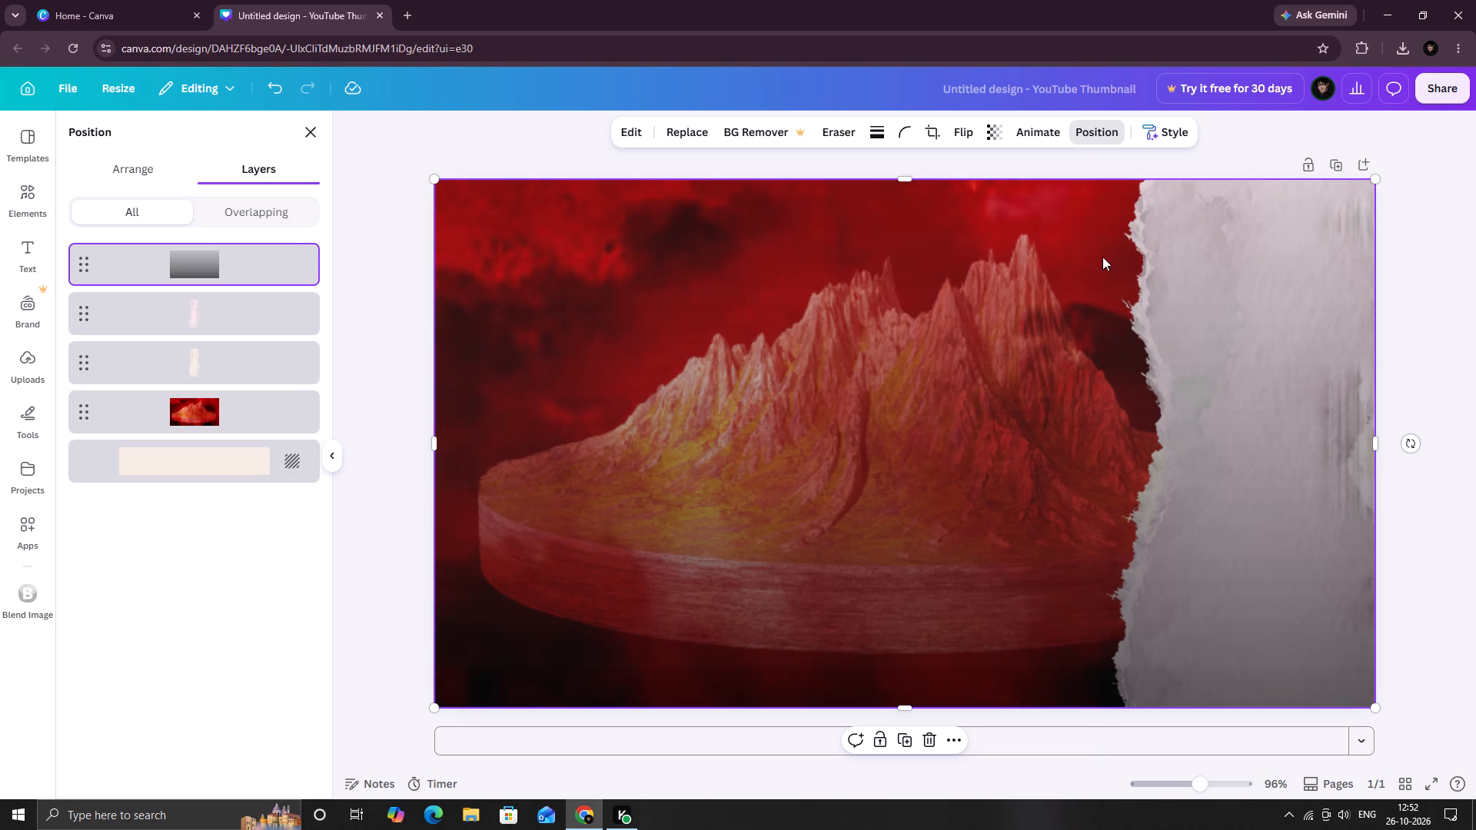
{"action": "left_click", "coordinate": [427, 148]}
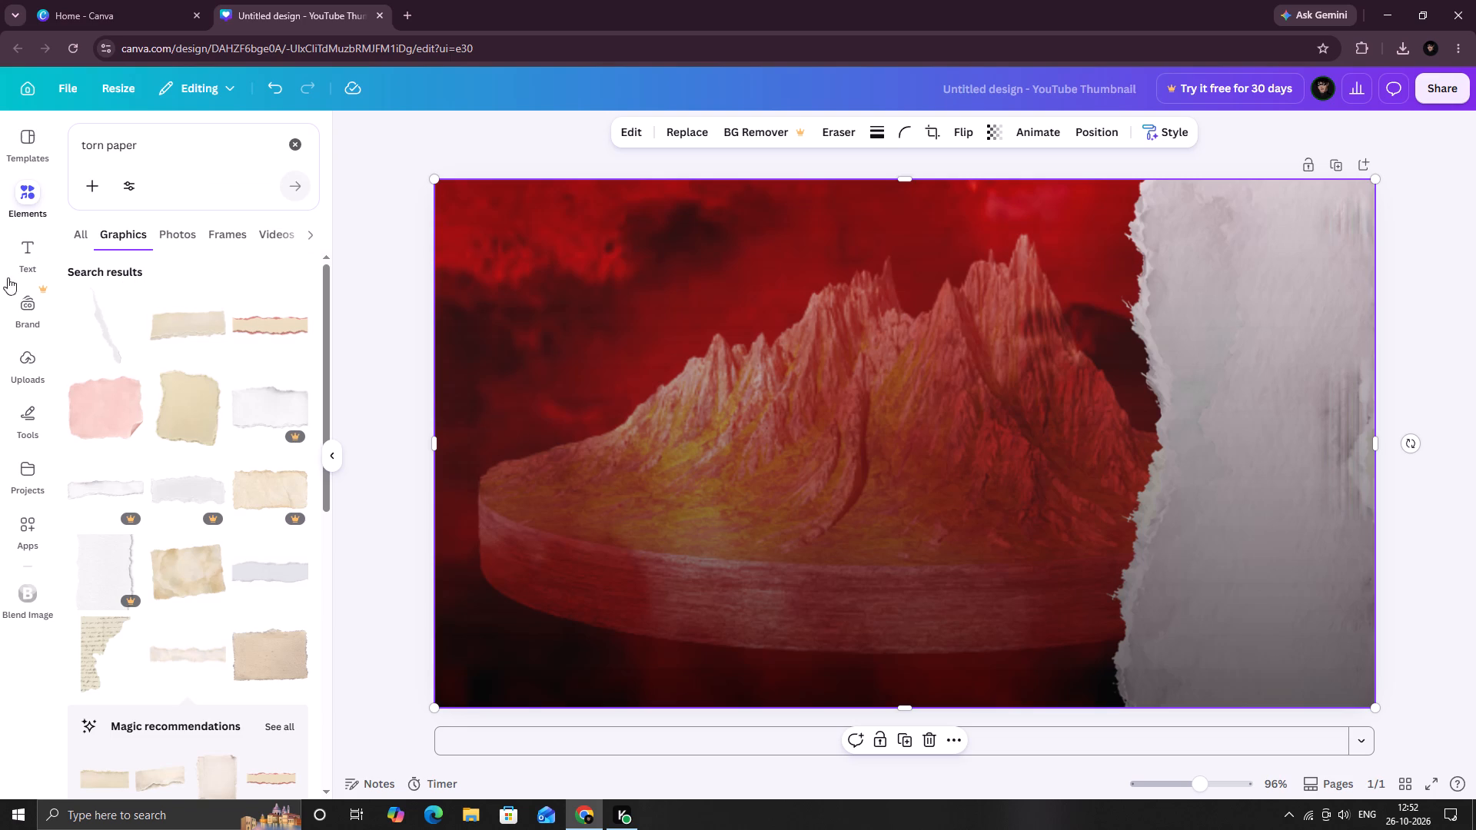
Upload the portrait photo of the white-bearded man on a black background from the computer.
{"action": "left_click", "coordinate": [37, 417]}
{"action": "left_click", "coordinate": [30, 358]}
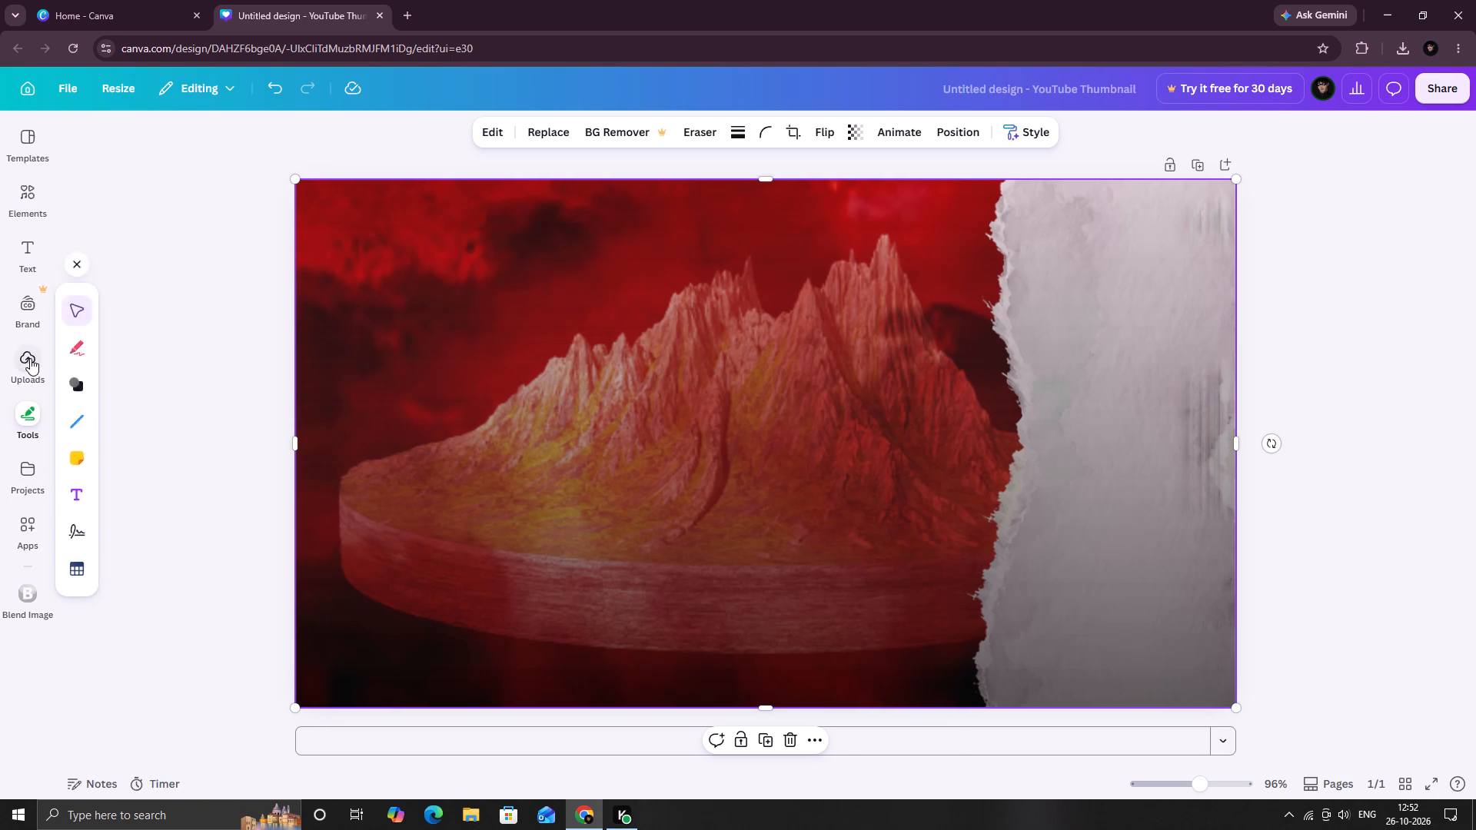
{"action": "left_click", "coordinate": [188, 185]}
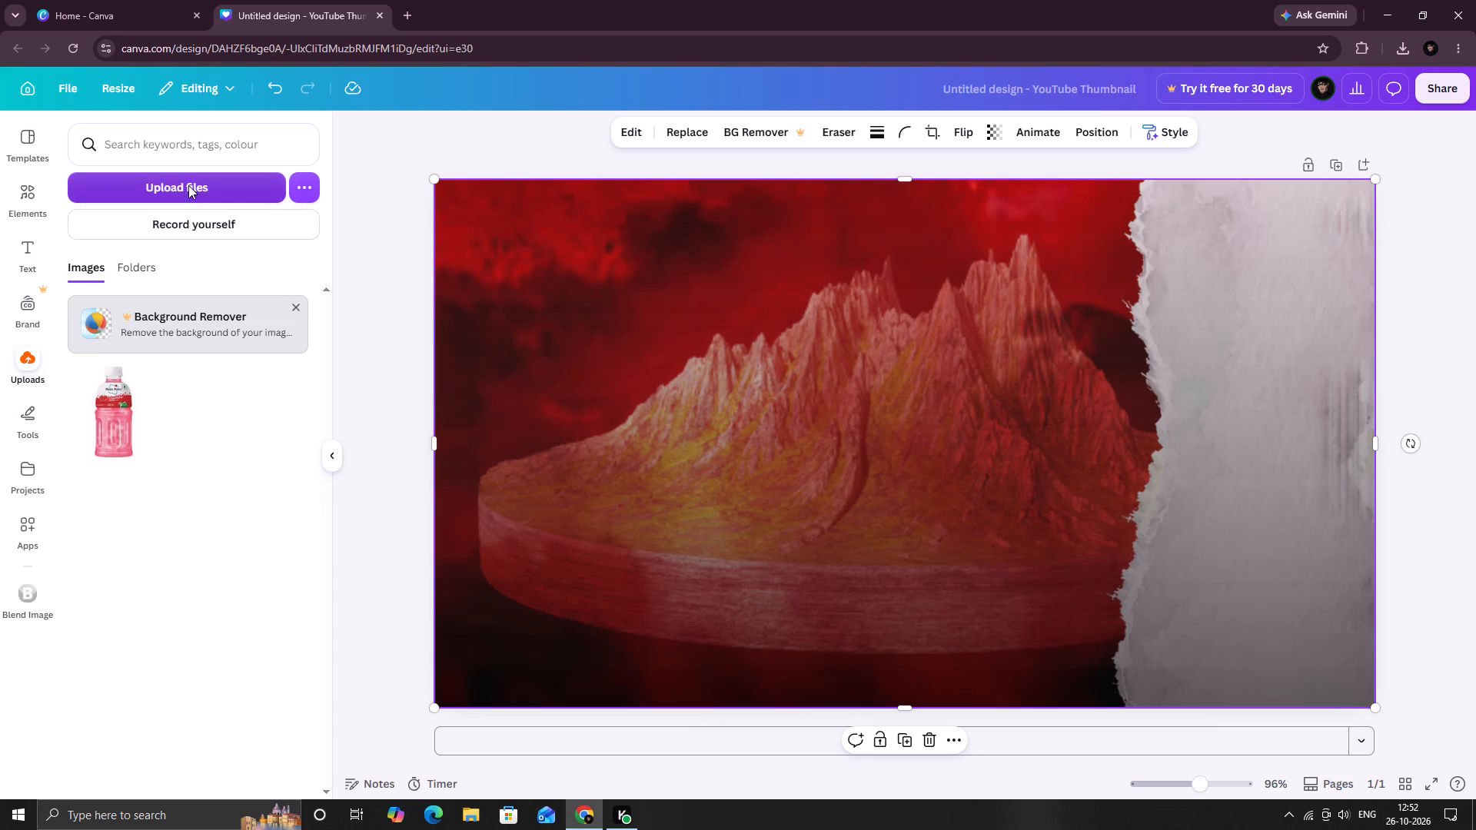
{"action": "double_click", "coordinate": [281, 242]}
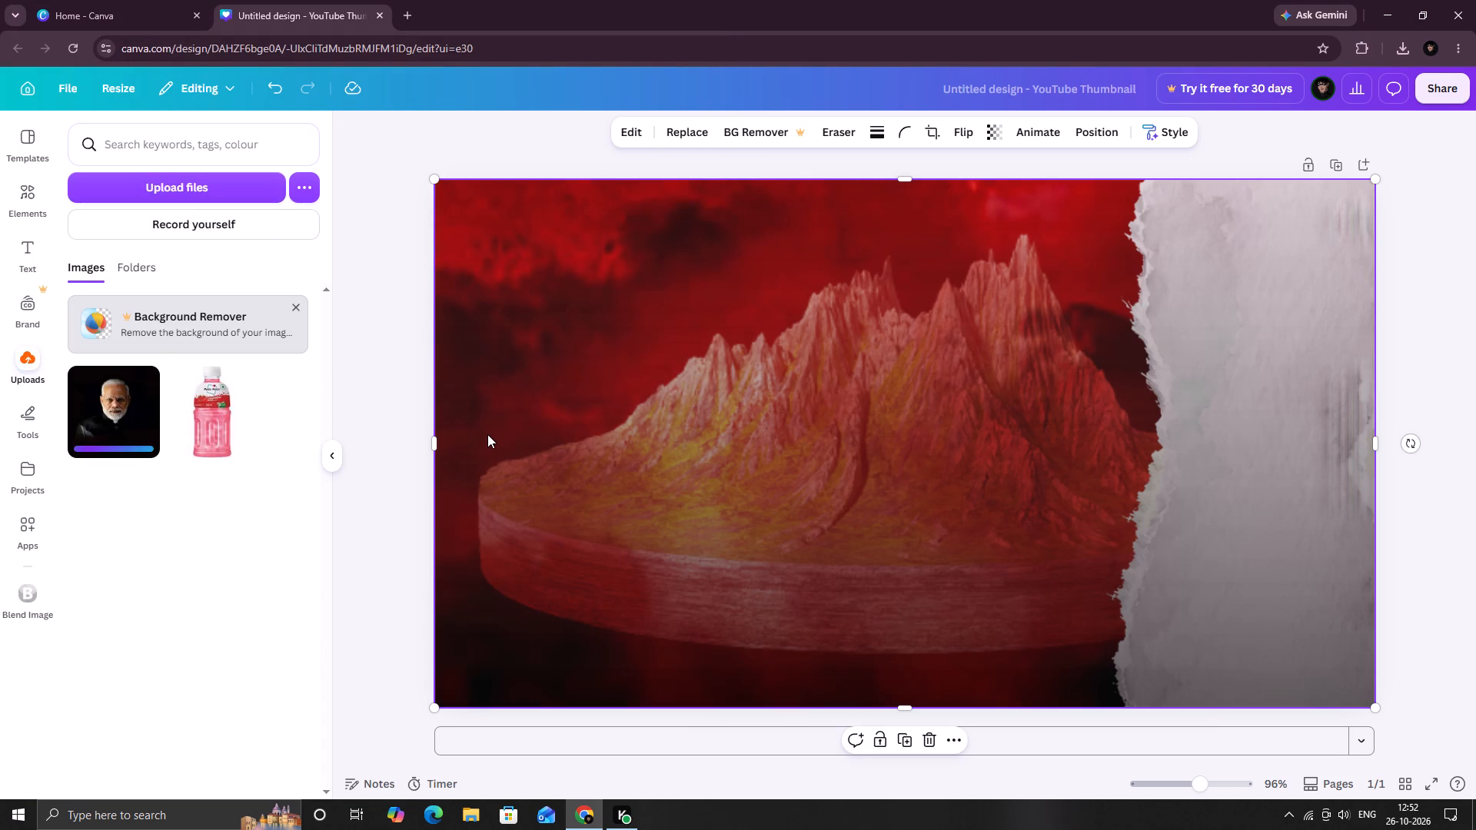
Add the uploaded portrait to the page, place it over the mountain's left side and scale it down slightly.
{"action": "left_click", "coordinate": [103, 419]}
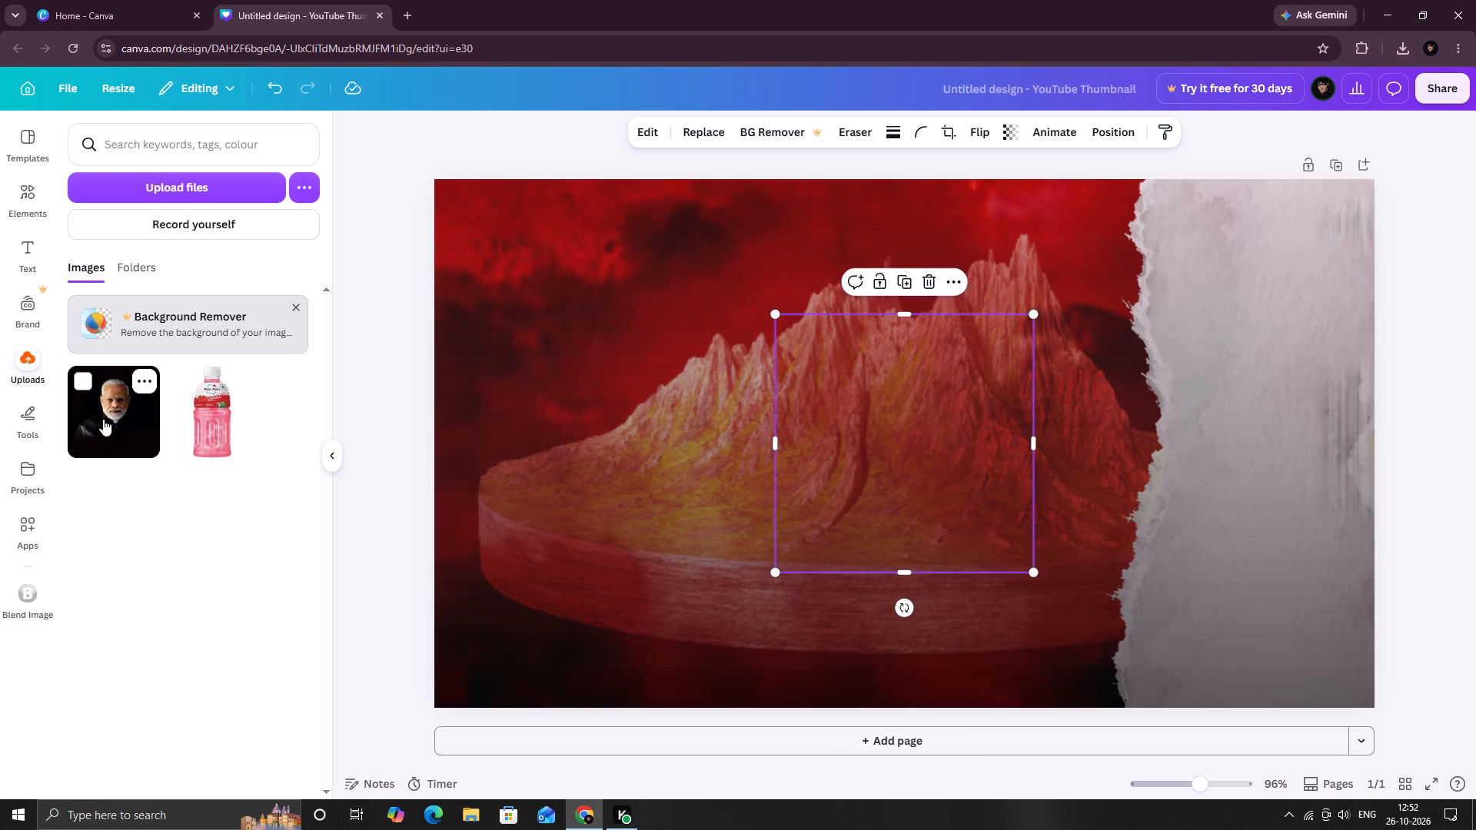
{"action": "left_click_drag", "start_coordinate": [909, 424], "coordinate": [643, 400]}
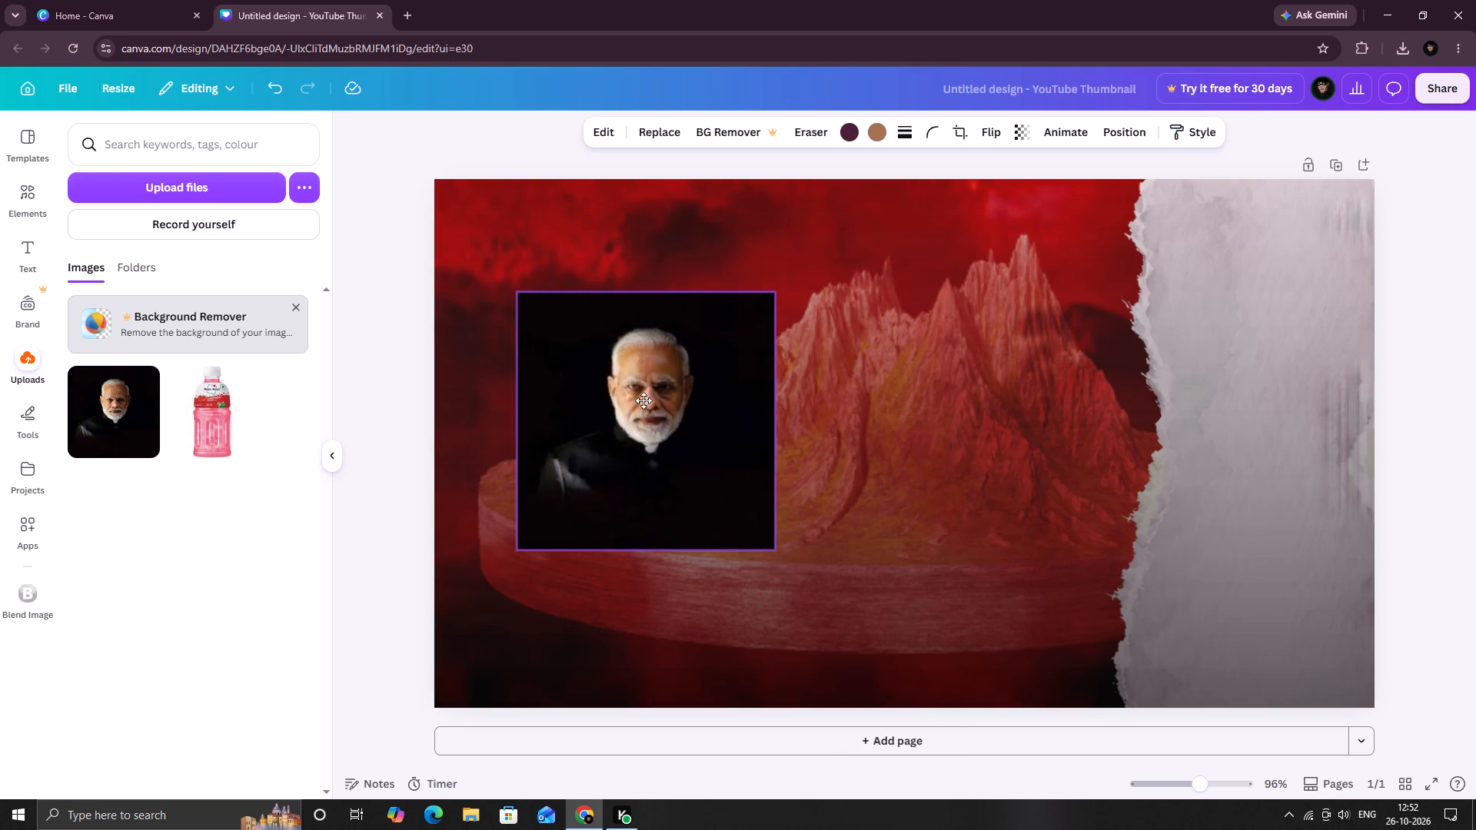
{"action": "left_click_drag", "start_coordinate": [643, 400], "coordinate": [640, 403]}
{"action": "left_click", "coordinate": [640, 403]}
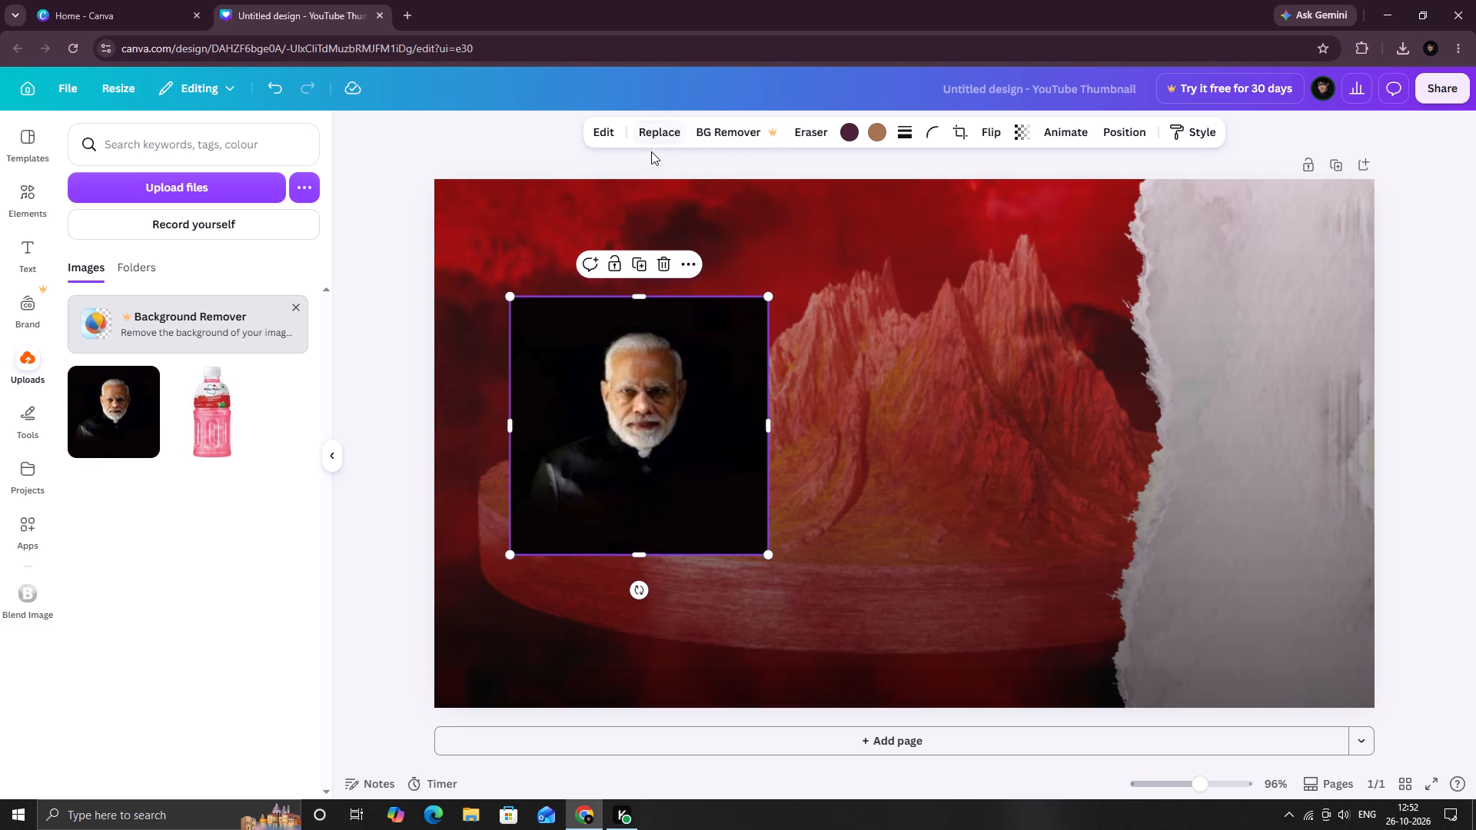
{"action": "left_click_drag", "start_coordinate": [507, 300], "coordinate": [499, 261]}
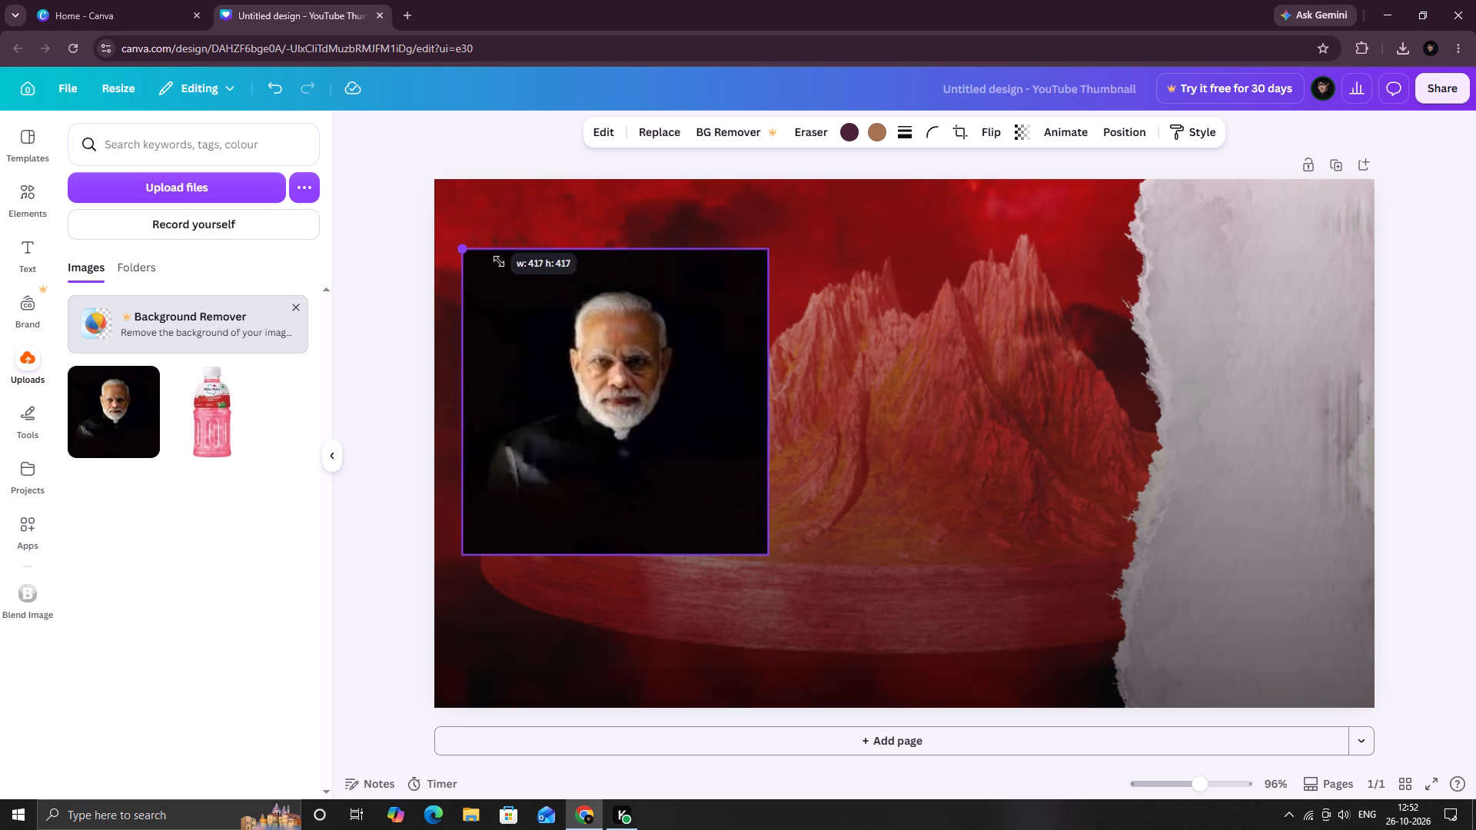
{"action": "left_click_drag", "start_coordinate": [499, 261], "coordinate": [565, 321]}
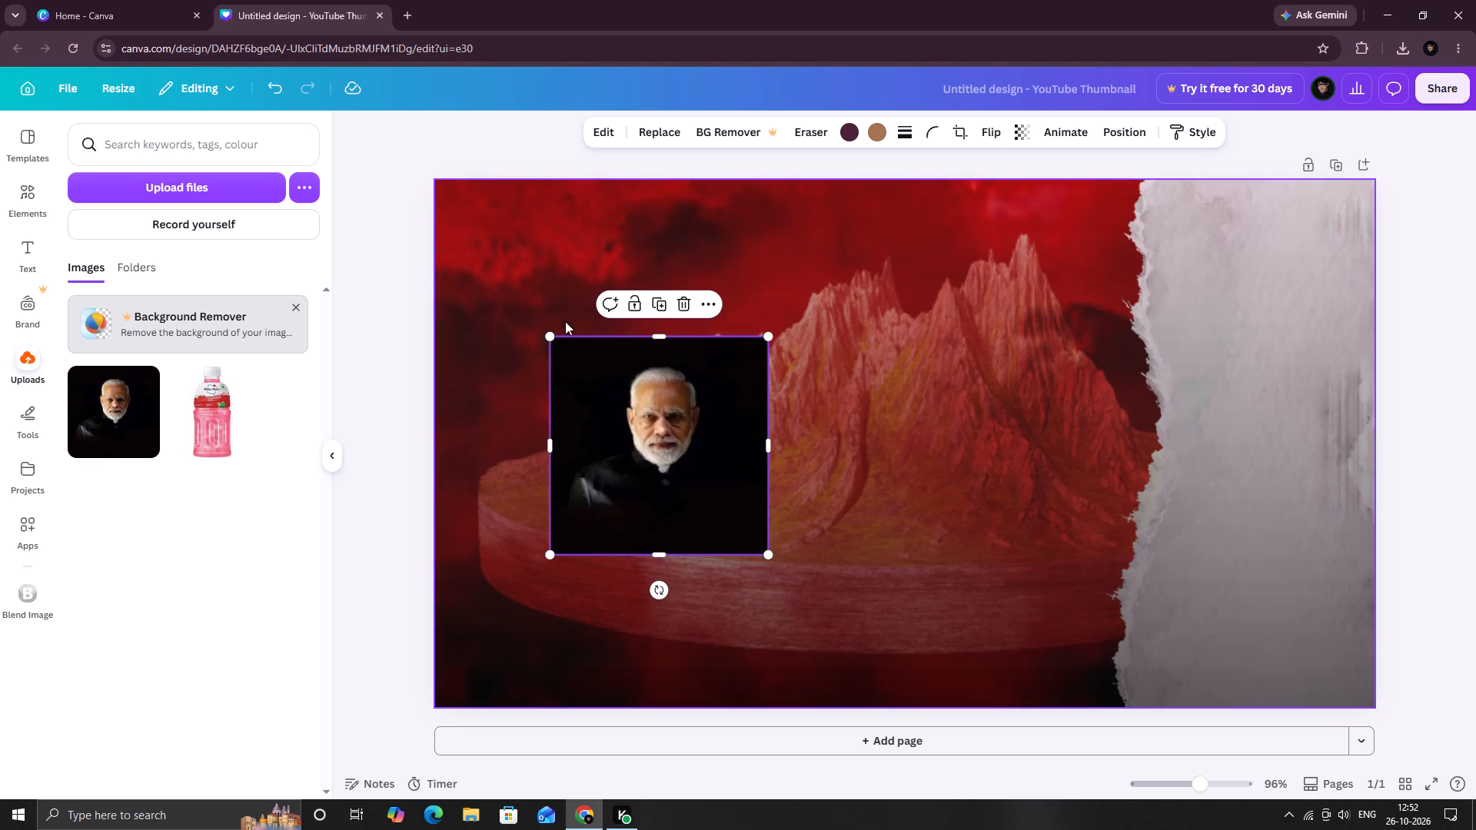
Search Google in a new browser tab for "fileconv bg revomer".
{"action": "left_click", "coordinate": [396, 5]}
{"action": "left_click", "coordinate": [401, 8]}
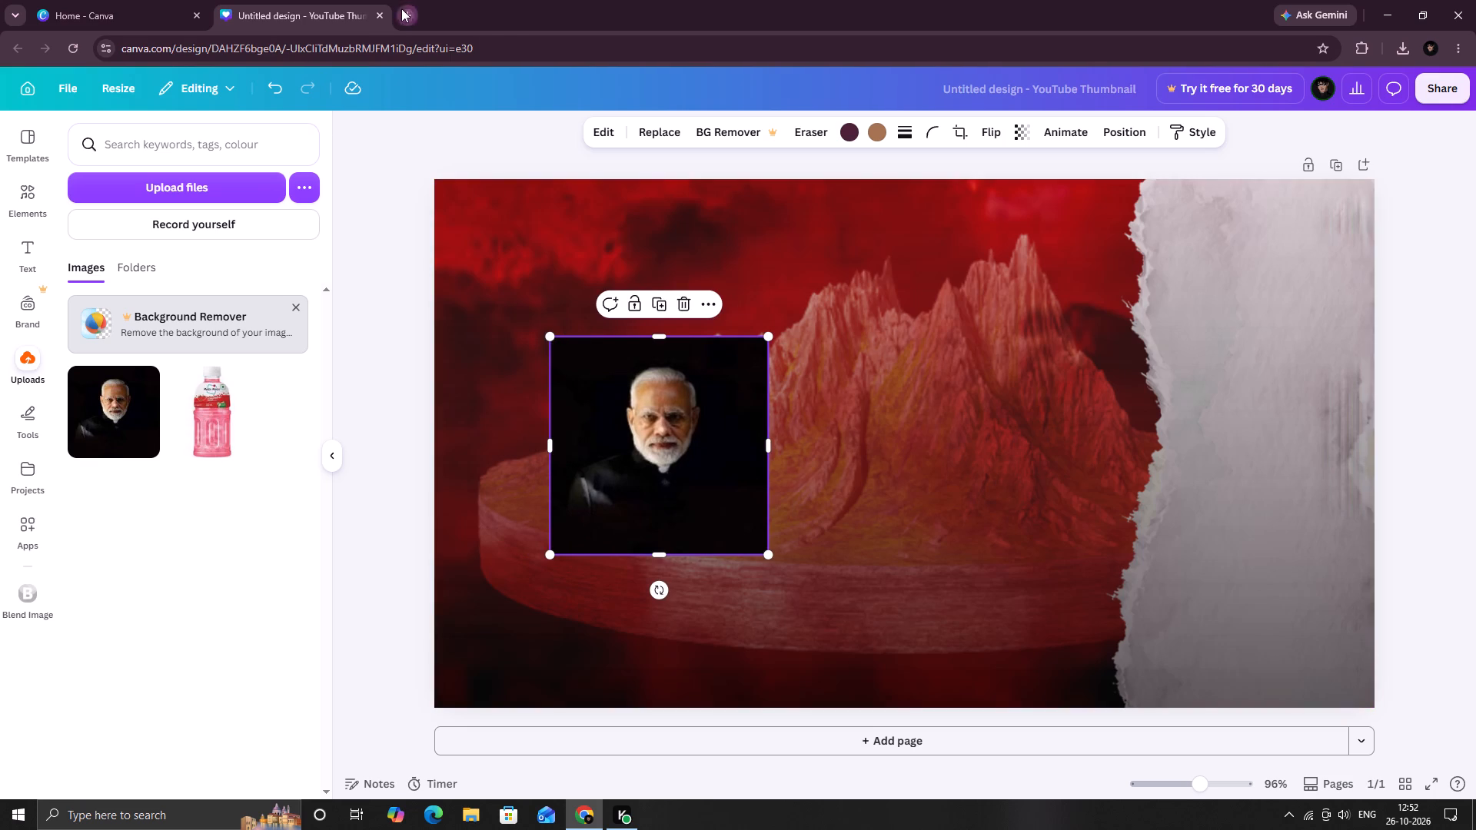
{"action": "type", "text": "file"}
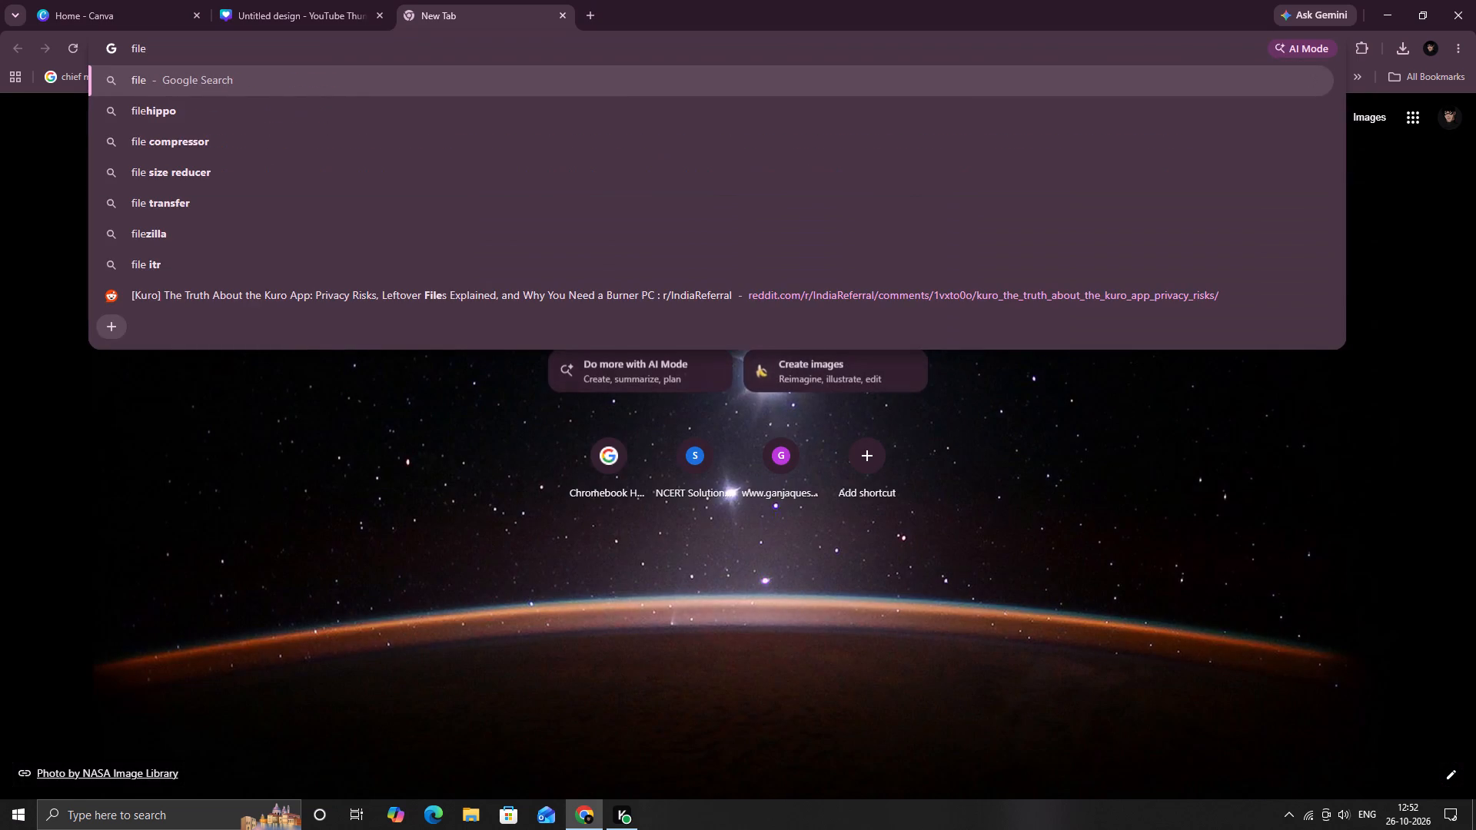
{"action": "type", "text": "conv"}
{"action": "key", "text": "space"}
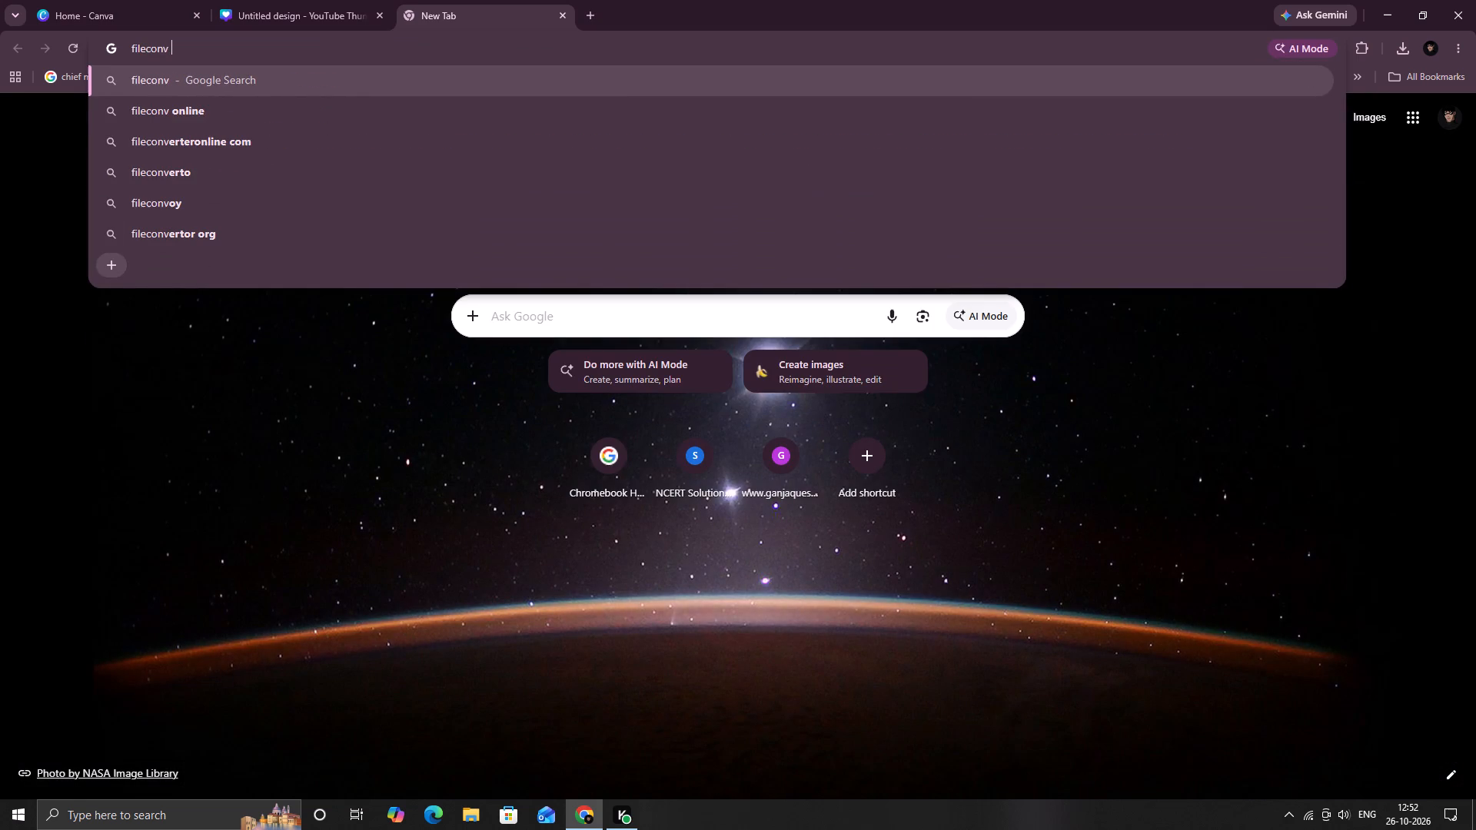
{"action": "type", "text": "bg revomer"}
{"action": "key", "text": "Return"}
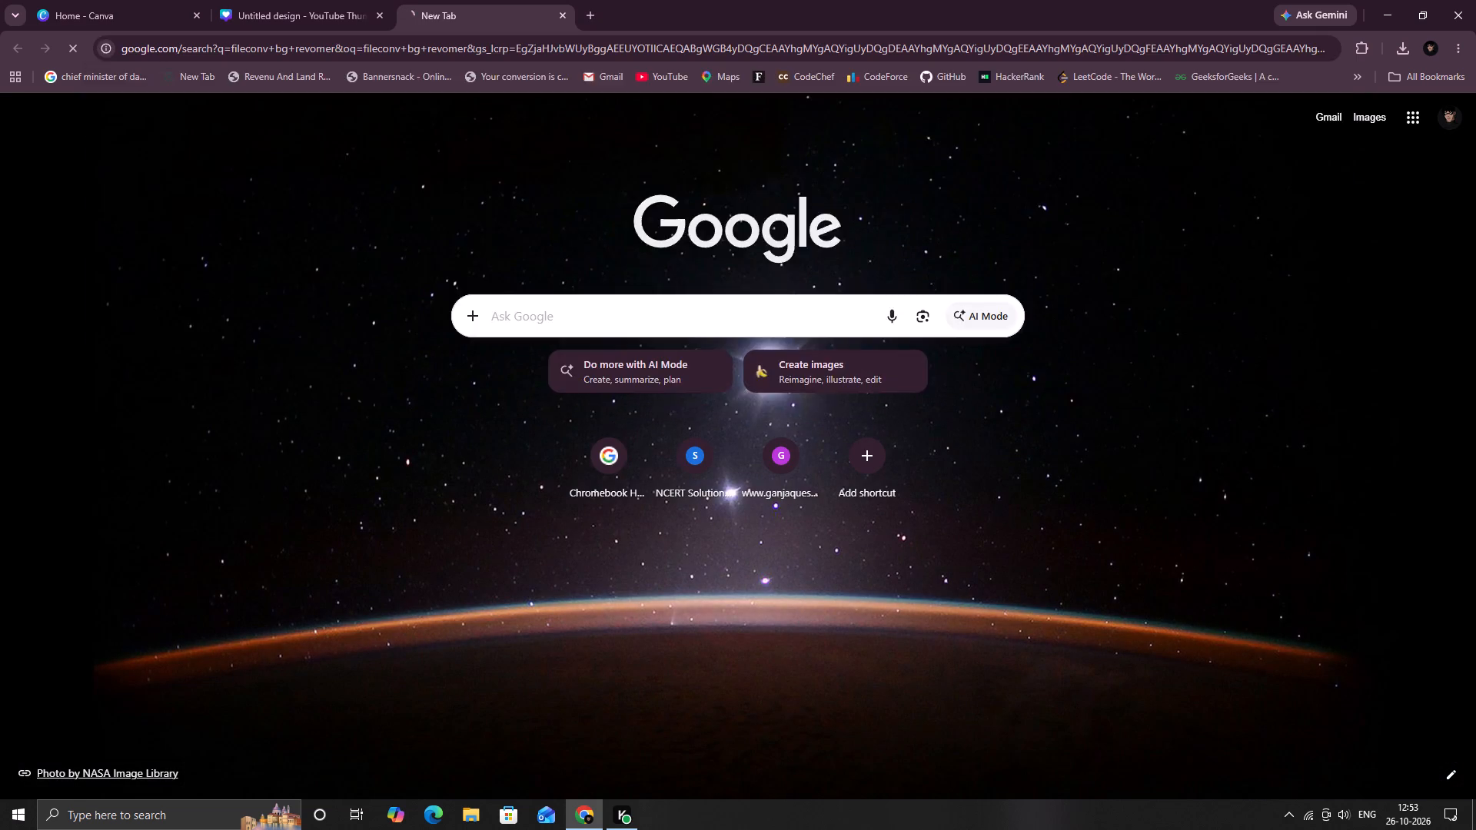
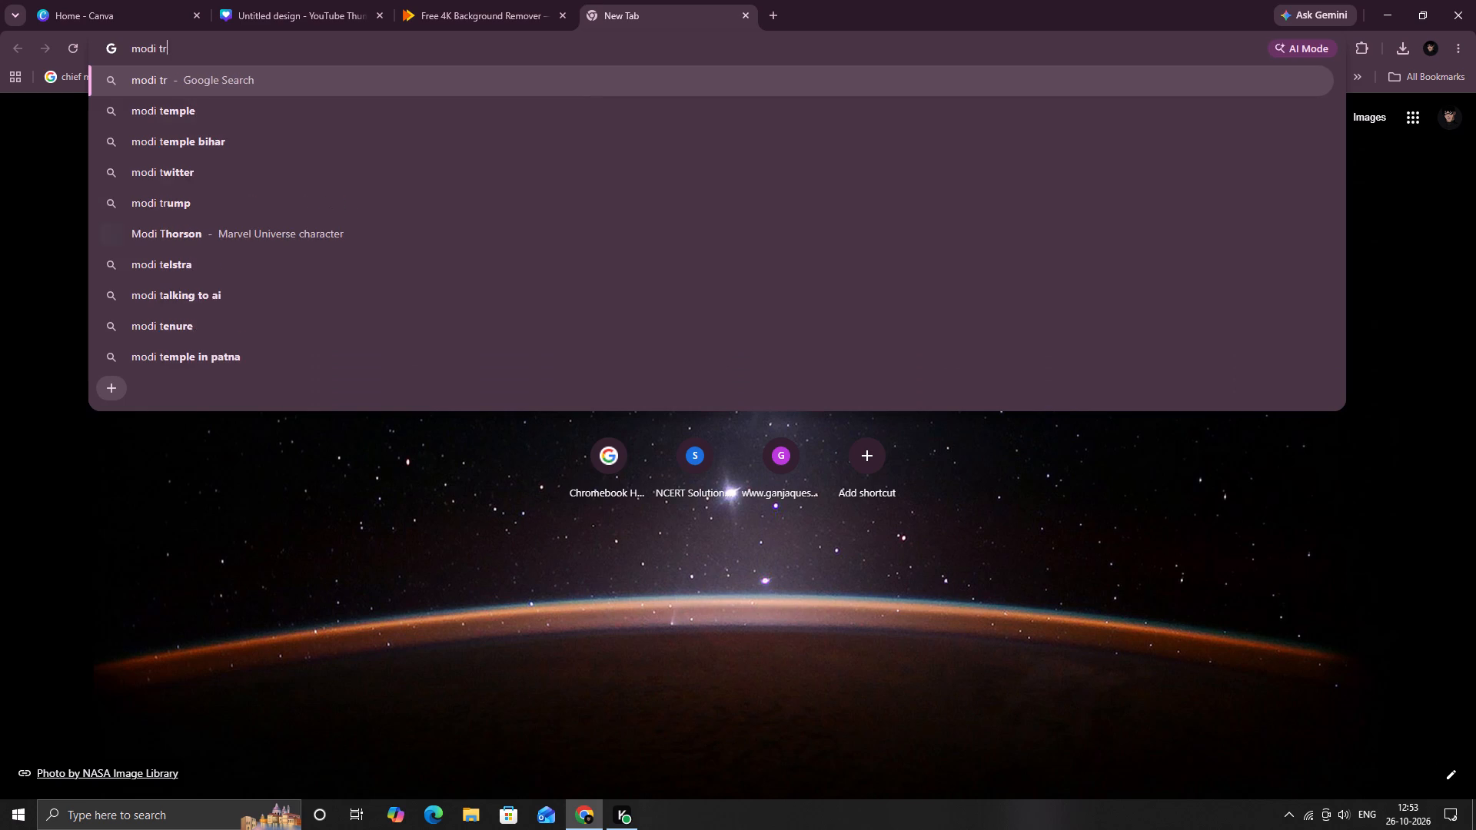
Search Google Images for "modi transparent image".
{"action": "type", "text": "an"}
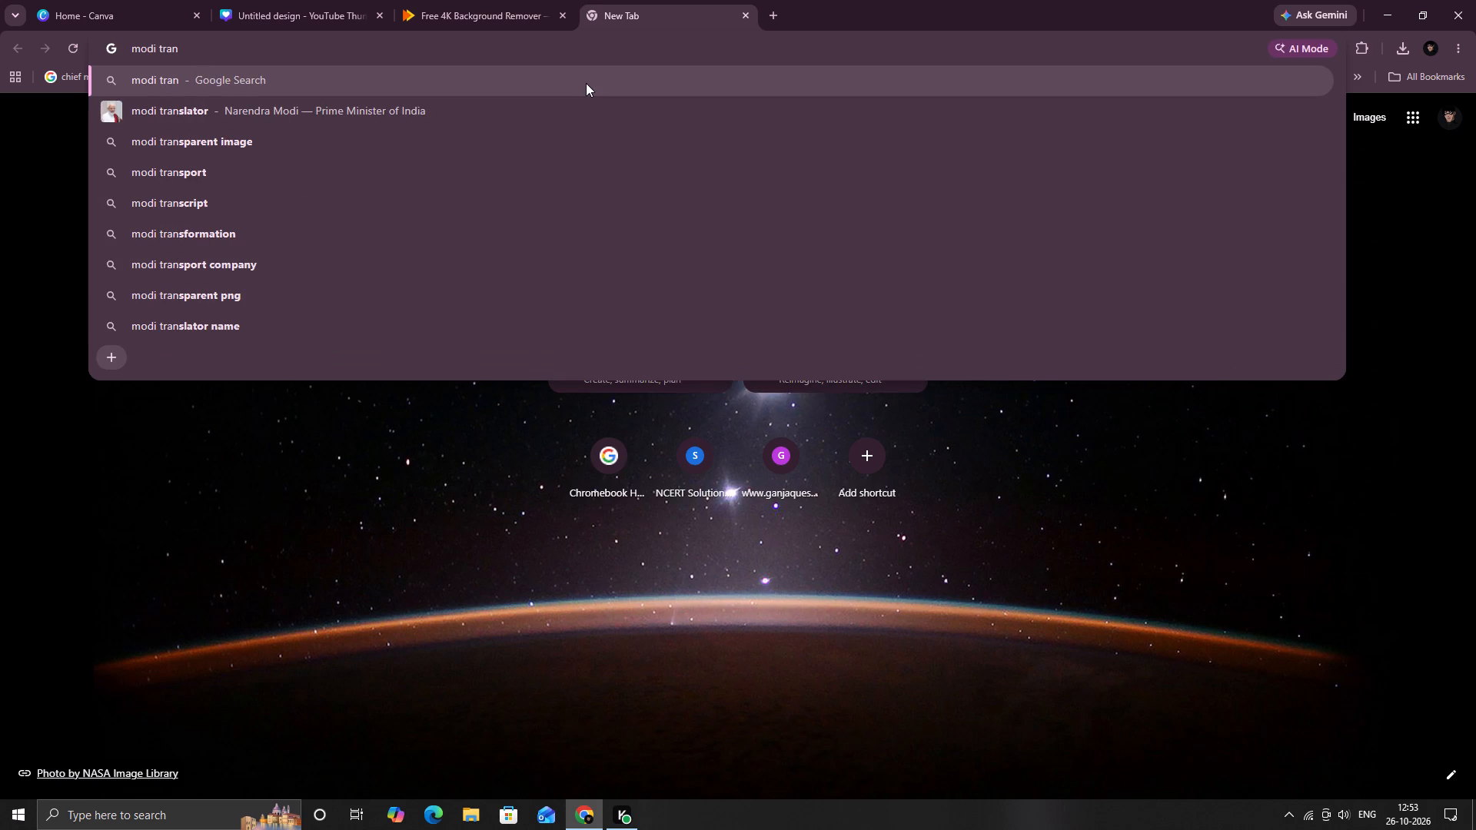
{"action": "left_click", "coordinate": [260, 134]}
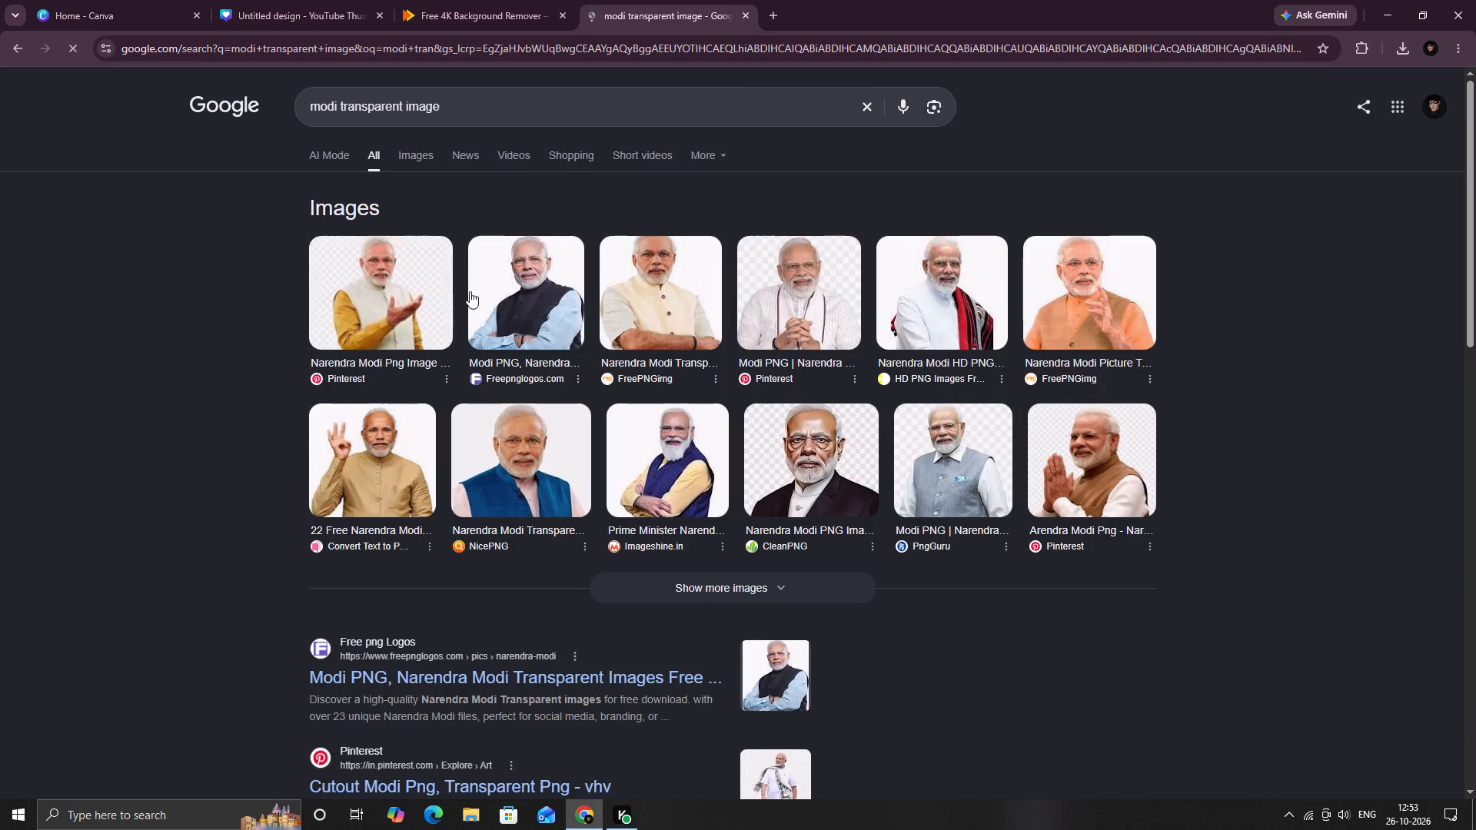
{"action": "left_click", "coordinate": [425, 164]}
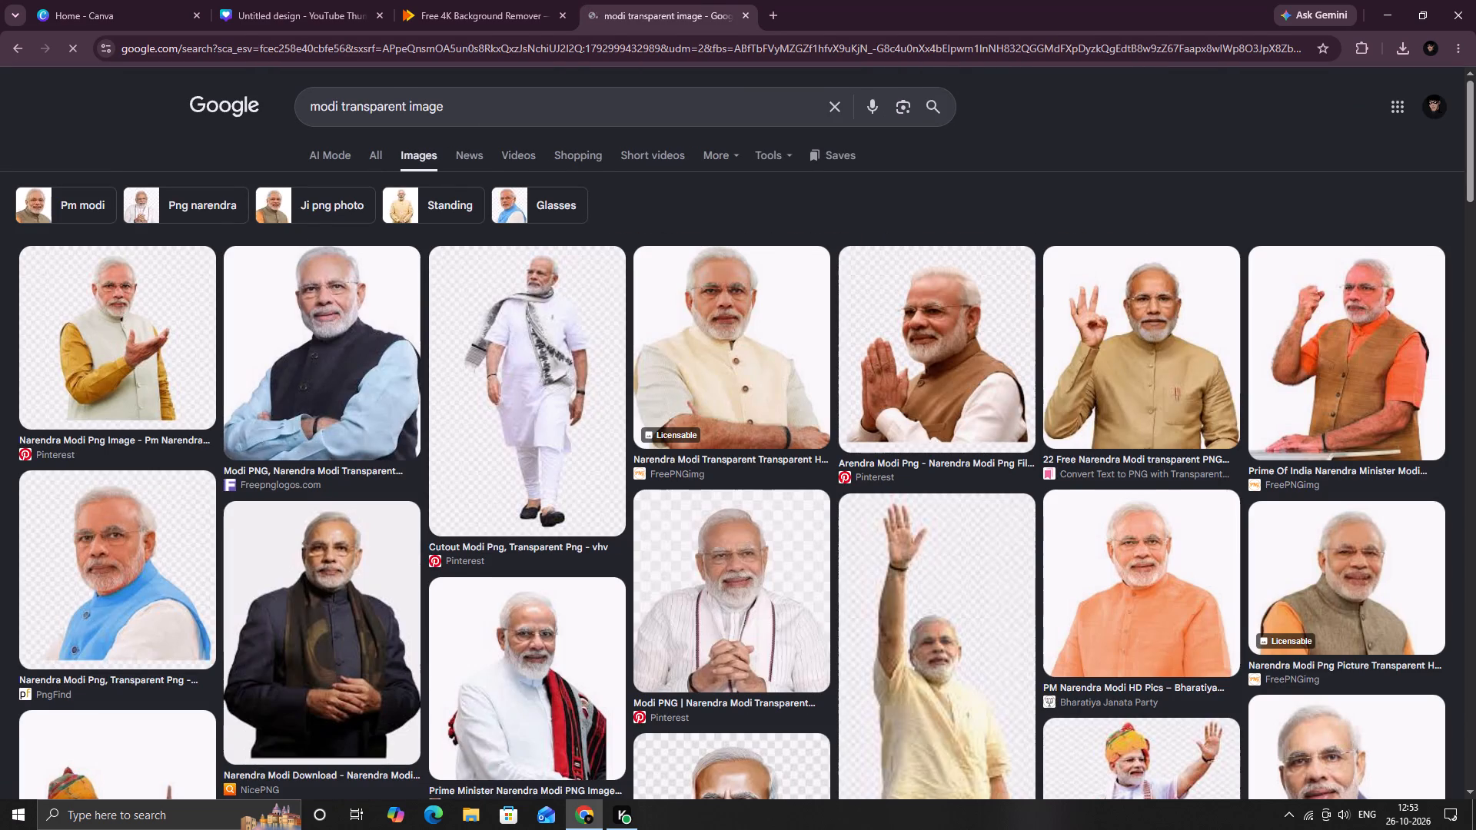
Browse the image results for a suitable cut-out portrait of Narendra Modi for the thumbnail.
{"action": "scroll", "coordinate": [445, 307], "scroll_direction": "up", "scroll_amount": 1}
{"action": "scroll", "coordinate": [444, 309], "scroll_direction": "down", "scroll_amount": 7}
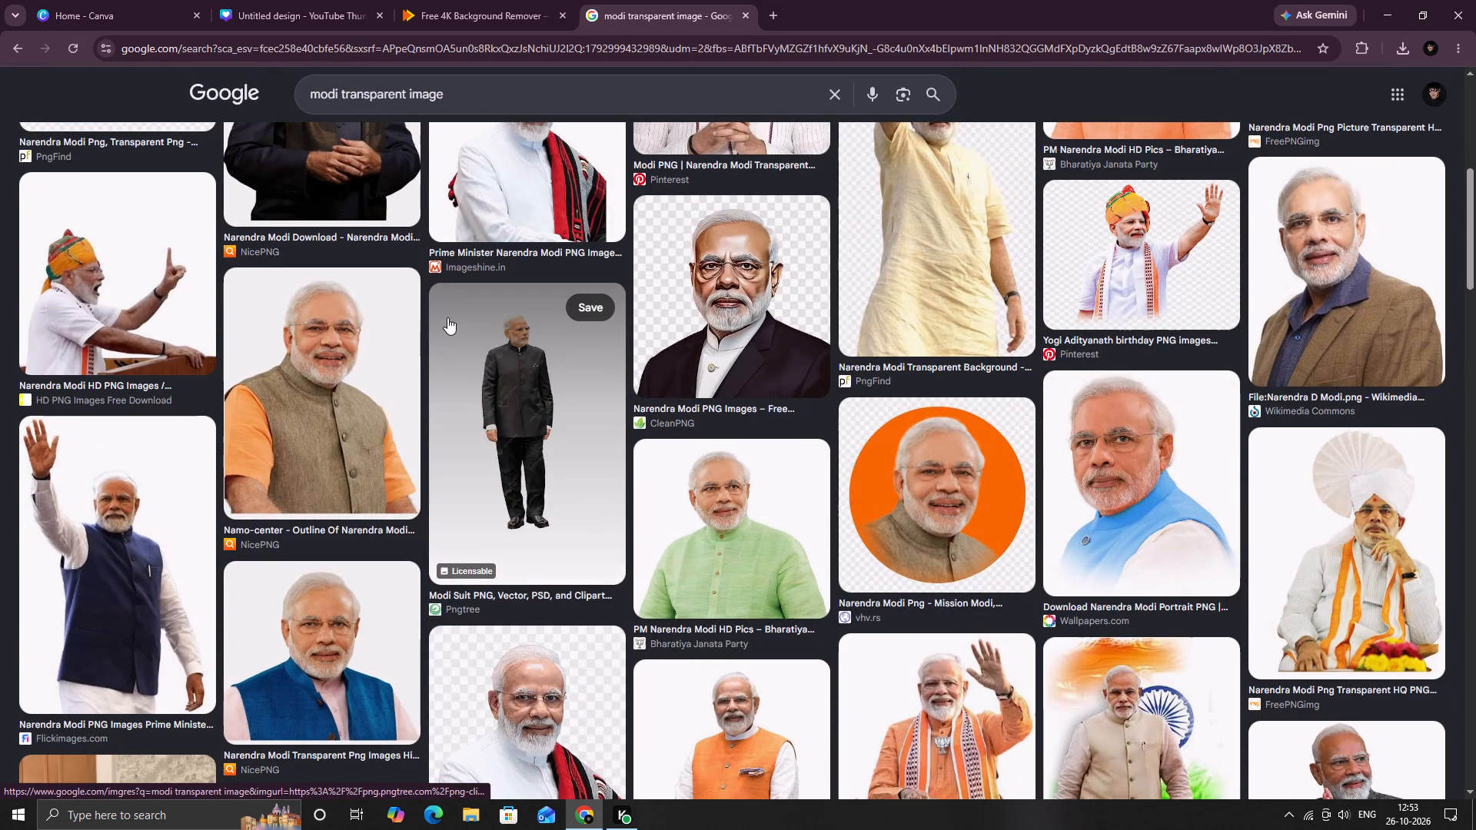
{"action": "scroll", "coordinate": [447, 317], "scroll_direction": "down", "scroll_amount": 5}
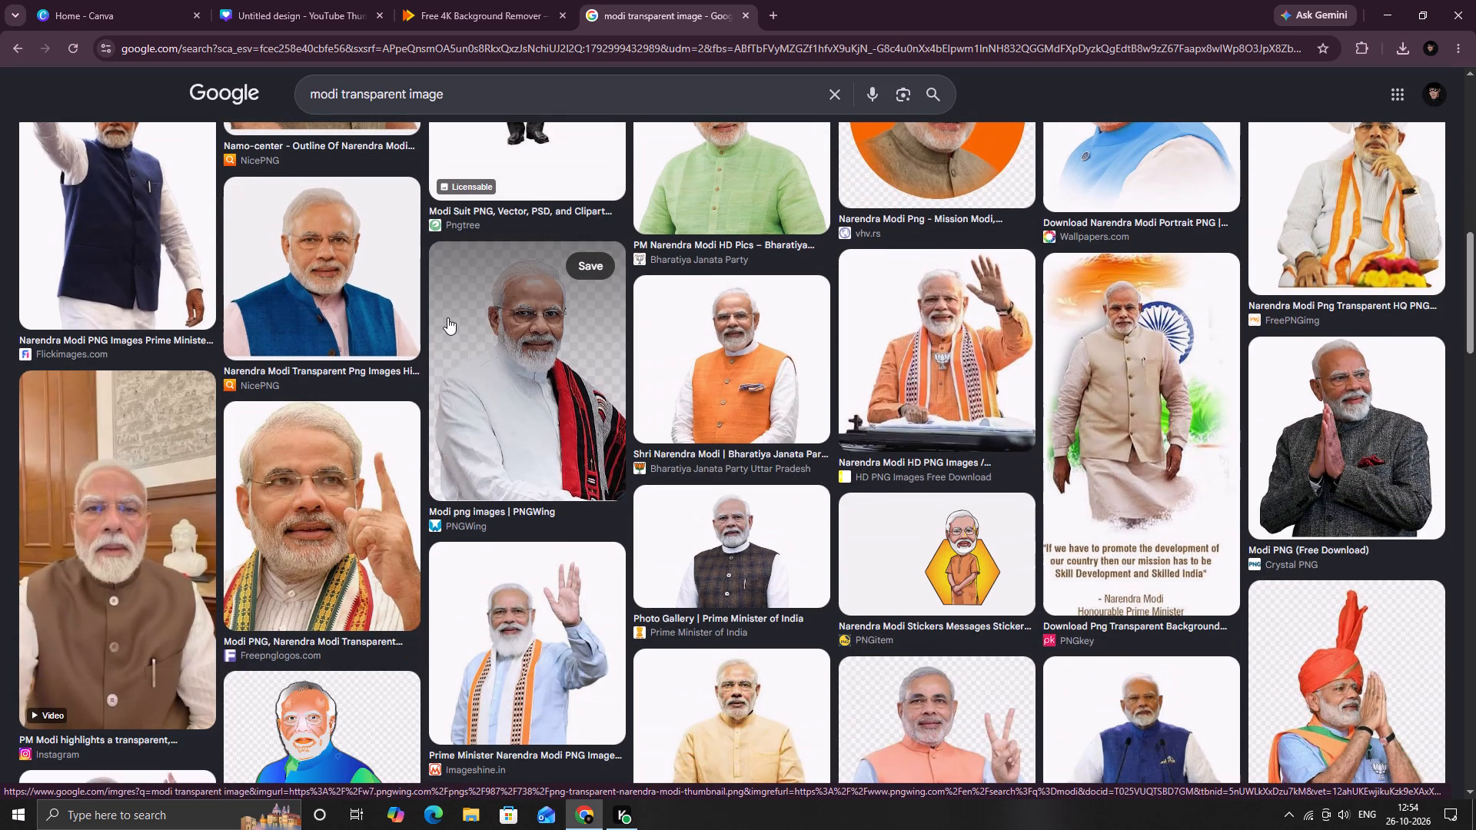
{"action": "scroll", "coordinate": [447, 317], "scroll_direction": "down", "scroll_amount": 2}
{"action": "scroll", "coordinate": [447, 317], "scroll_direction": "up", "scroll_amount": 1}
{"action": "scroll", "coordinate": [447, 318], "scroll_direction": "down", "scroll_amount": 3}
{"action": "scroll", "coordinate": [447, 318], "scroll_direction": "up", "scroll_amount": 1}
{"action": "scroll", "coordinate": [447, 318], "scroll_direction": "down", "scroll_amount": 4}
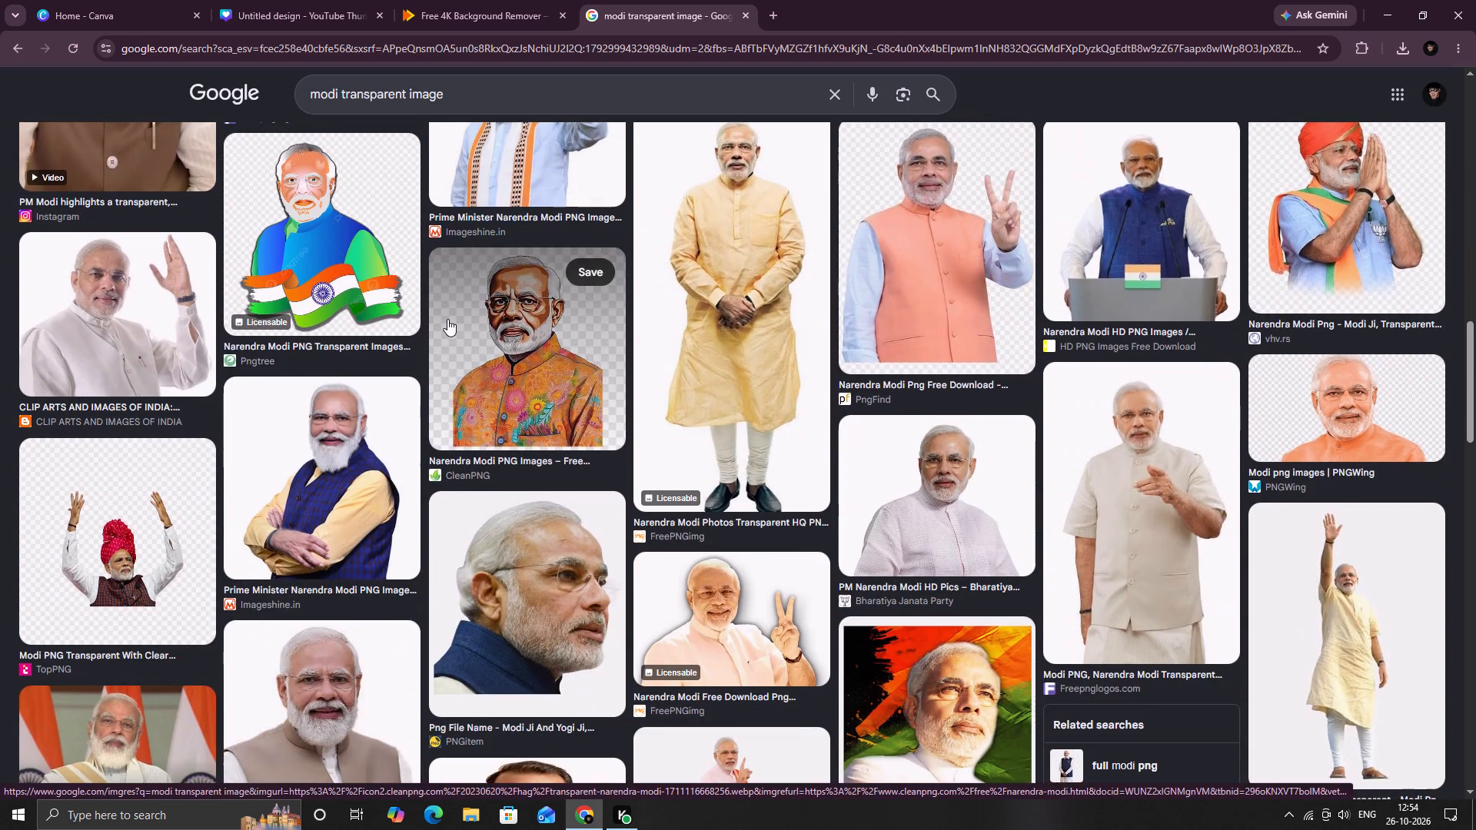
{"action": "scroll", "coordinate": [447, 319], "scroll_direction": "down", "scroll_amount": 2}
{"action": "scroll", "coordinate": [447, 319], "scroll_direction": "up", "scroll_amount": 1}
{"action": "scroll", "coordinate": [447, 319], "scroll_direction": "down", "scroll_amount": 5}
{"action": "scroll", "coordinate": [447, 319], "scroll_direction": "up", "scroll_amount": 1}
{"action": "scroll", "coordinate": [447, 319], "scroll_direction": "down", "scroll_amount": 2}
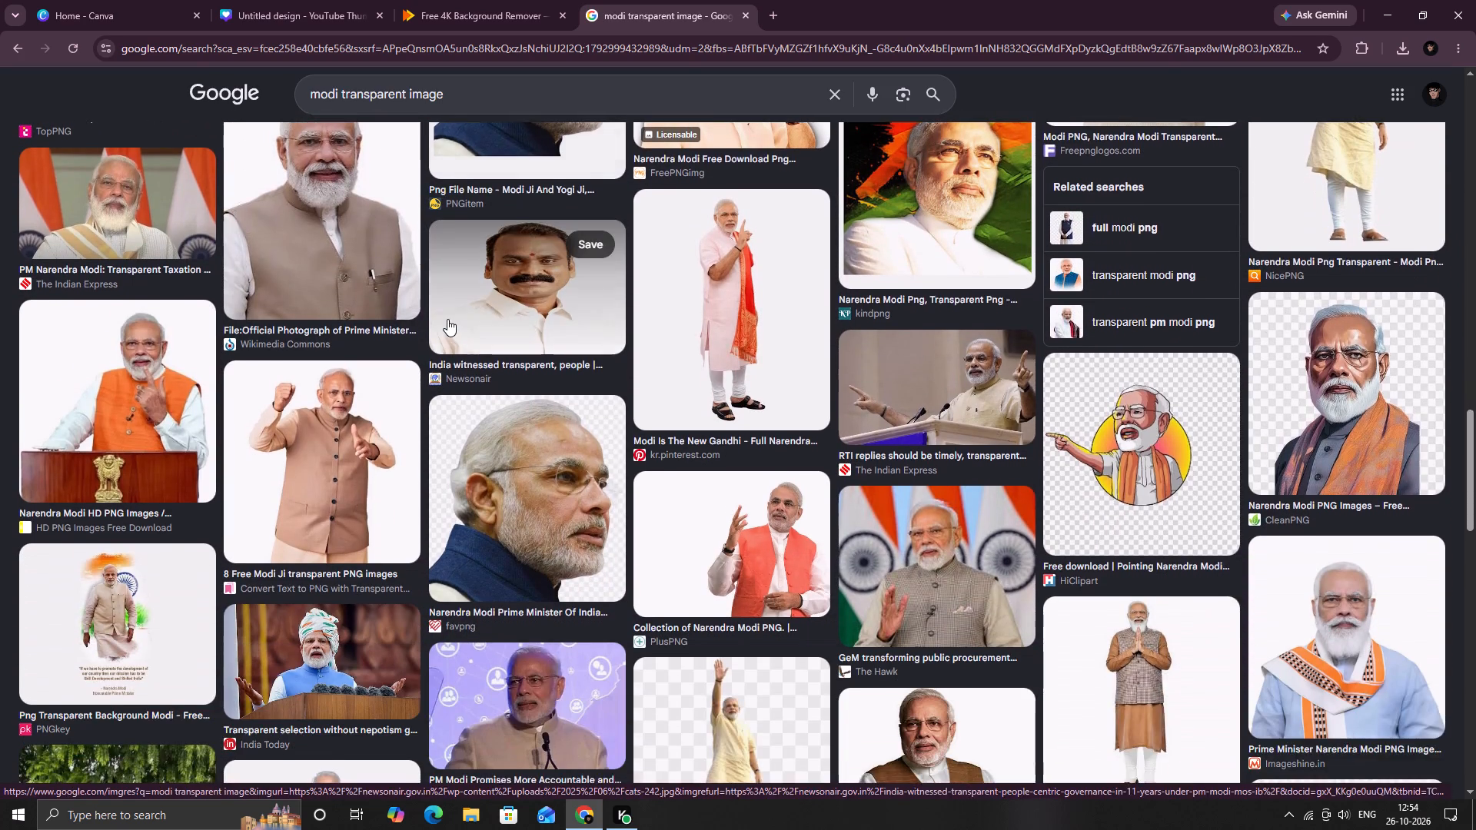
{"action": "scroll", "coordinate": [447, 319], "scroll_direction": "down", "scroll_amount": 5}
Extend the image search to "modi transparent image blacksuti".
{"action": "left_click", "coordinate": [486, 101]}
{"action": "key", "text": "space"}
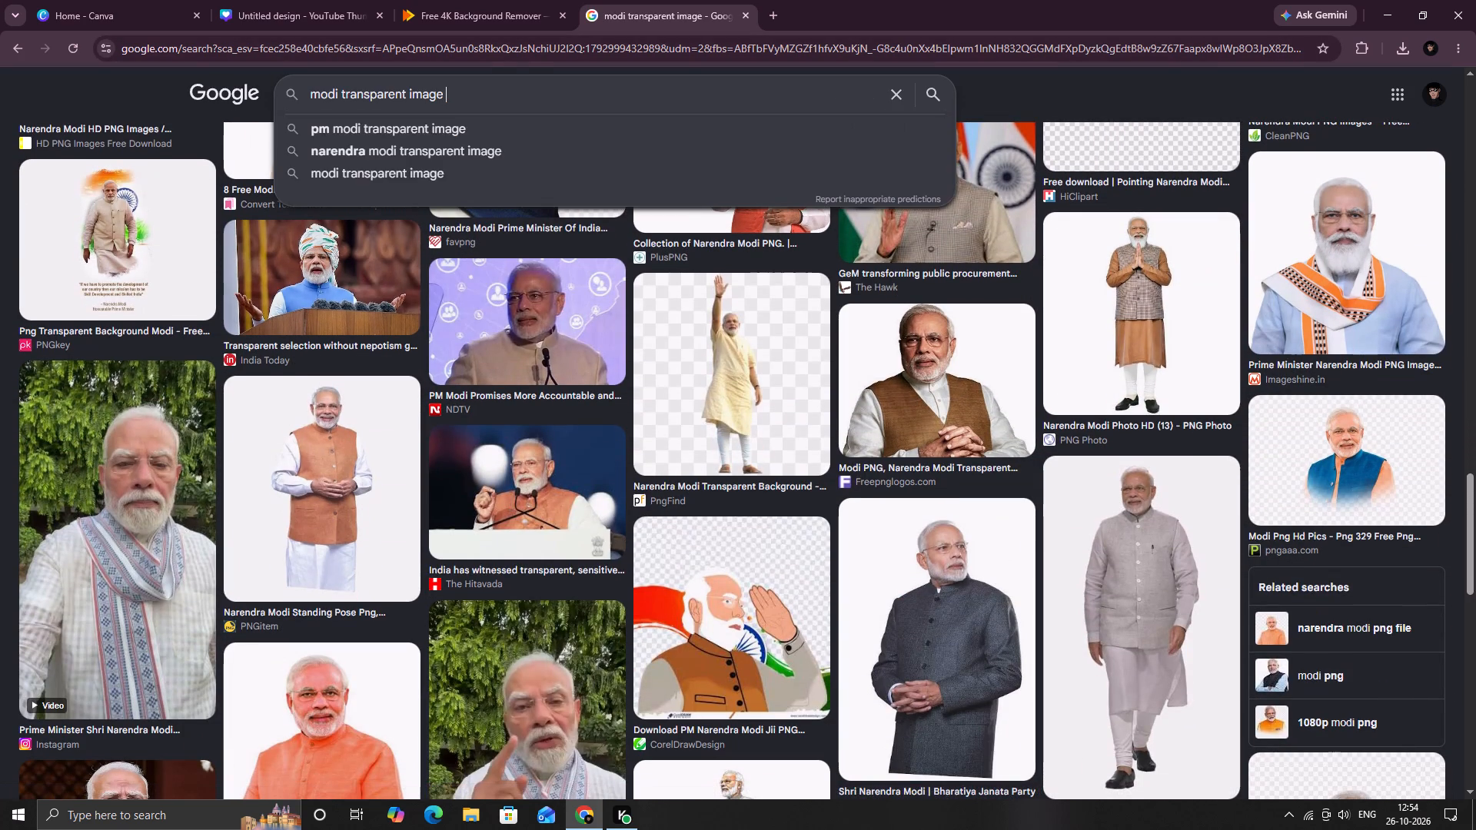
{"action": "type", "text": "blacksuti"}
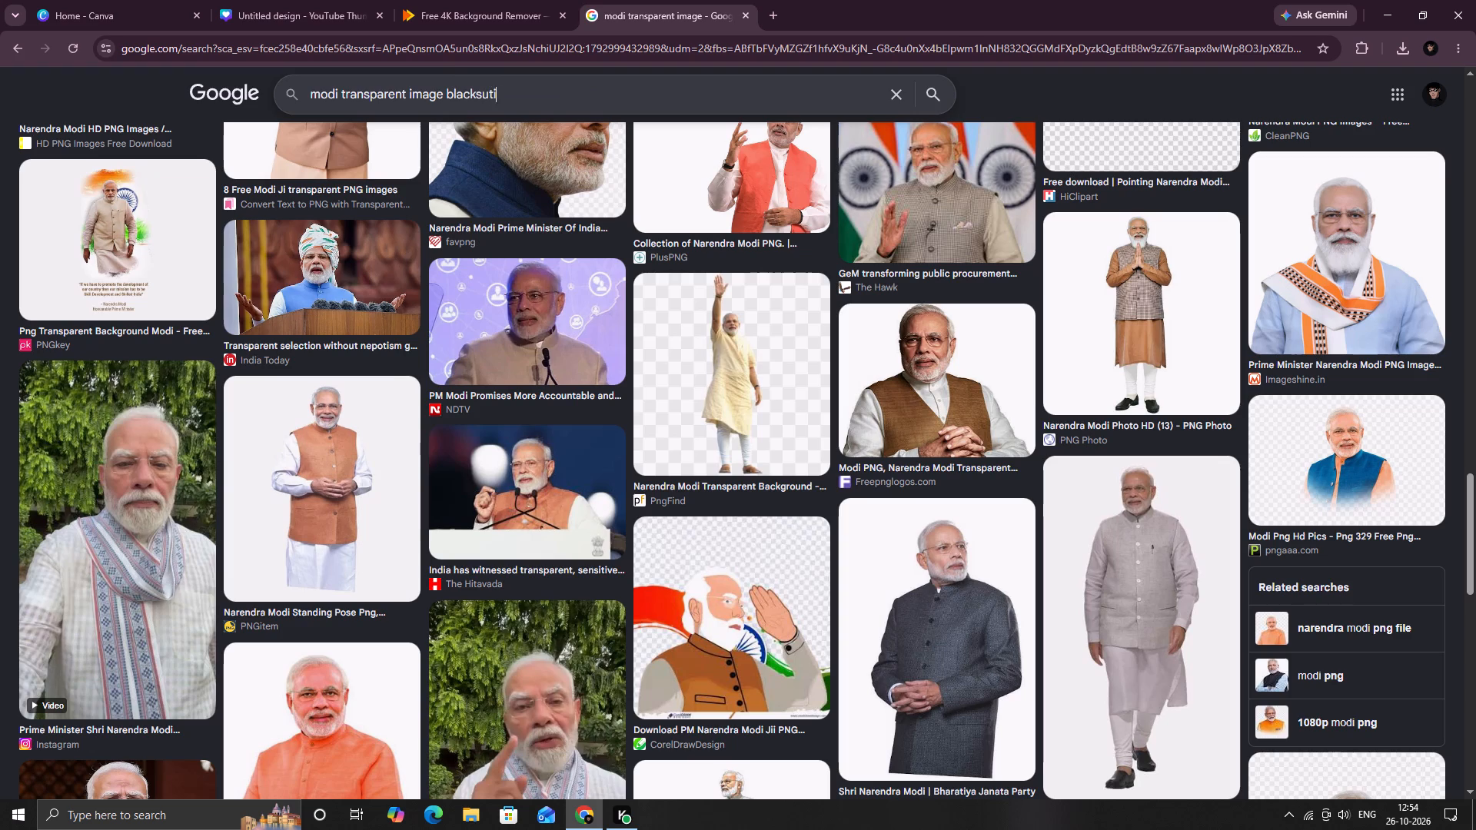
{"action": "key", "text": "space"}
{"action": "key", "text": "Return"}
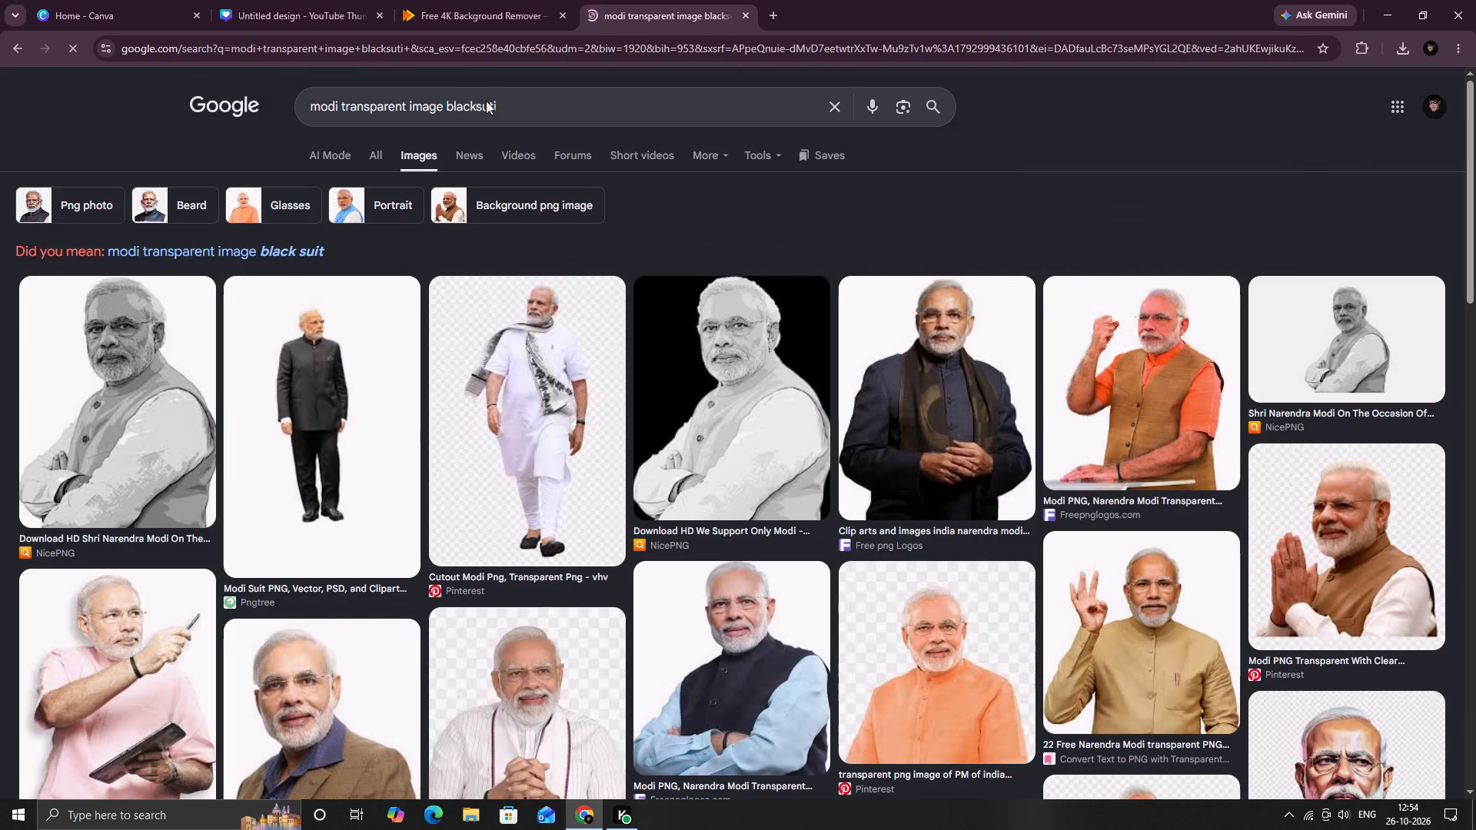
Look through the refined image results for a dark-suited Modi portrait with a transparent background.
{"action": "scroll", "coordinate": [291, 436], "scroll_direction": "down", "scroll_amount": 3}
{"action": "scroll", "coordinate": [321, 432], "scroll_direction": "up", "scroll_amount": 1}
{"action": "scroll", "coordinate": [321, 432], "scroll_direction": "down", "scroll_amount": 3}
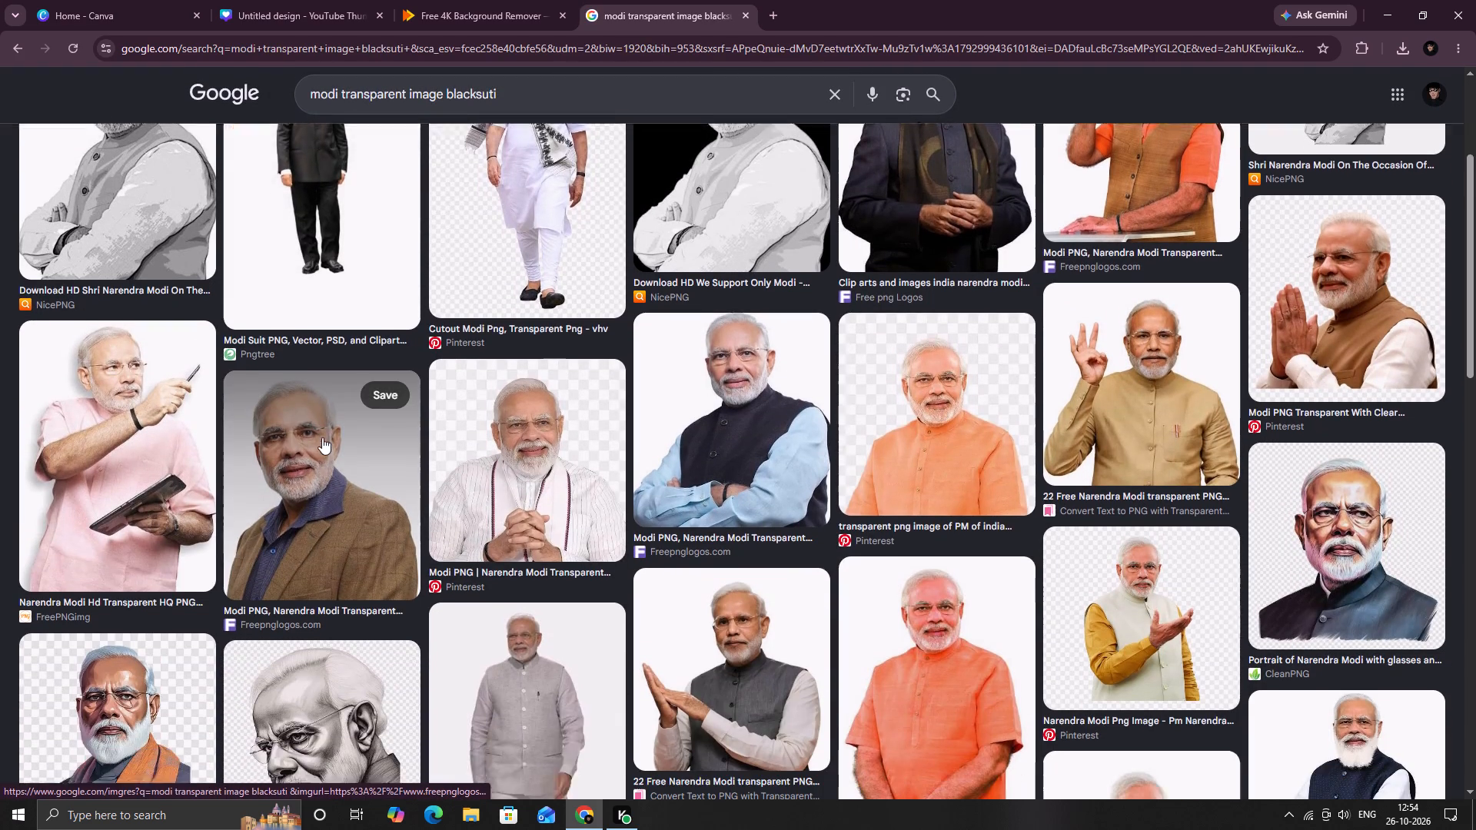
{"action": "scroll", "coordinate": [323, 437], "scroll_direction": "down", "scroll_amount": 5}
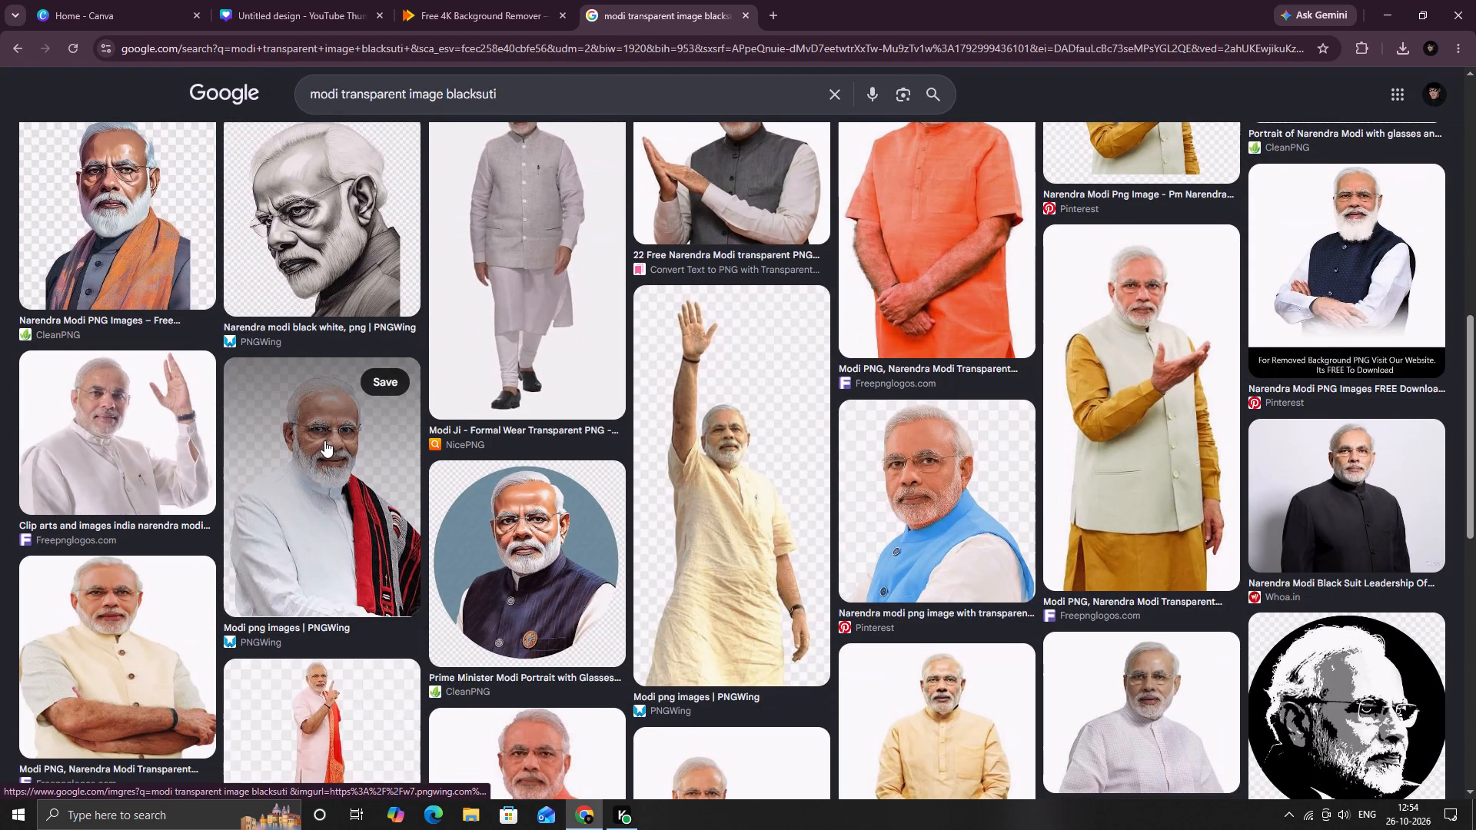
{"action": "scroll", "coordinate": [327, 440], "scroll_direction": "up", "scroll_amount": 2}
{"action": "scroll", "coordinate": [327, 440], "scroll_direction": "down", "scroll_amount": 1}
{"action": "scroll", "coordinate": [327, 440], "scroll_direction": "up", "scroll_amount": 5}
{"action": "scroll", "coordinate": [327, 437], "scroll_direction": "down", "scroll_amount": 6}
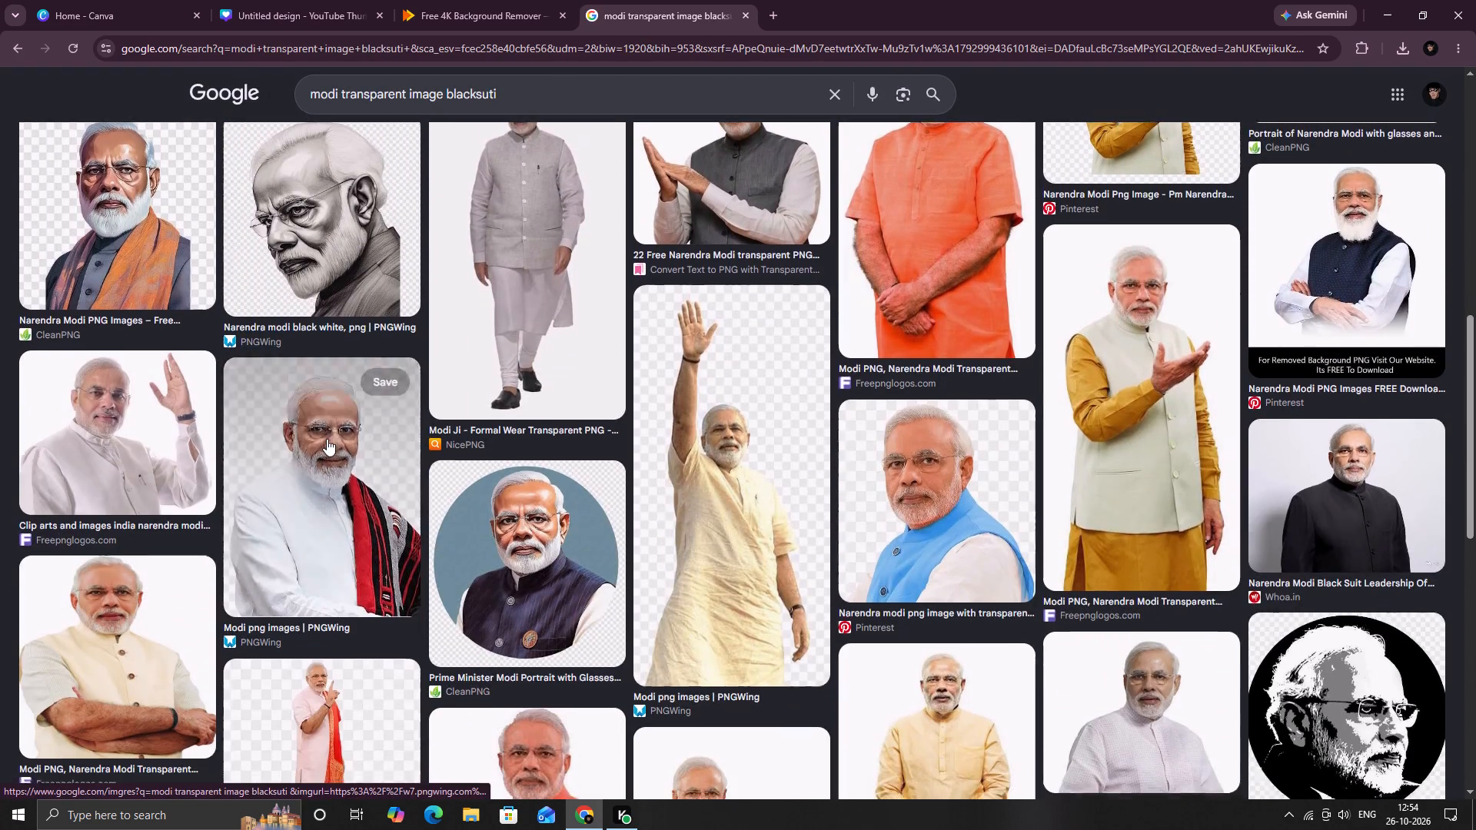
{"action": "scroll", "coordinate": [327, 437], "scroll_direction": "down", "scroll_amount": 10}
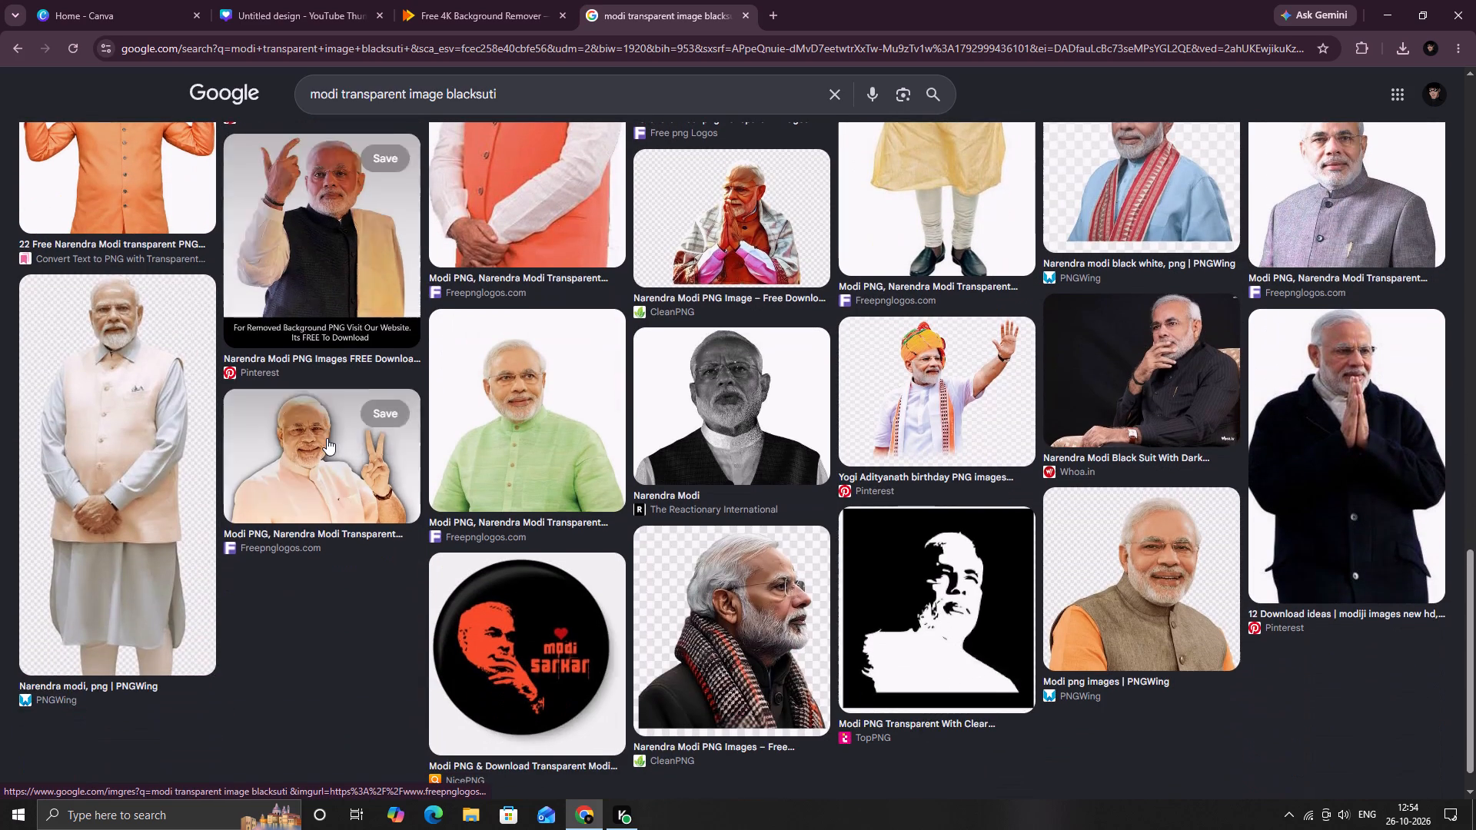
{"action": "scroll", "coordinate": [327, 438], "scroll_direction": "down", "scroll_amount": 2}
{"action": "scroll", "coordinate": [327, 438], "scroll_direction": "up", "scroll_amount": 1}
{"action": "scroll", "coordinate": [327, 438], "scroll_direction": "down", "scroll_amount": 2}
{"action": "left_click_drag", "start_coordinate": [1464, 636], "coordinate": [1475, 226]}
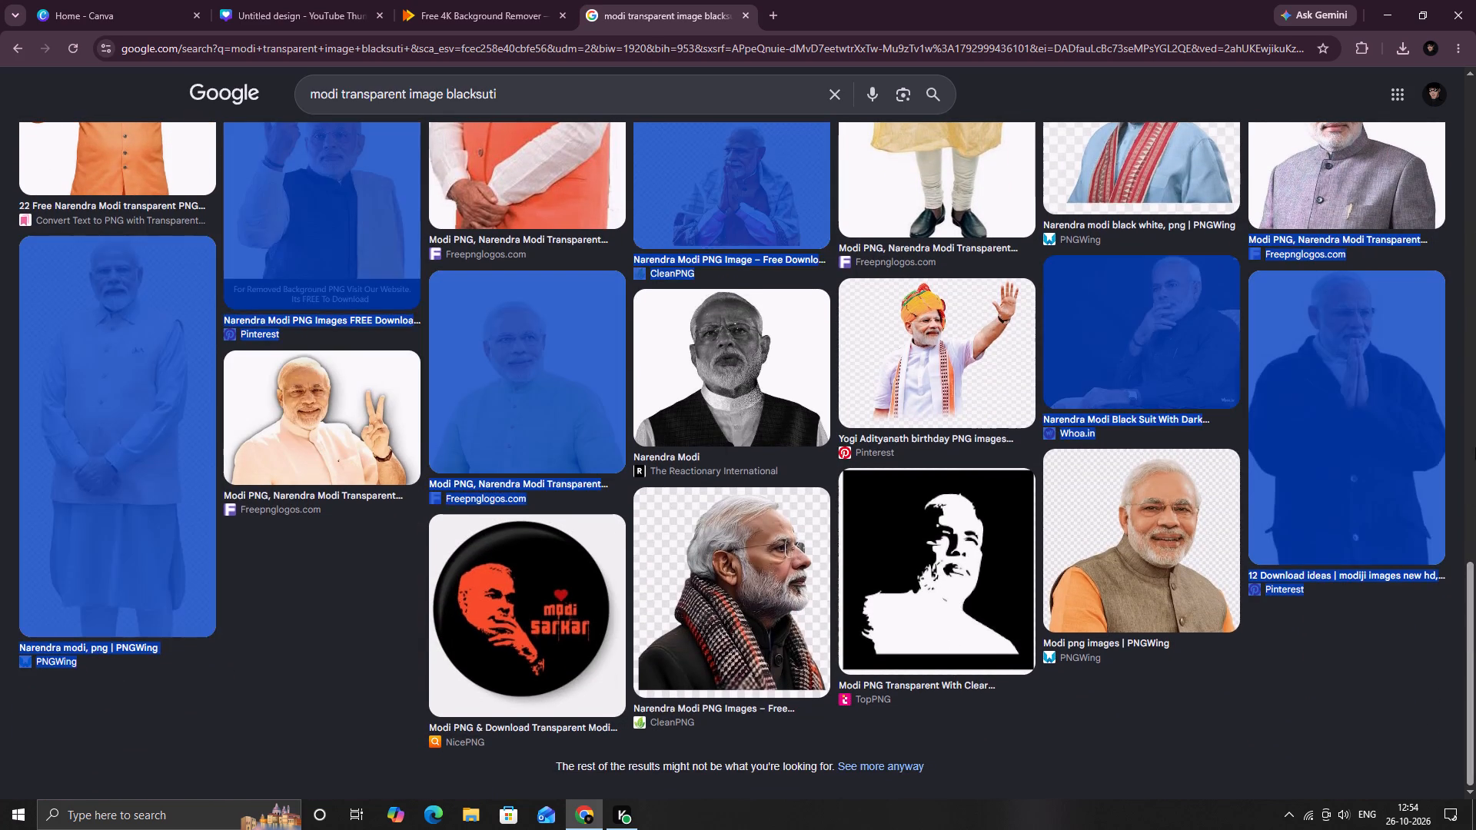
{"action": "left_click", "coordinate": [1475, 535]}
{"action": "left_click_drag", "start_coordinate": [1475, 503], "coordinate": [1475, 192]}
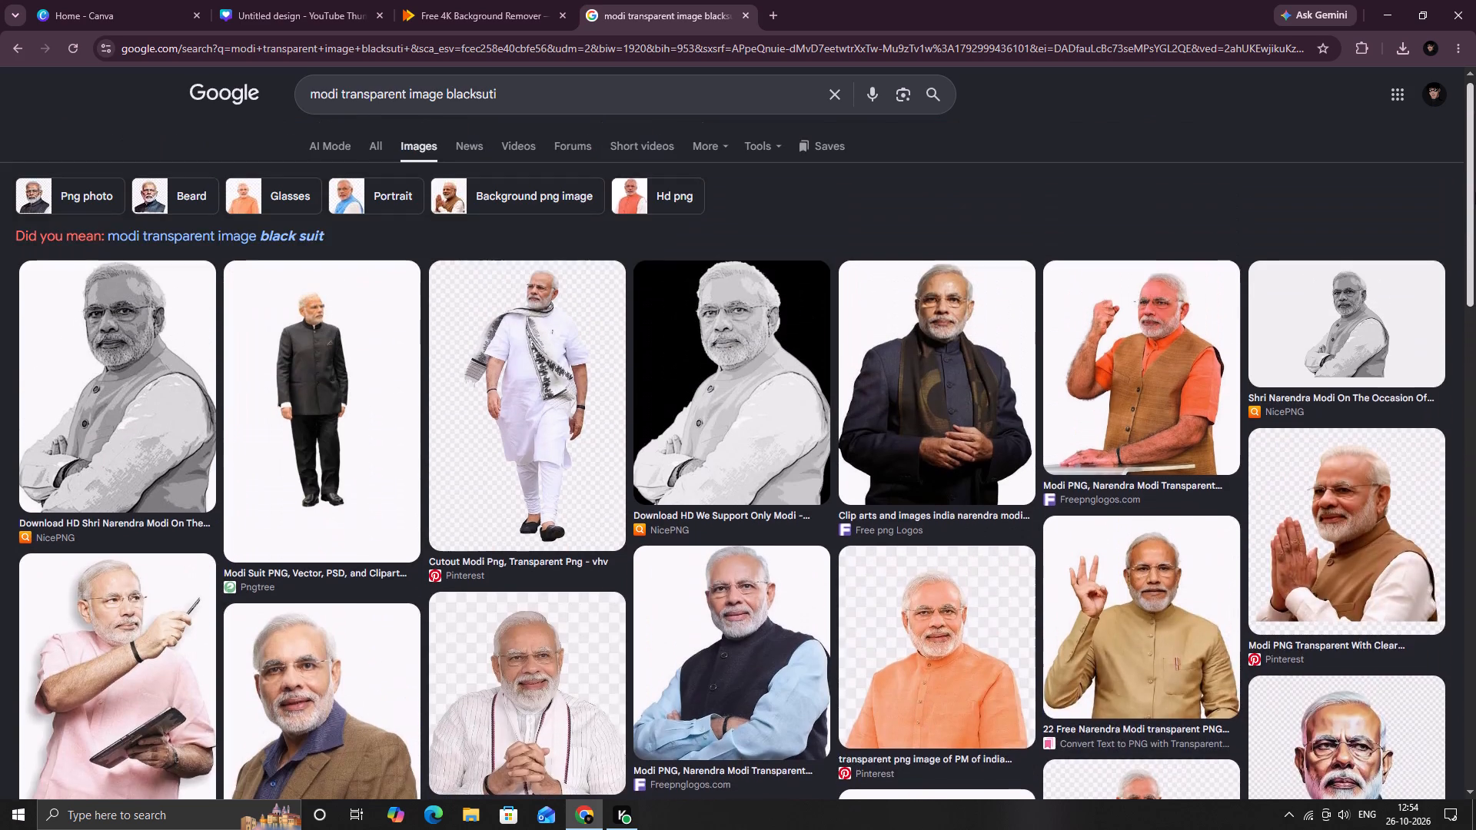
{"action": "left_click_drag", "start_coordinate": [1475, 192], "coordinate": [1475, 309]}
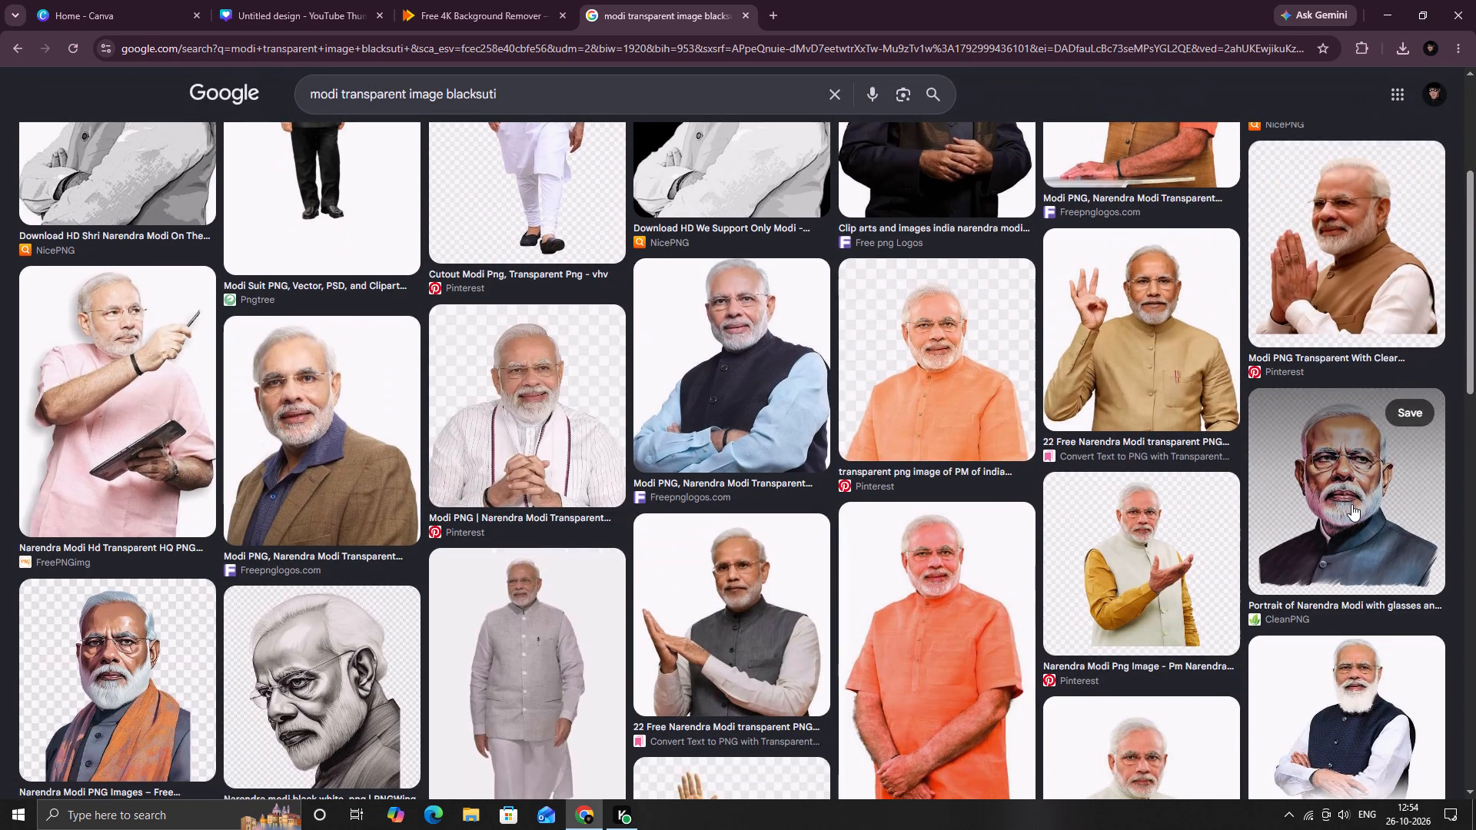
Open the CleanPNG portrait of Narendra Modi with glasses and white beard and save the image to the computer.
{"action": "left_click", "coordinate": [1351, 504]}
{"action": "right_click", "coordinate": [1139, 383]}
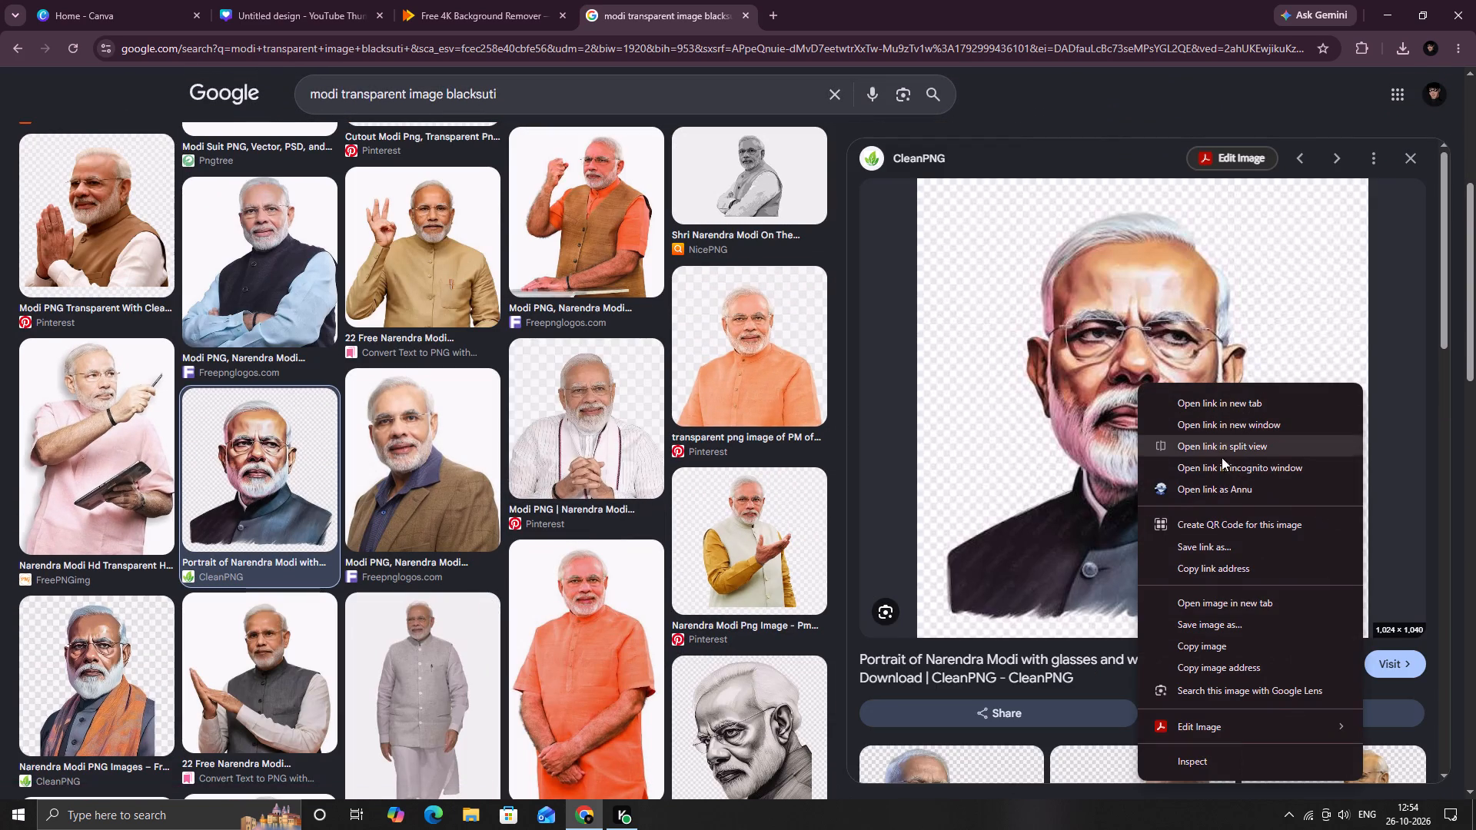
{"action": "left_click", "coordinate": [1212, 630]}
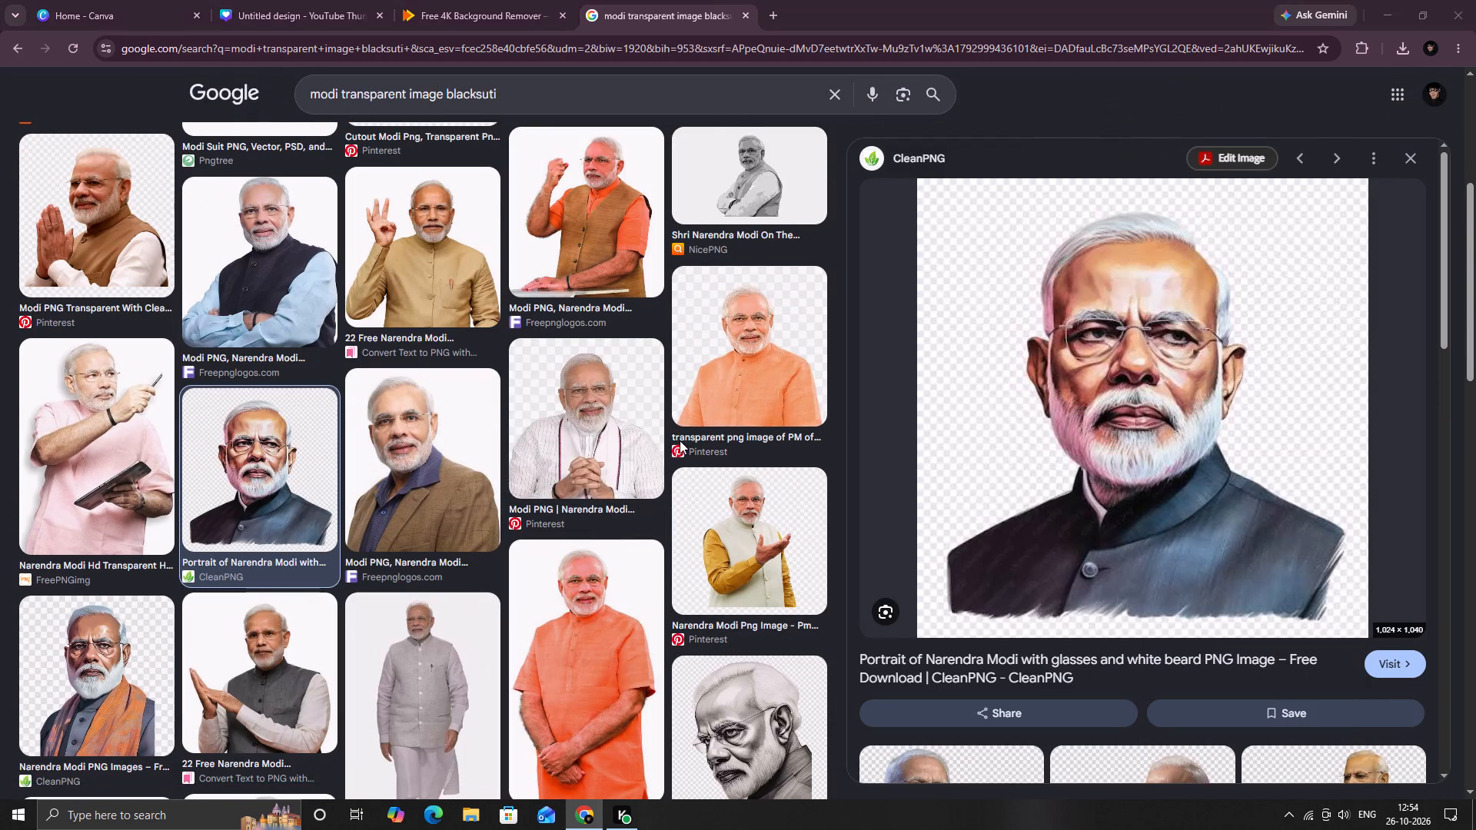
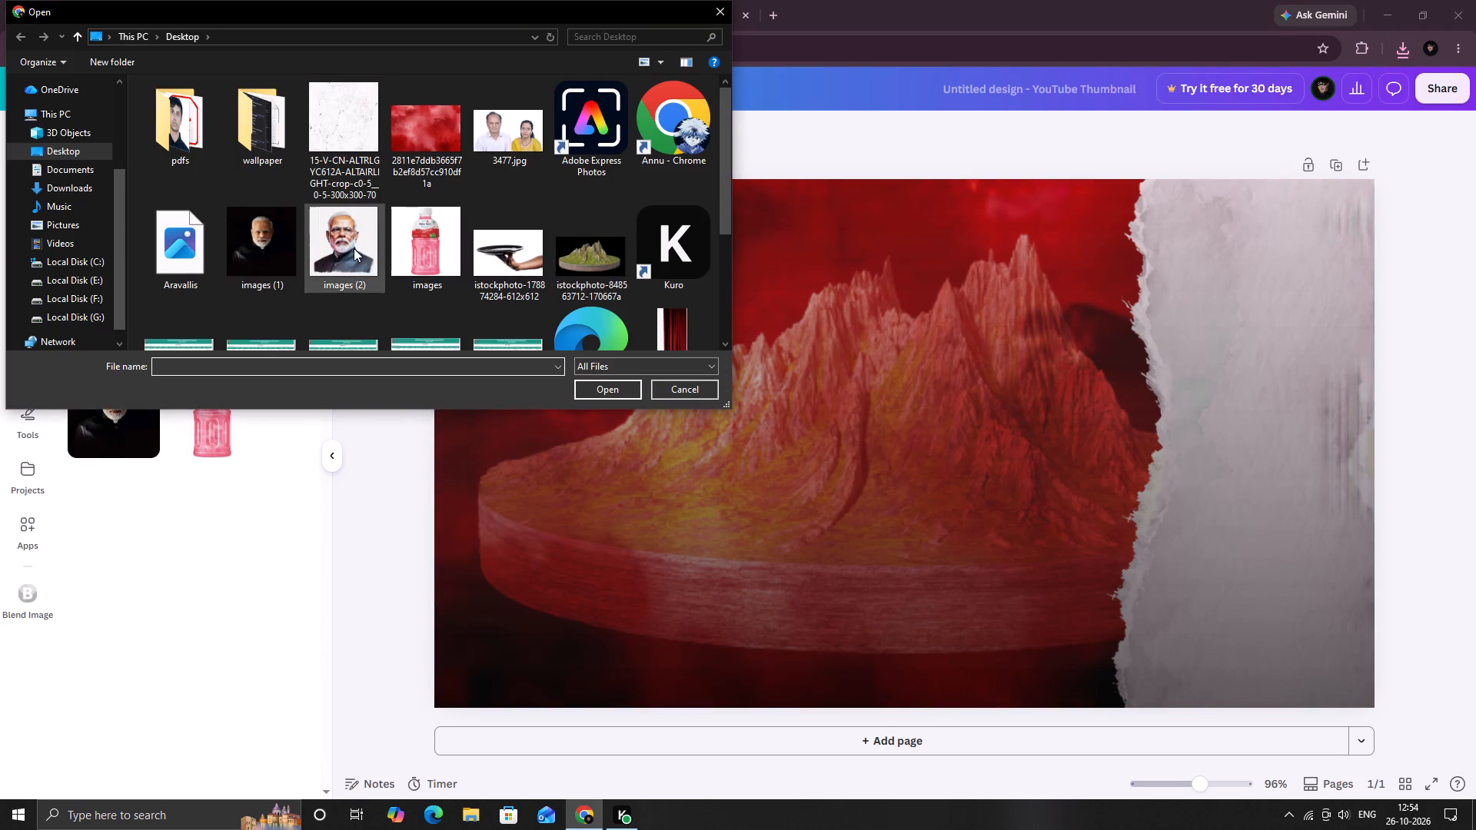
Upload the newly saved Modi cut-out portrait from the Downloads folder and add it to the thumbnail.
{"action": "scroll", "coordinate": [503, 203], "scroll_direction": "down", "scroll_amount": 3}
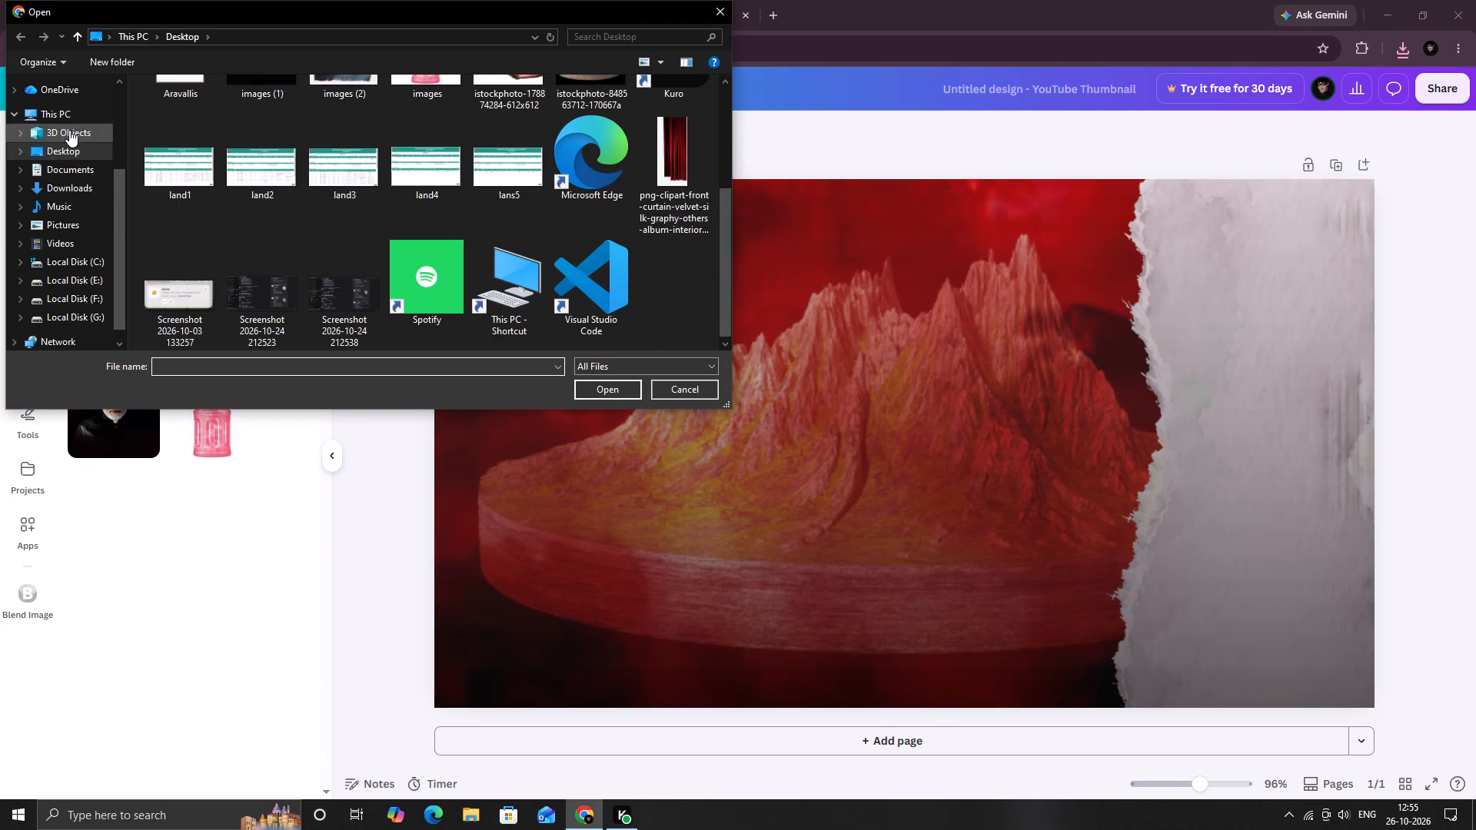
{"action": "scroll", "coordinate": [69, 126], "scroll_direction": "up", "scroll_amount": 8}
{"action": "left_click", "coordinate": [63, 133]}
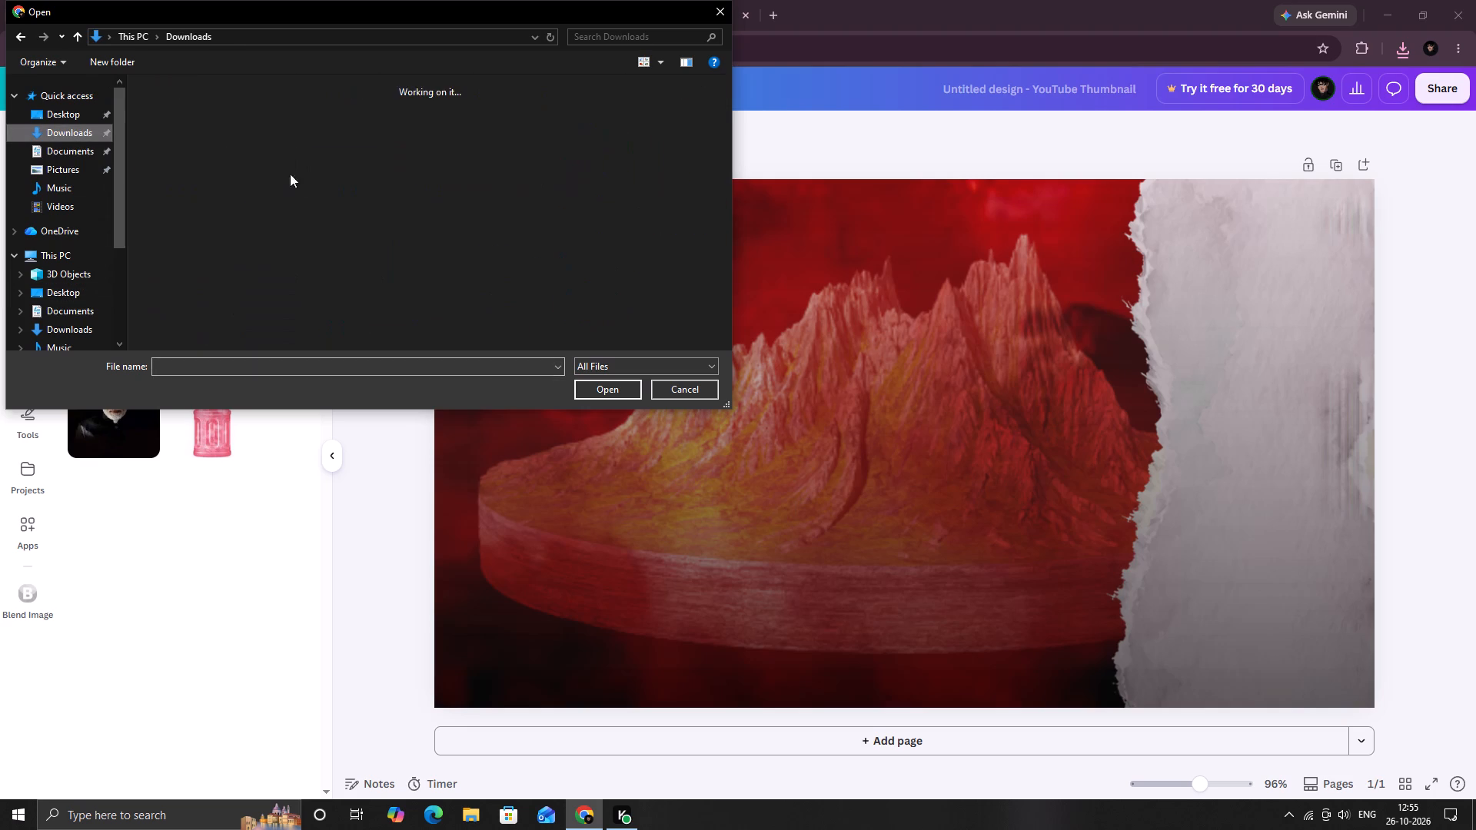
{"action": "double_click", "coordinate": [178, 135]}
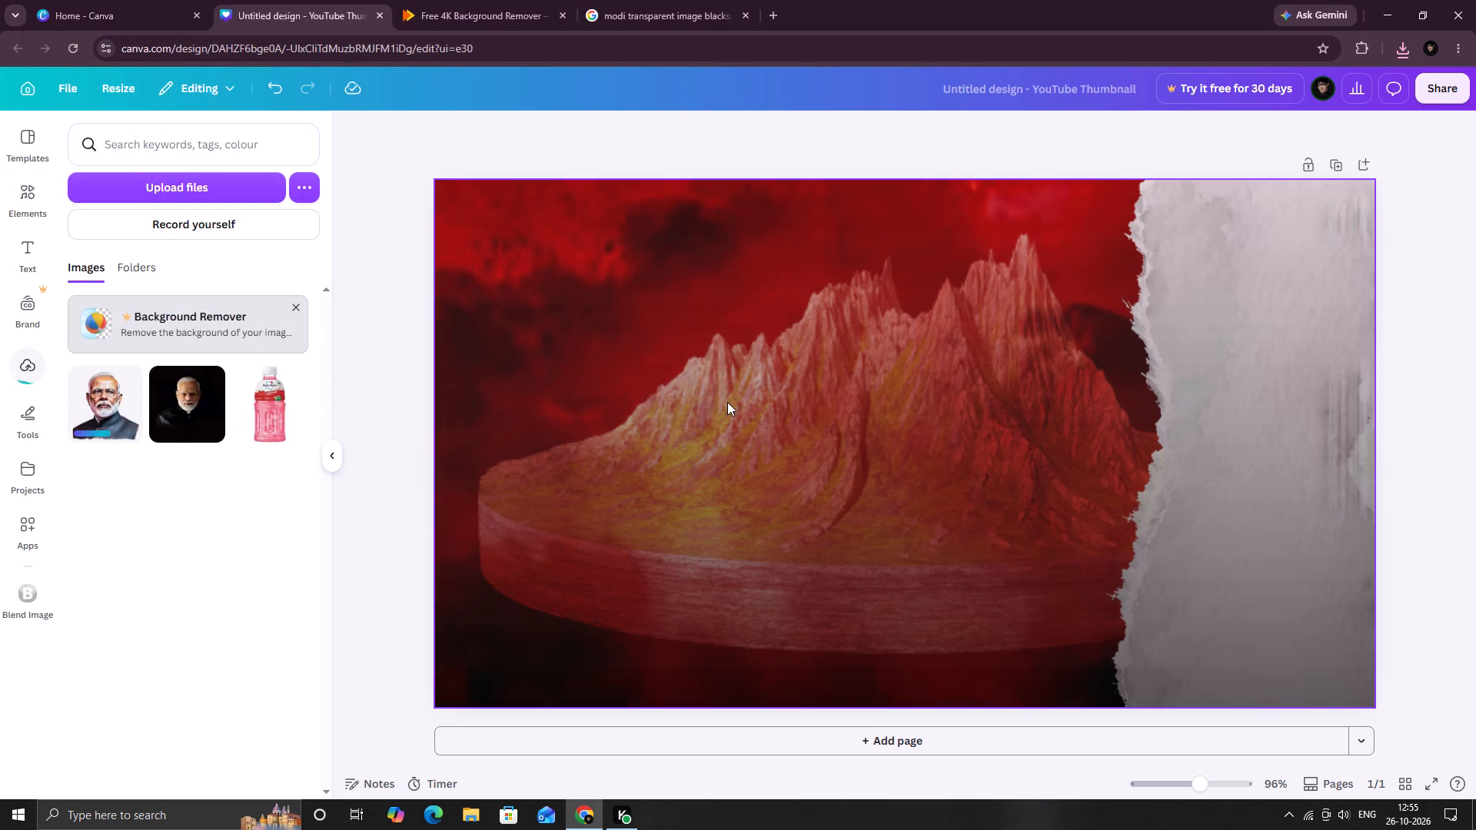
{"action": "left_click", "coordinate": [109, 401]}
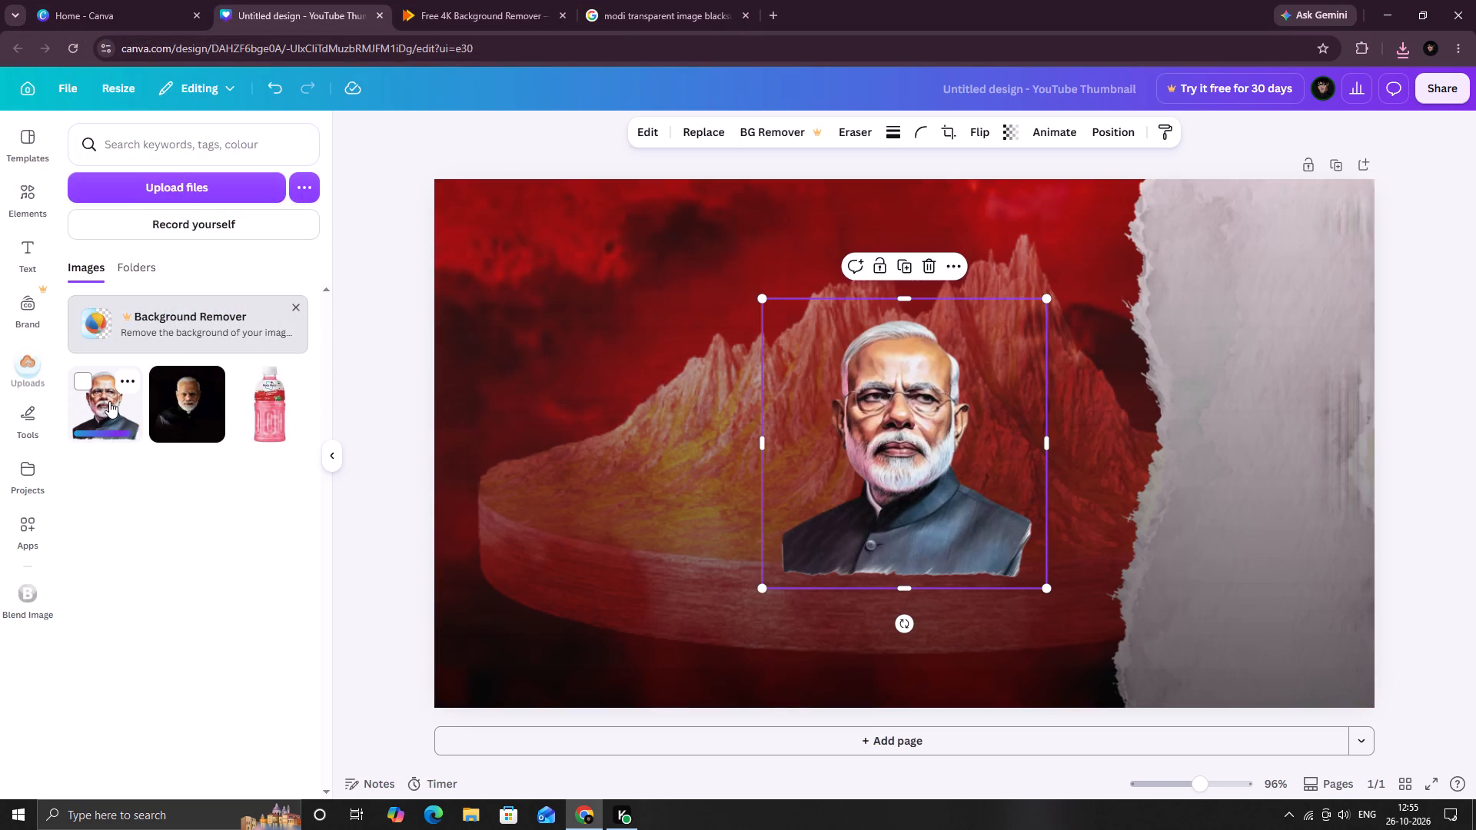
Move the Modi portrait over to the left part of the thumbnail, beside the mountain.
{"action": "left_click_drag", "start_coordinate": [878, 428], "coordinate": [798, 428]}
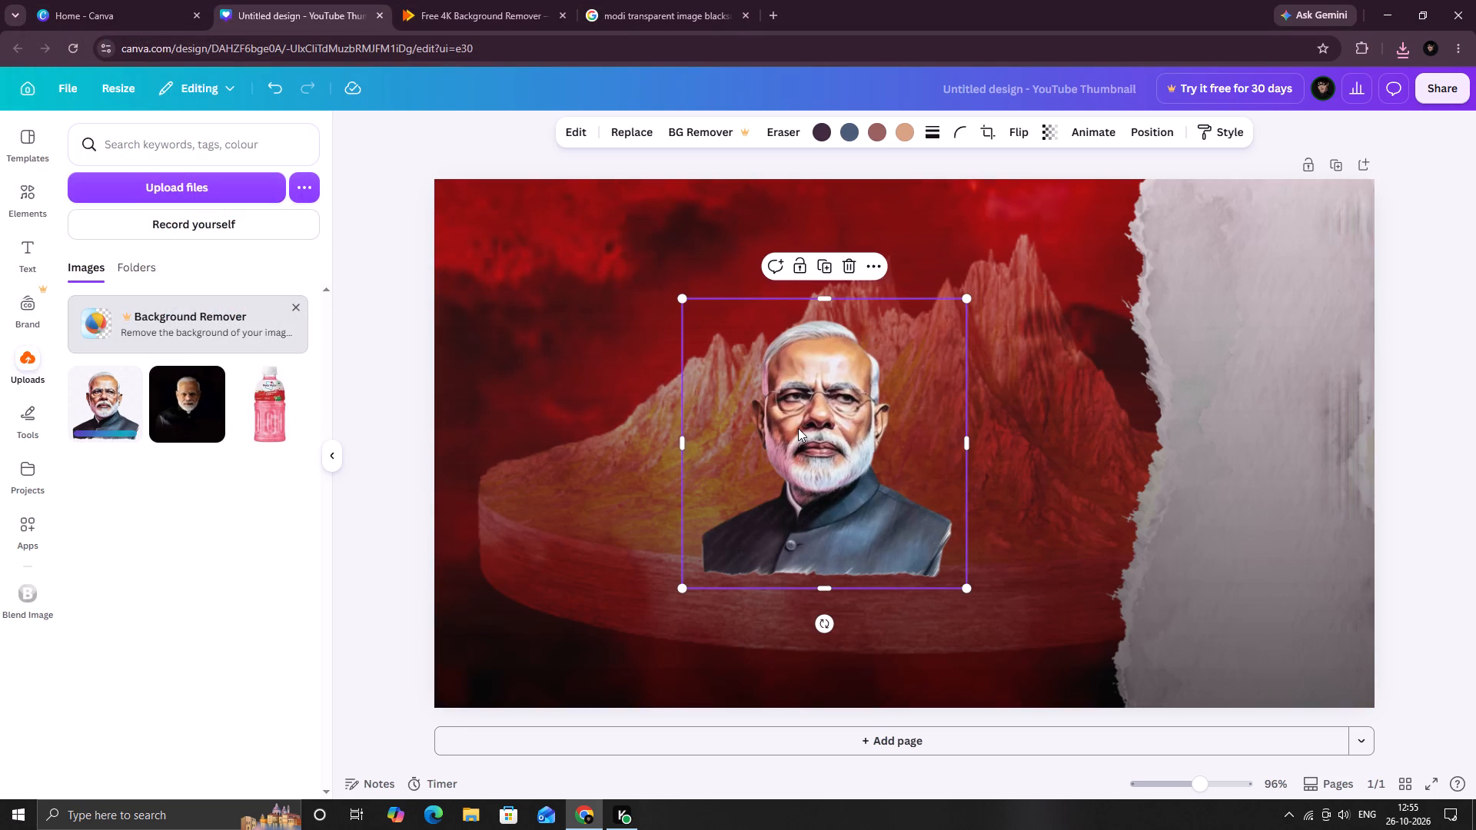
{"action": "left_click_drag", "start_coordinate": [798, 428], "coordinate": [557, 318]}
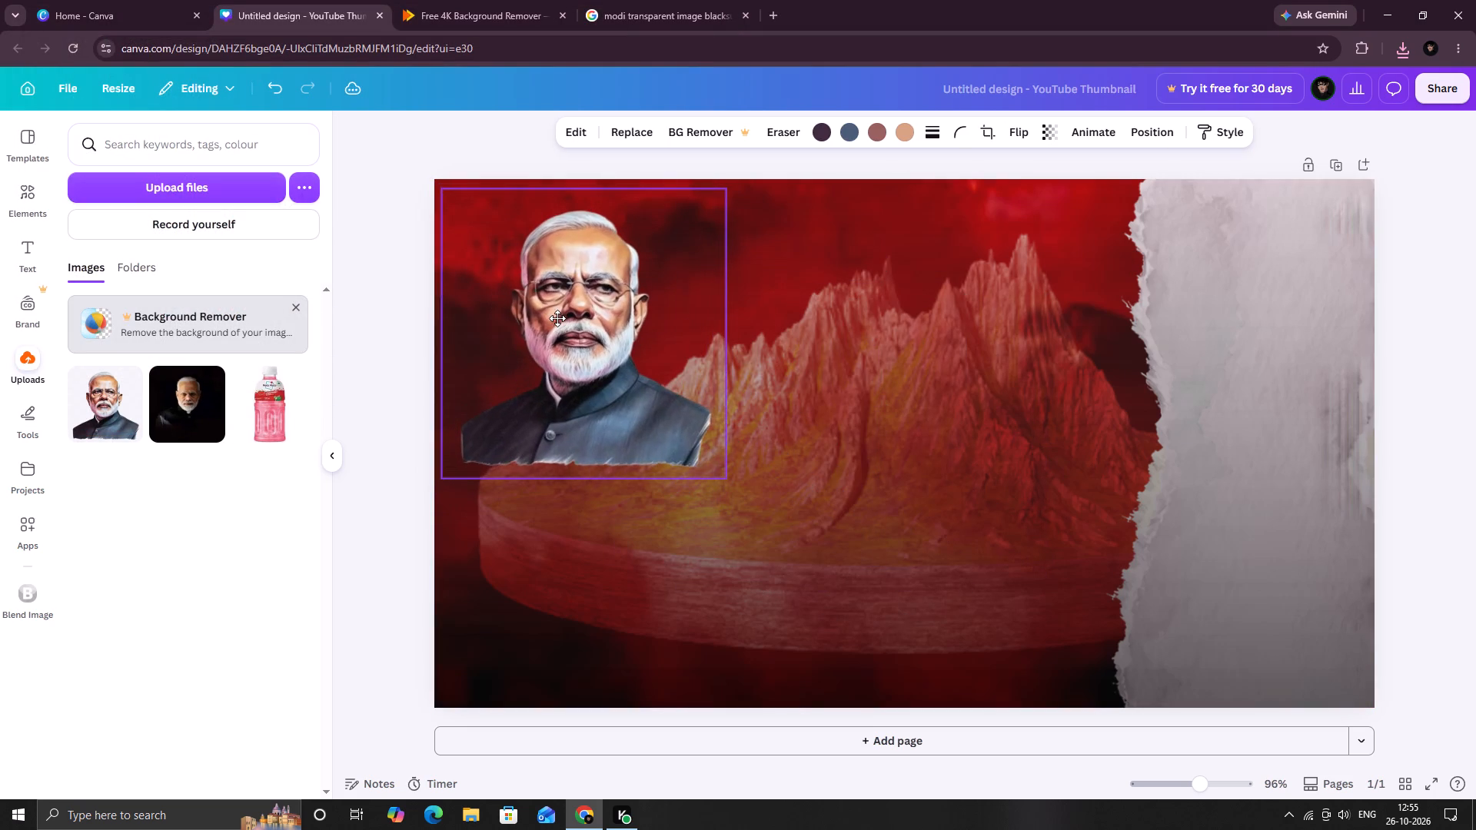
{"action": "left_click_drag", "start_coordinate": [557, 318], "coordinate": [560, 354]}
{"action": "left_click_drag", "start_coordinate": [562, 355], "coordinate": [585, 374]}
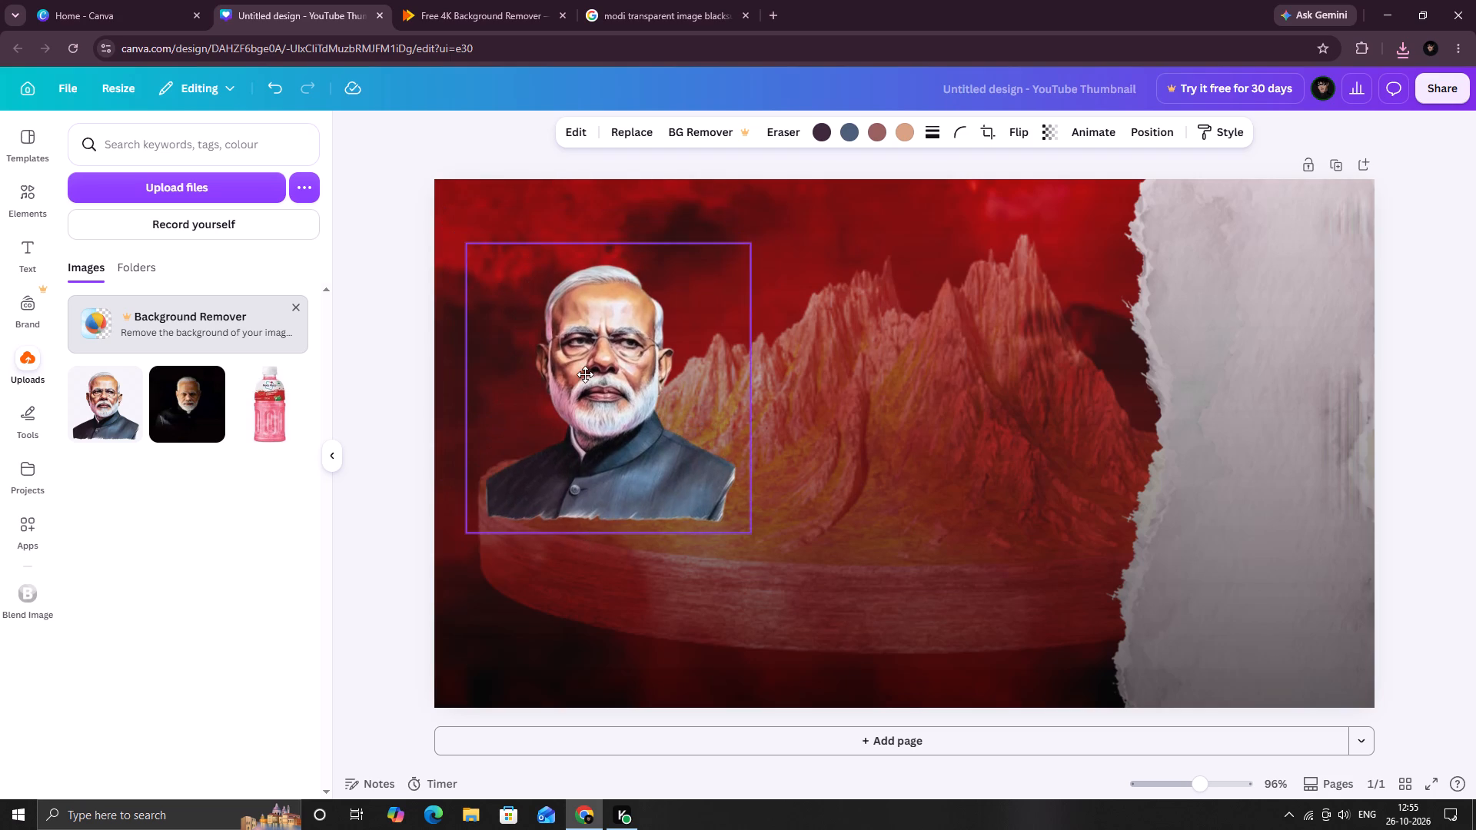
{"action": "left_click_drag", "start_coordinate": [585, 374], "coordinate": [599, 378]}
{"action": "left_click", "coordinate": [474, 245]}
{"action": "left_click", "coordinate": [609, 367]}
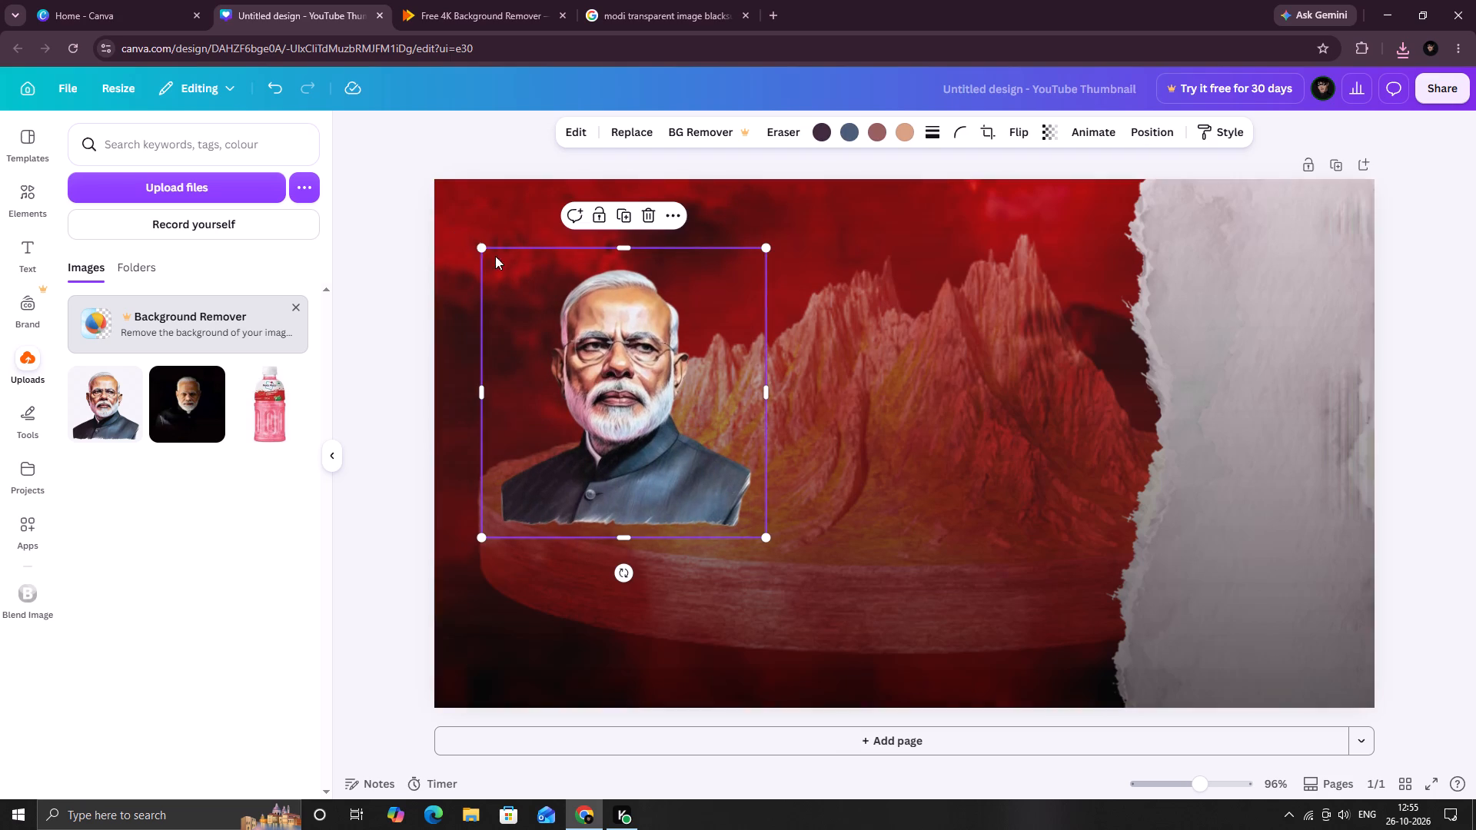
Enlarge the Modi portrait to roughly half the thumbnail's width and lower it so the shoulders reach the bottom edge.
{"action": "left_click_drag", "start_coordinate": [481, 251], "coordinate": [427, 186]}
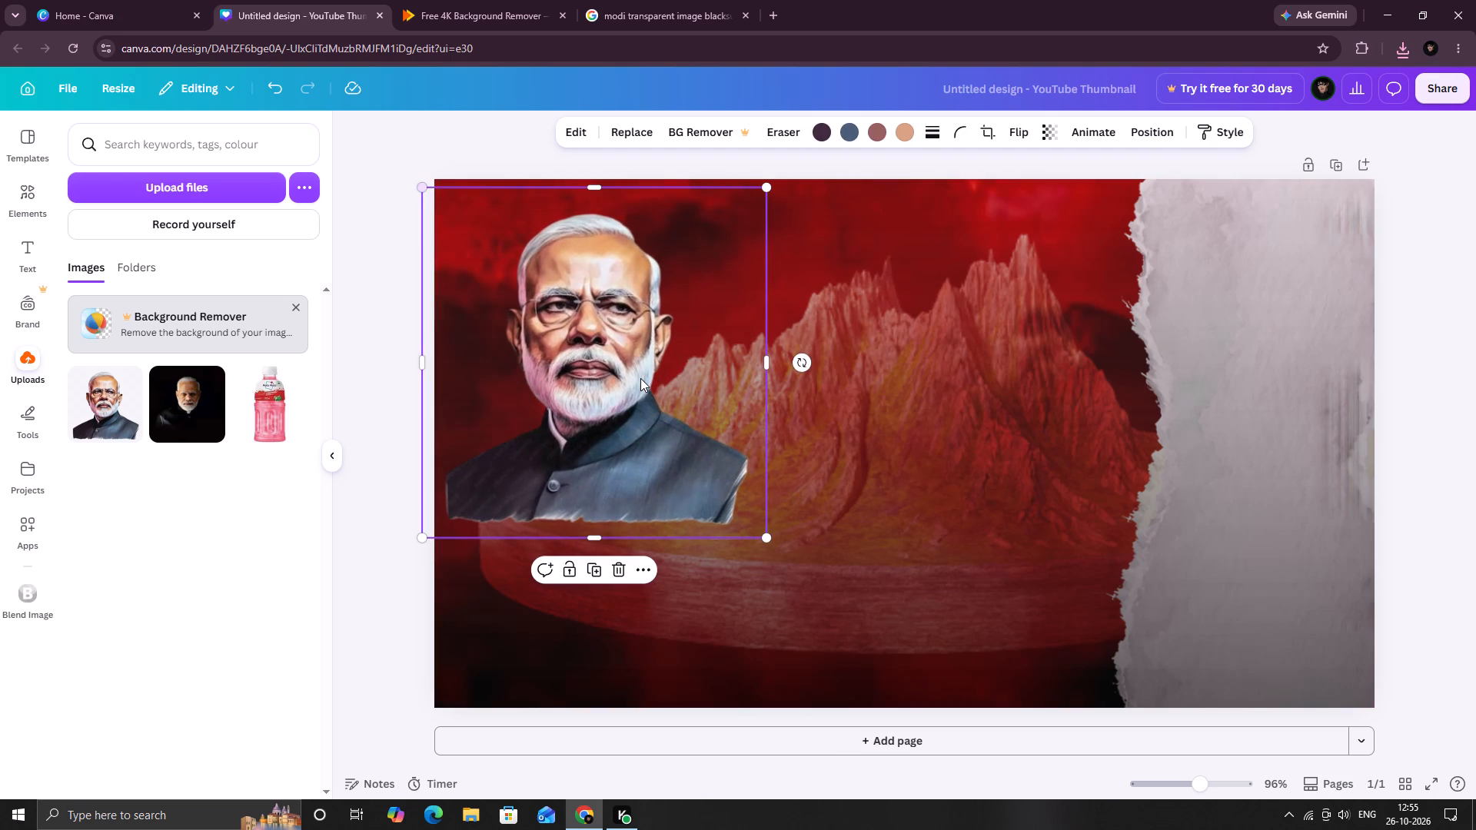
{"action": "left_click_drag", "start_coordinate": [640, 378], "coordinate": [655, 414]}
{"action": "left_click_drag", "start_coordinate": [655, 414], "coordinate": [637, 409]}
{"action": "left_click_drag", "start_coordinate": [637, 407], "coordinate": [627, 383]}
{"action": "left_click_drag", "start_coordinate": [627, 383], "coordinate": [640, 359]}
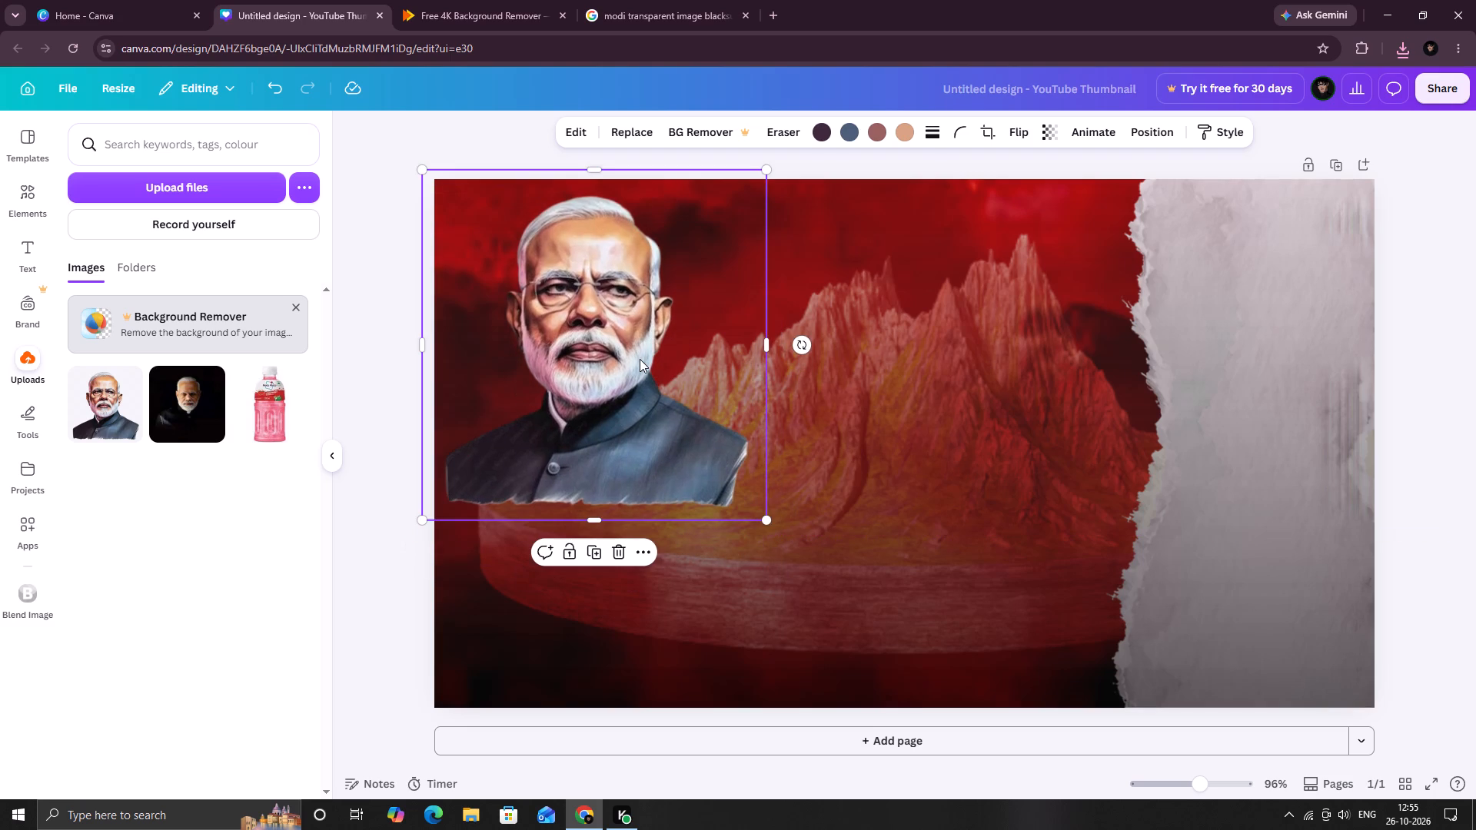
{"action": "left_click_drag", "start_coordinate": [760, 521], "coordinate": [796, 593]}
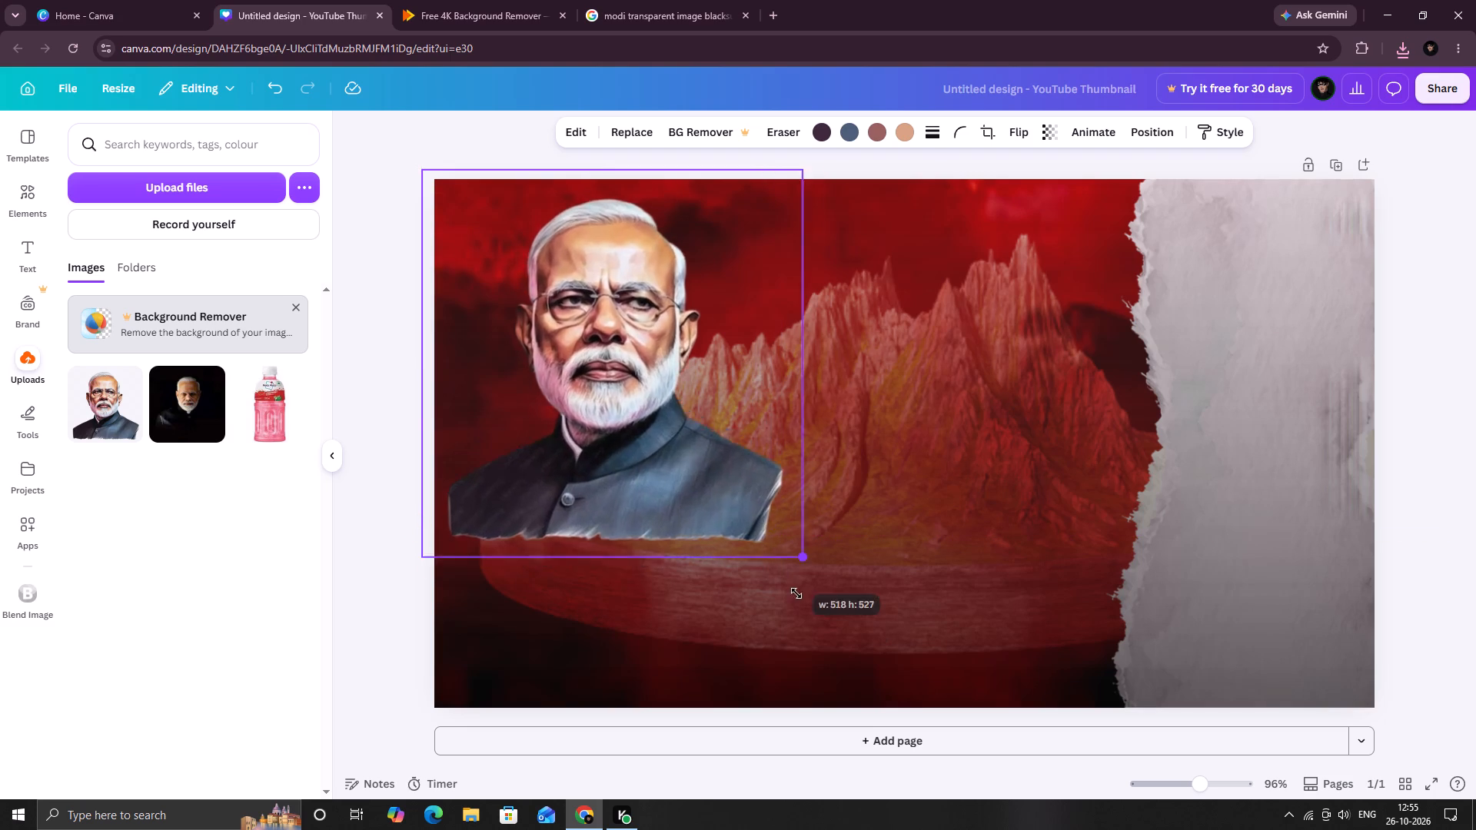
{"action": "left_click_drag", "start_coordinate": [796, 593], "coordinate": [835, 713]}
{"action": "left_click_drag", "start_coordinate": [683, 453], "coordinate": [649, 524]}
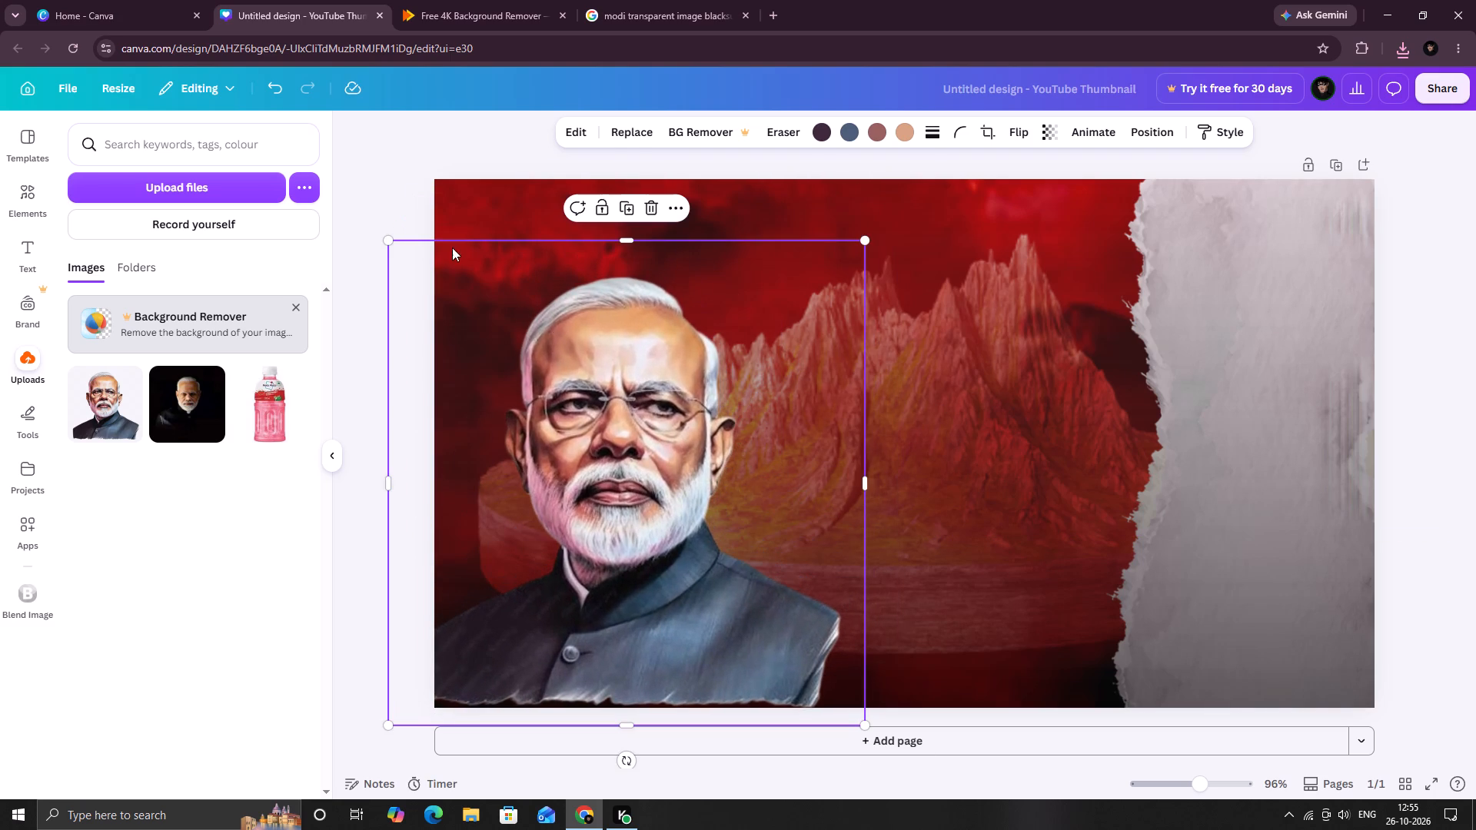
Enlarge the portrait further and reposition it so the head nearly meets the thumbnail's top edge and the suit's torn bottom runs off the page.
{"action": "left_click_drag", "start_coordinate": [387, 241], "coordinate": [347, 119]}
{"action": "left_click_drag", "start_coordinate": [550, 480], "coordinate": [553, 435]}
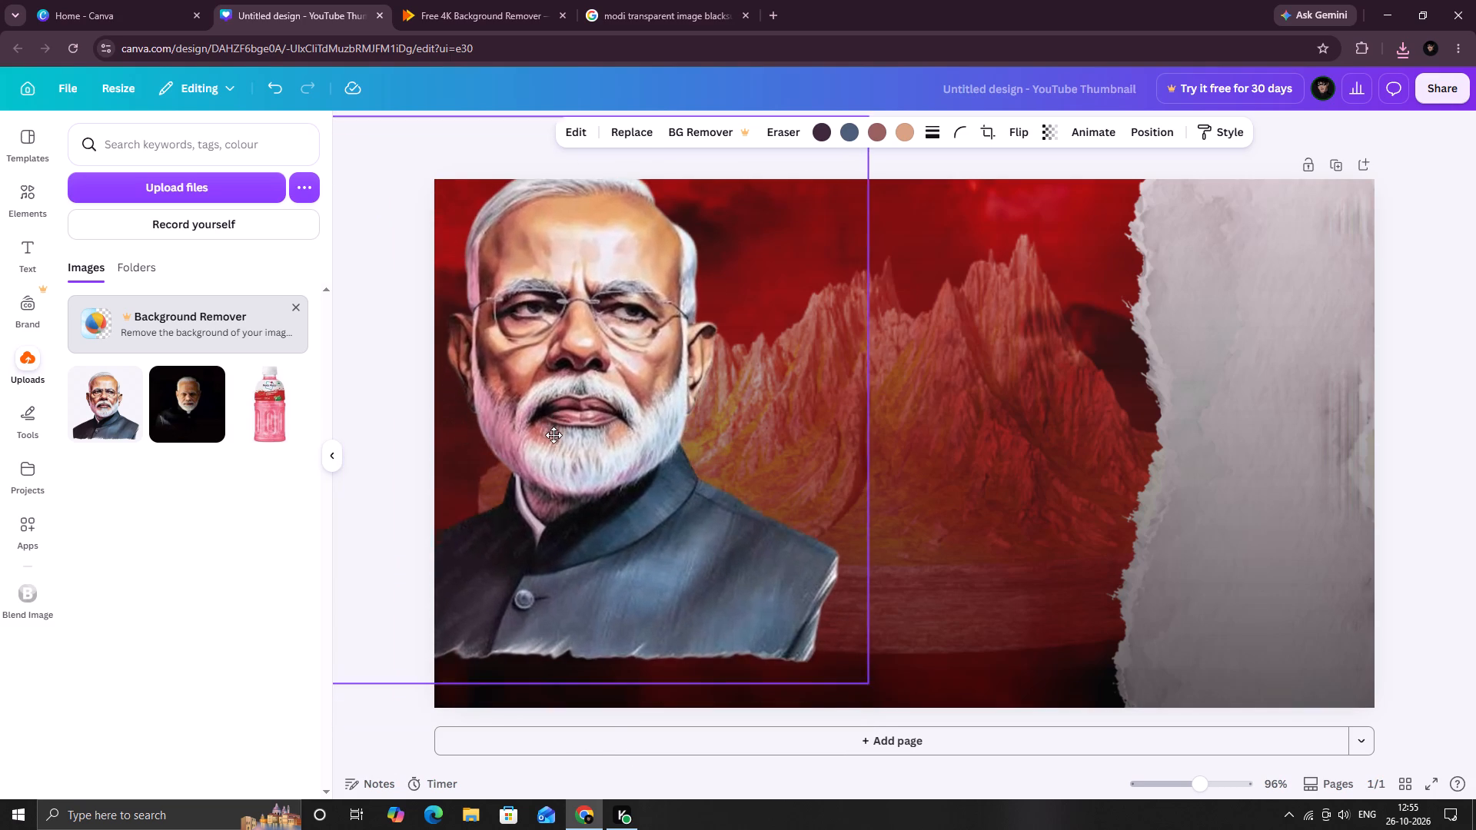
{"action": "left_click_drag", "start_coordinate": [553, 435], "coordinate": [537, 450]}
{"action": "left_click_drag", "start_coordinate": [852, 697], "coordinate": [912, 823]}
{"action": "left_click_drag", "start_coordinate": [662, 564], "coordinate": [647, 539]}
{"action": "left_click_drag", "start_coordinate": [926, 763], "coordinate": [910, 722]}
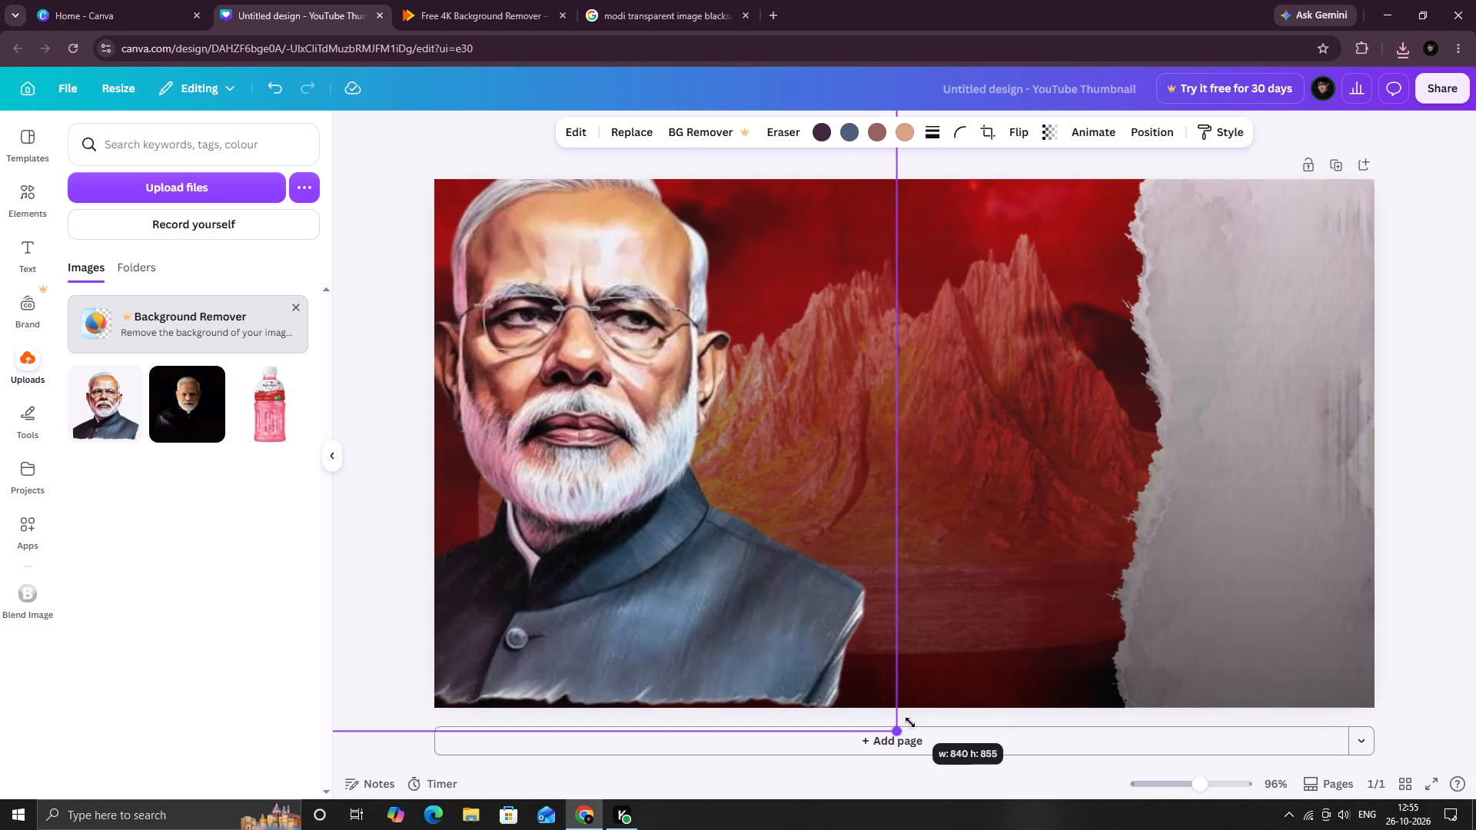
{"action": "left_click_drag", "start_coordinate": [910, 722], "coordinate": [913, 729]}
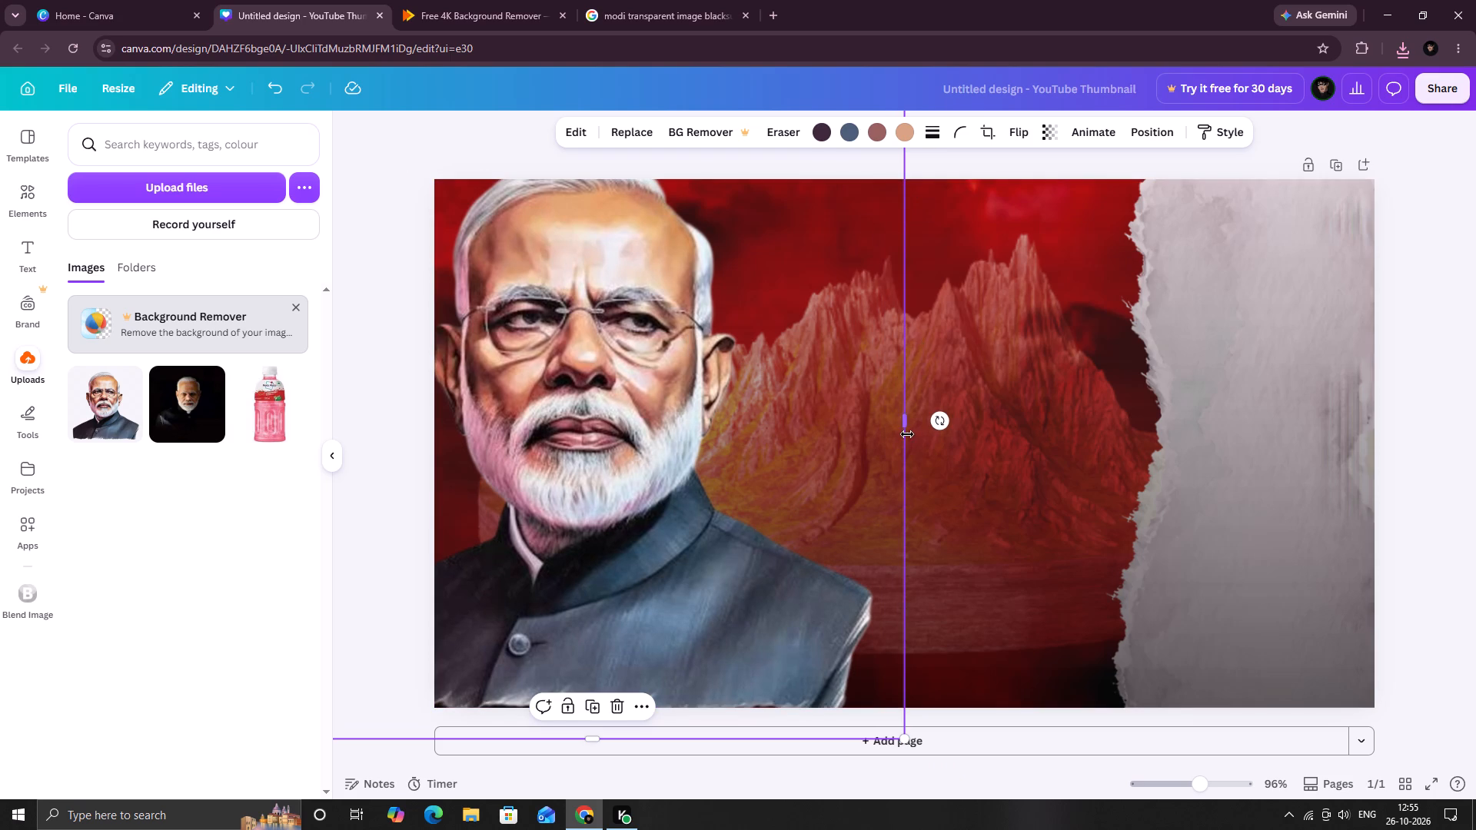
{"action": "left_click_drag", "start_coordinate": [567, 337], "coordinate": [580, 370]}
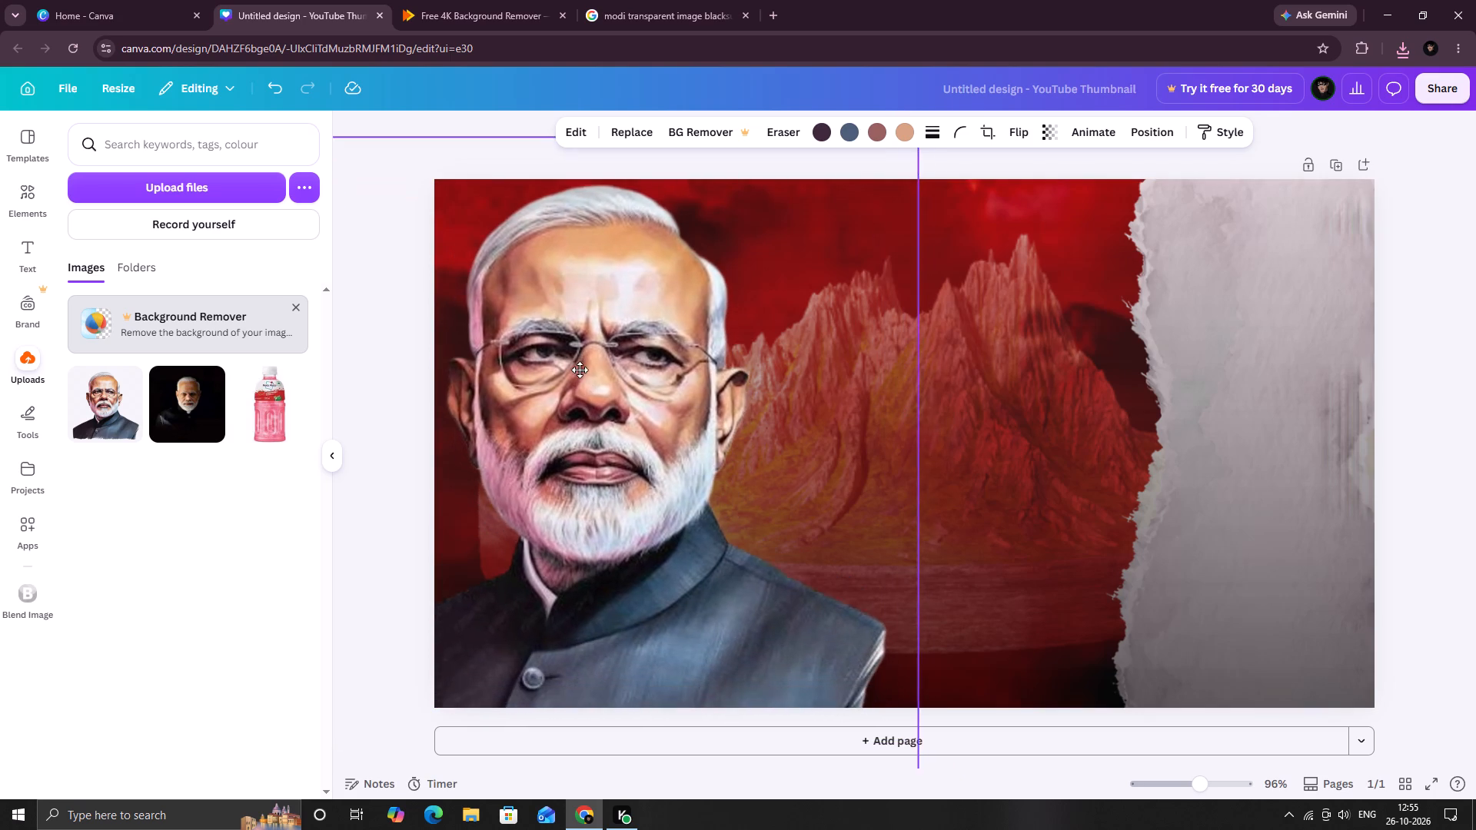
{"action": "left_click_drag", "start_coordinate": [580, 370], "coordinate": [566, 368]}
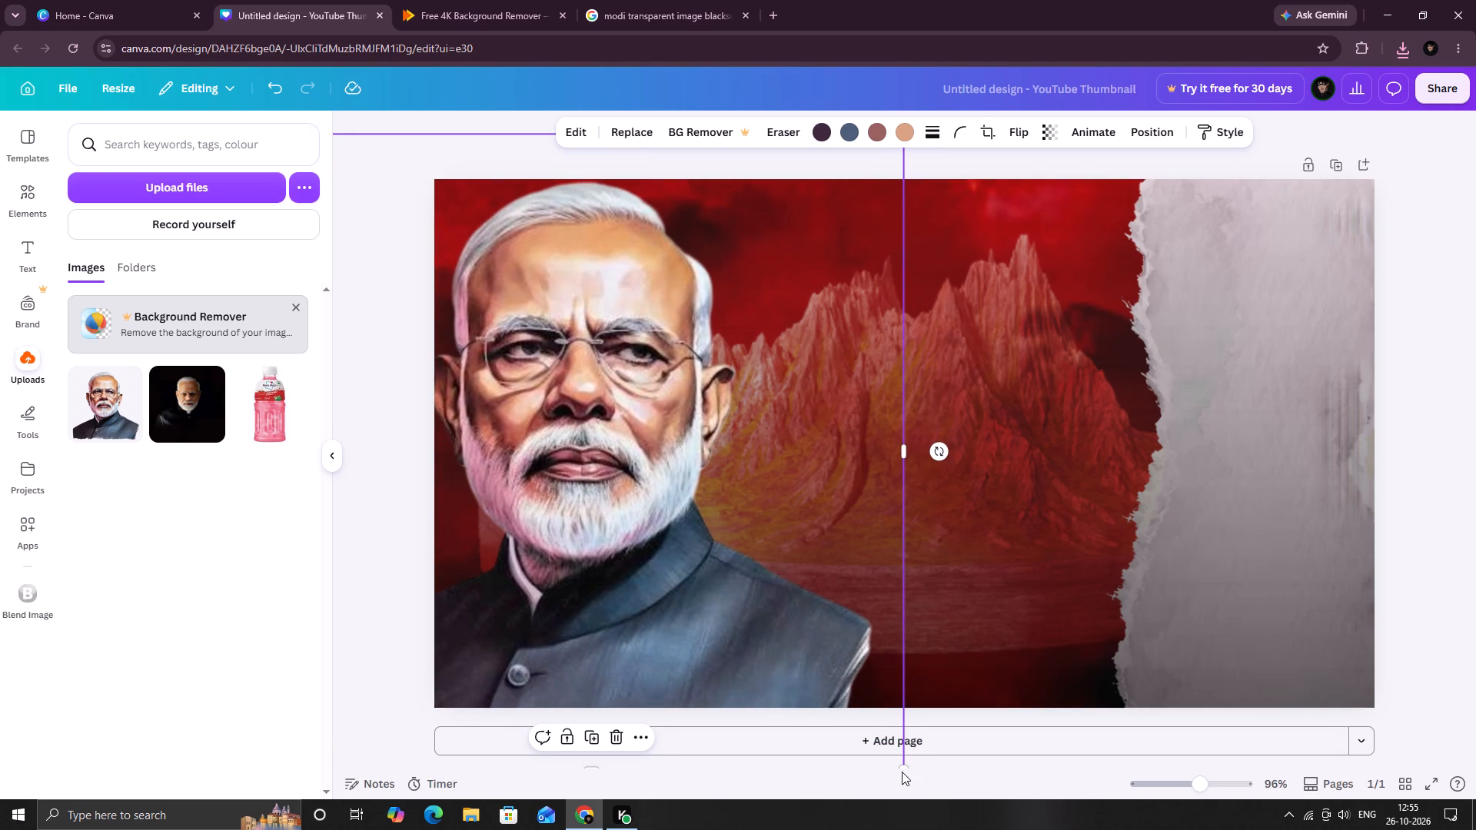
{"action": "left_click_drag", "start_coordinate": [899, 763], "coordinate": [868, 708]}
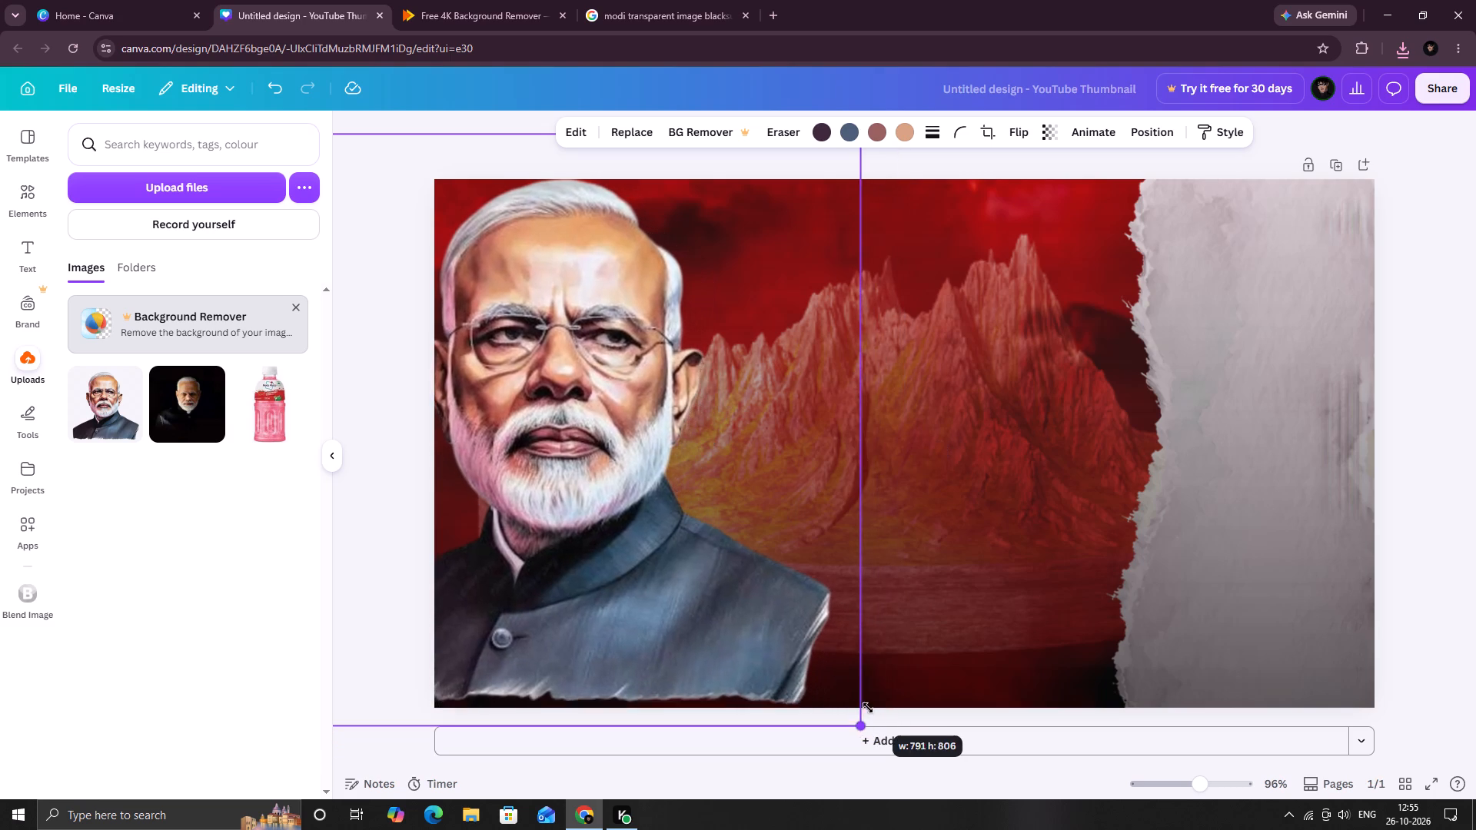
{"action": "left_click_drag", "start_coordinate": [868, 708], "coordinate": [881, 735]}
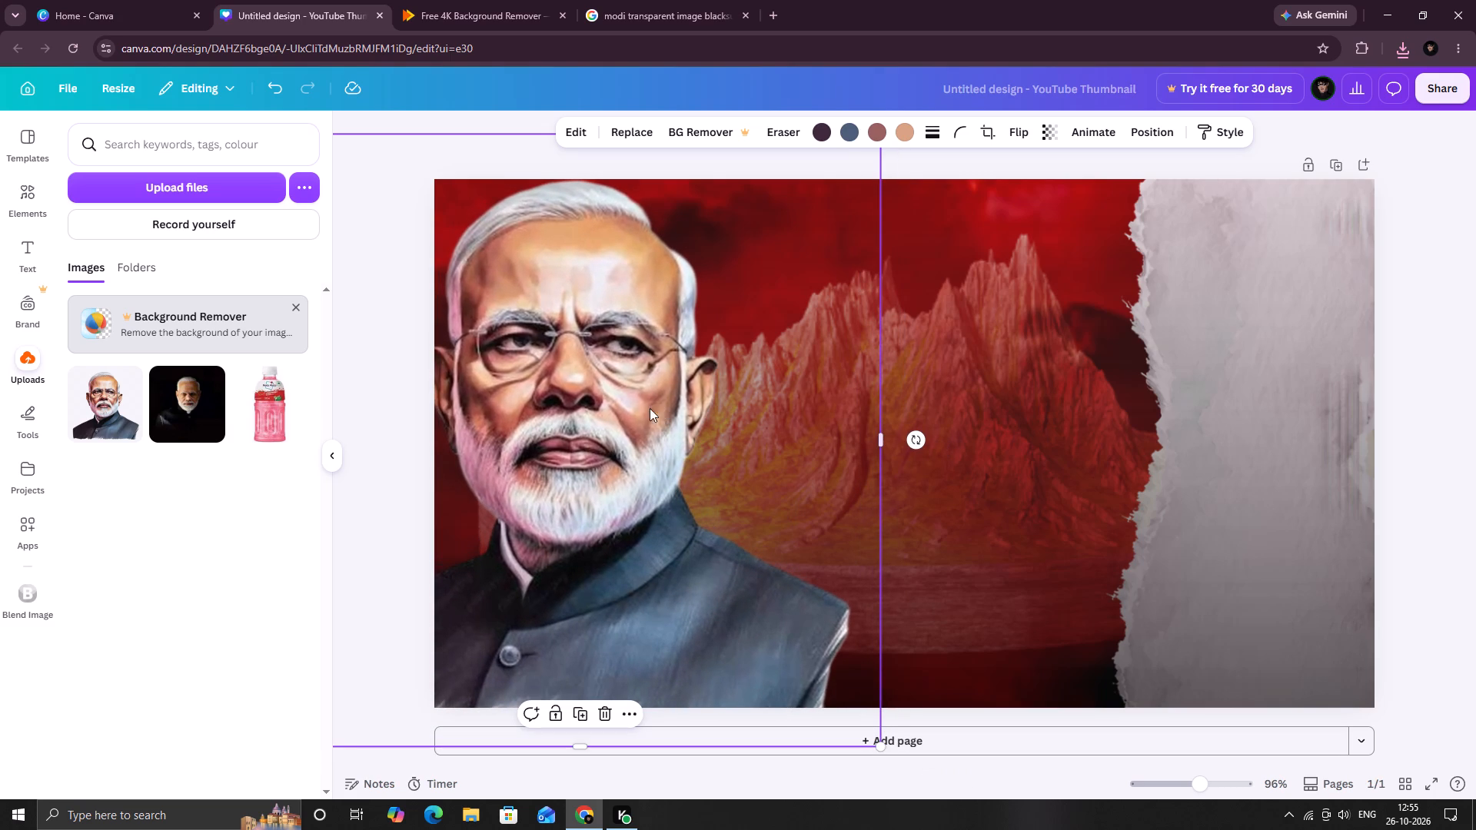
{"action": "left_click", "coordinate": [623, 409]}
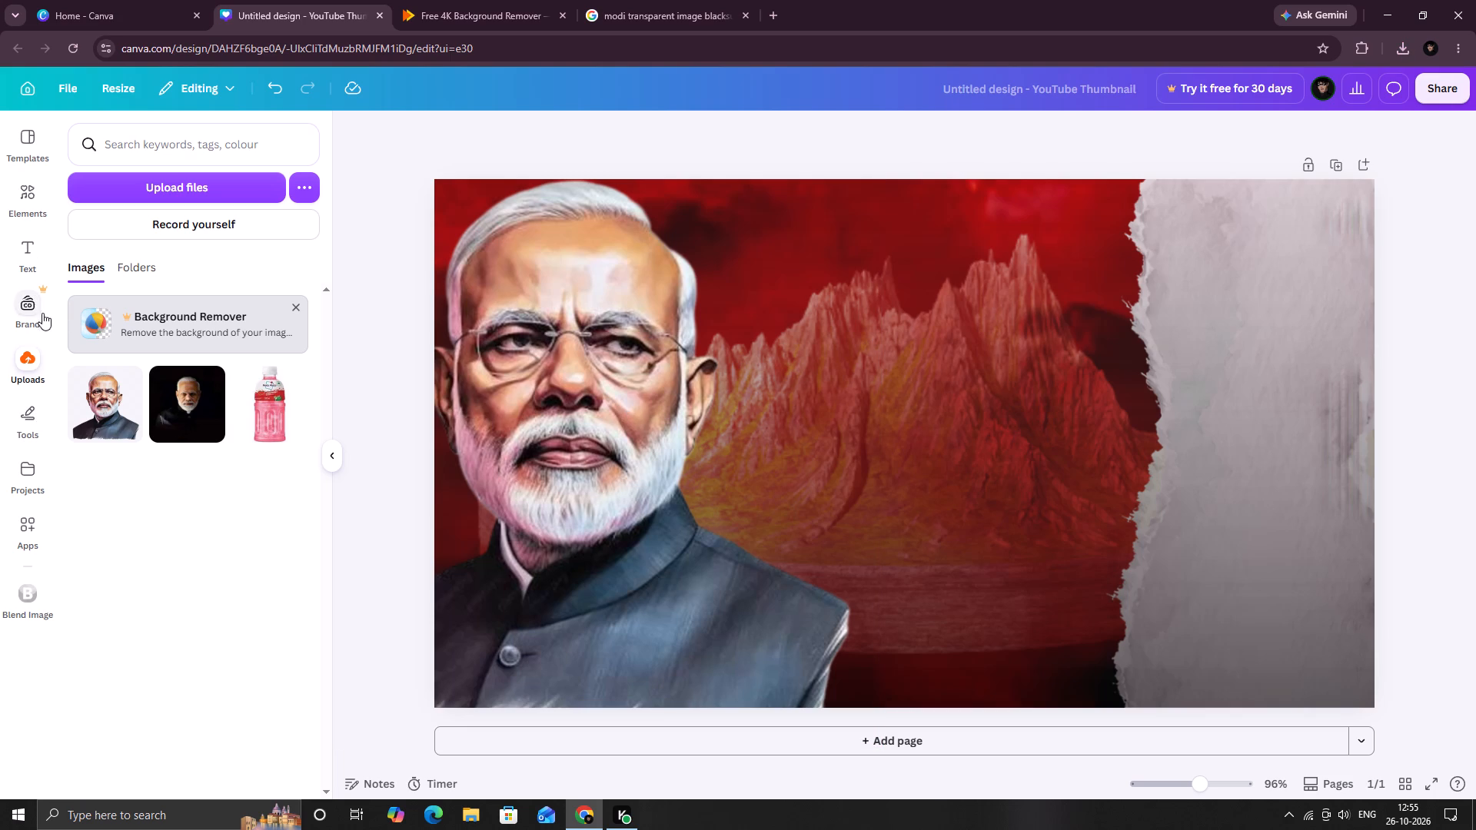
Adjust the Modi portrait's light, setting brightness to 31 and contrast to 7.
{"action": "left_click", "coordinate": [25, 410]}
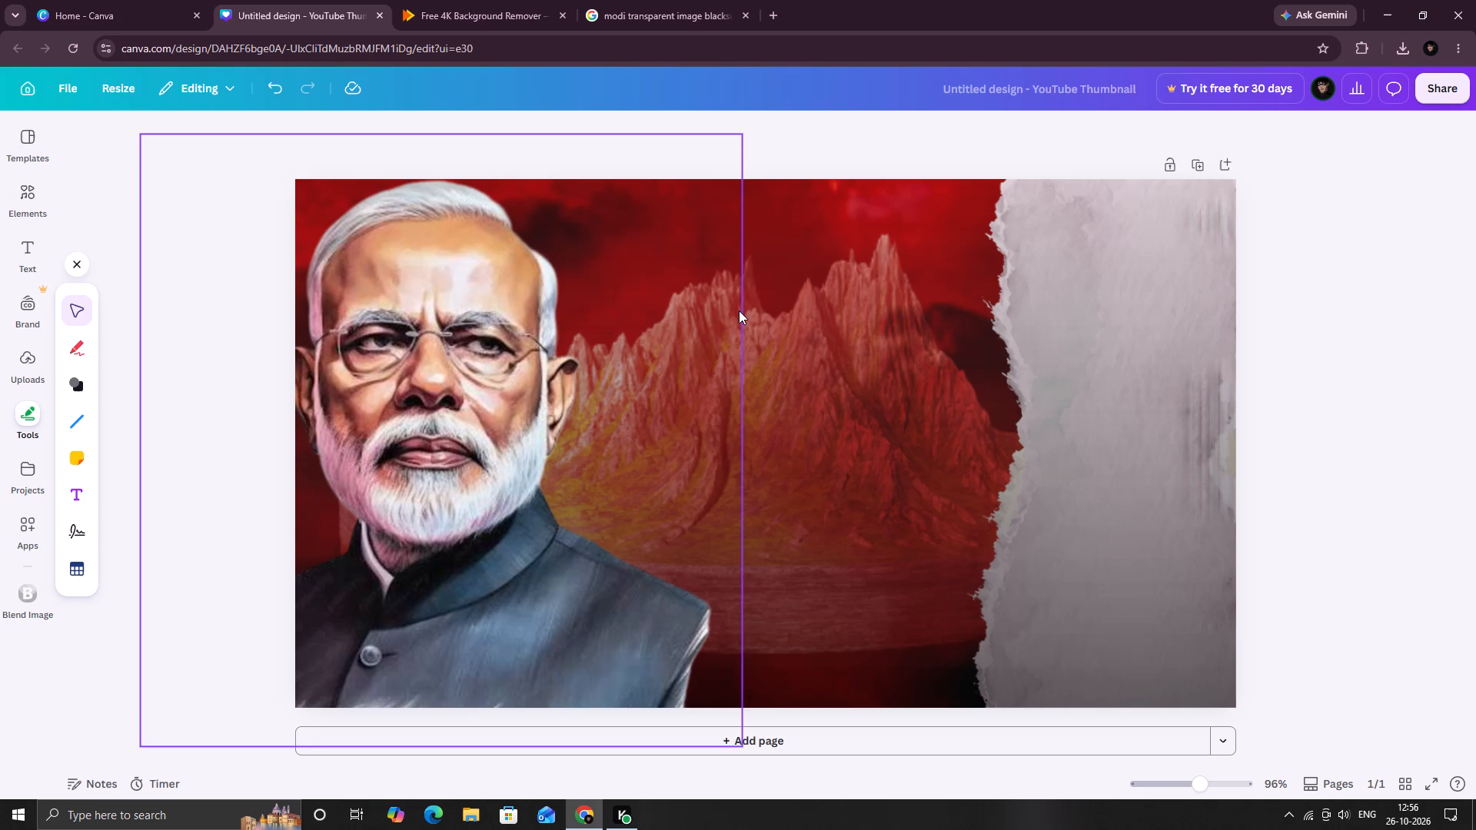
{"action": "left_click", "coordinate": [442, 334]}
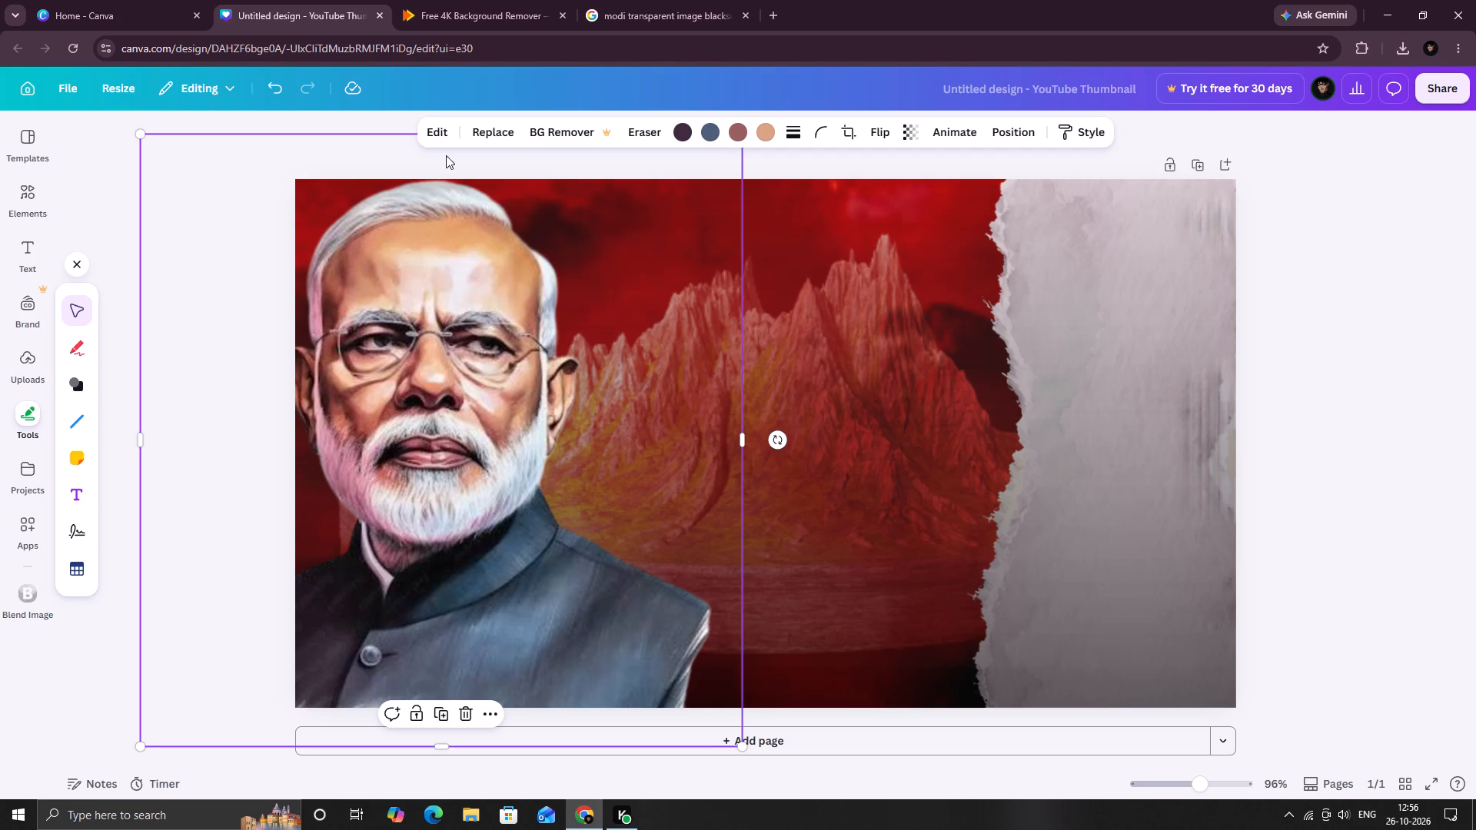
{"action": "left_click", "coordinate": [443, 127]}
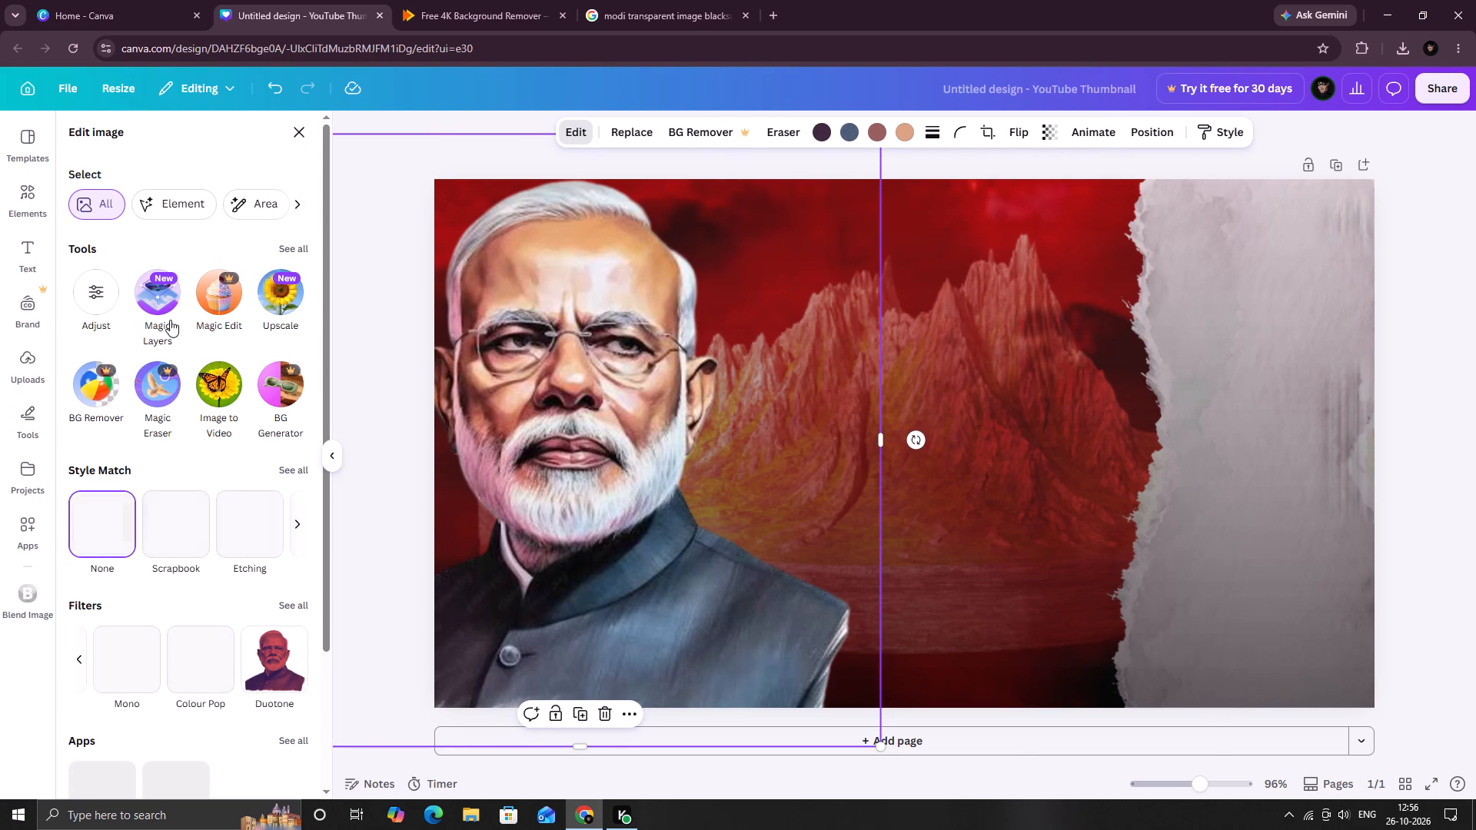
{"action": "left_click", "coordinate": [101, 294]}
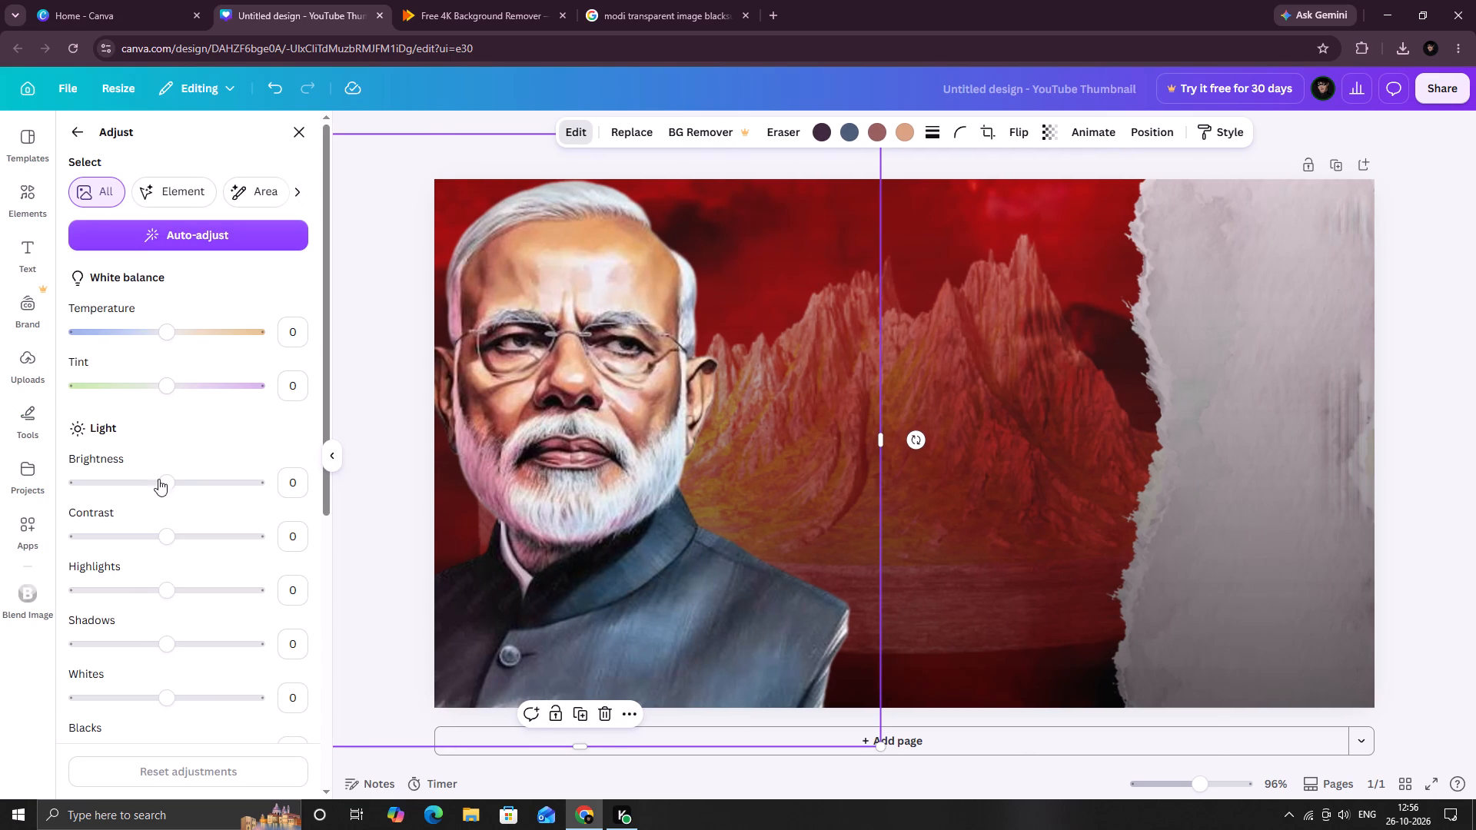
{"action": "left_click_drag", "start_coordinate": [168, 483], "coordinate": [196, 506]}
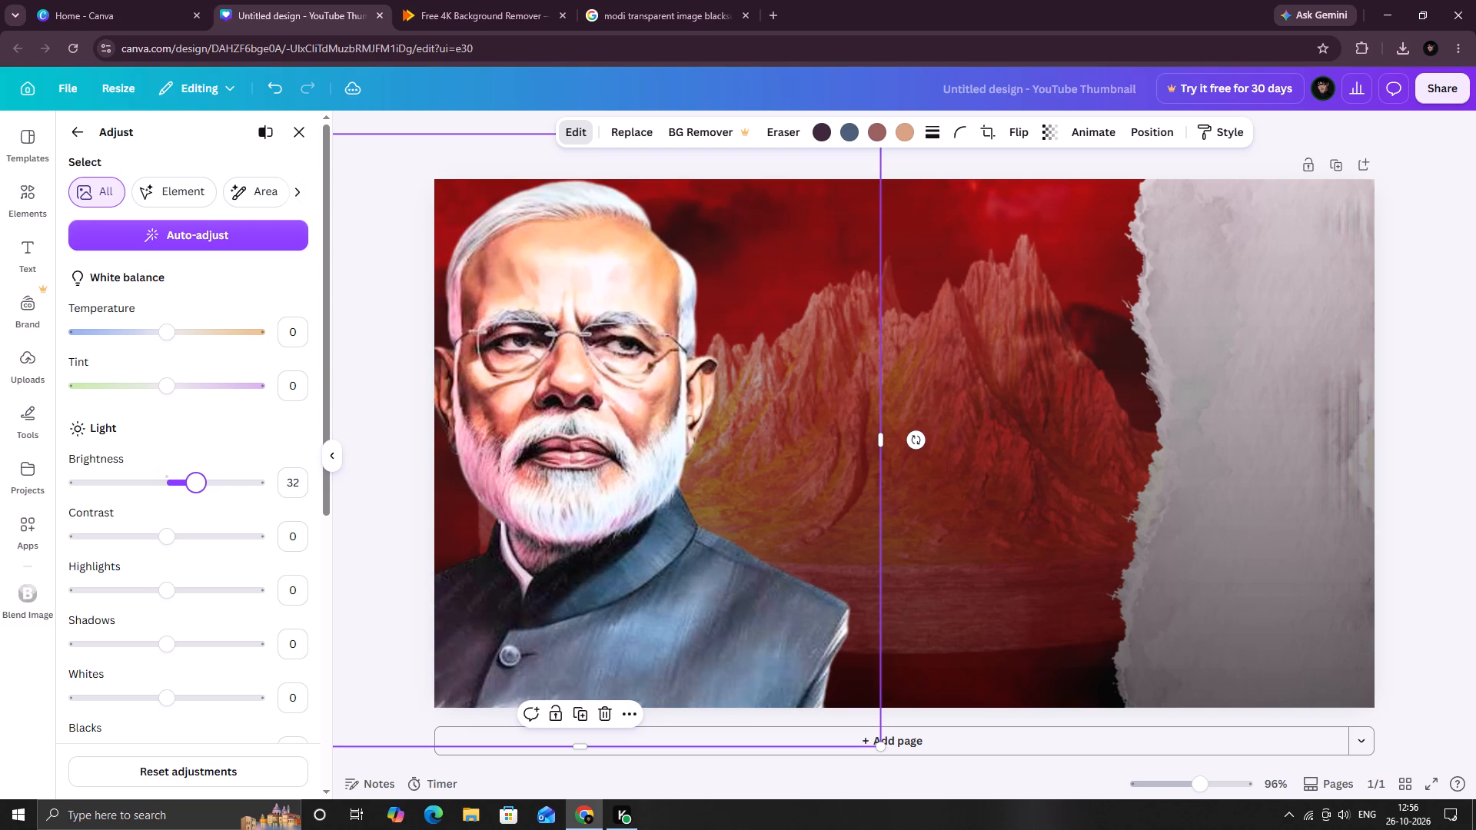
{"action": "left_click_drag", "start_coordinate": [196, 506], "coordinate": [195, 507]}
{"action": "left_click_drag", "start_coordinate": [169, 540], "coordinate": [175, 543]}
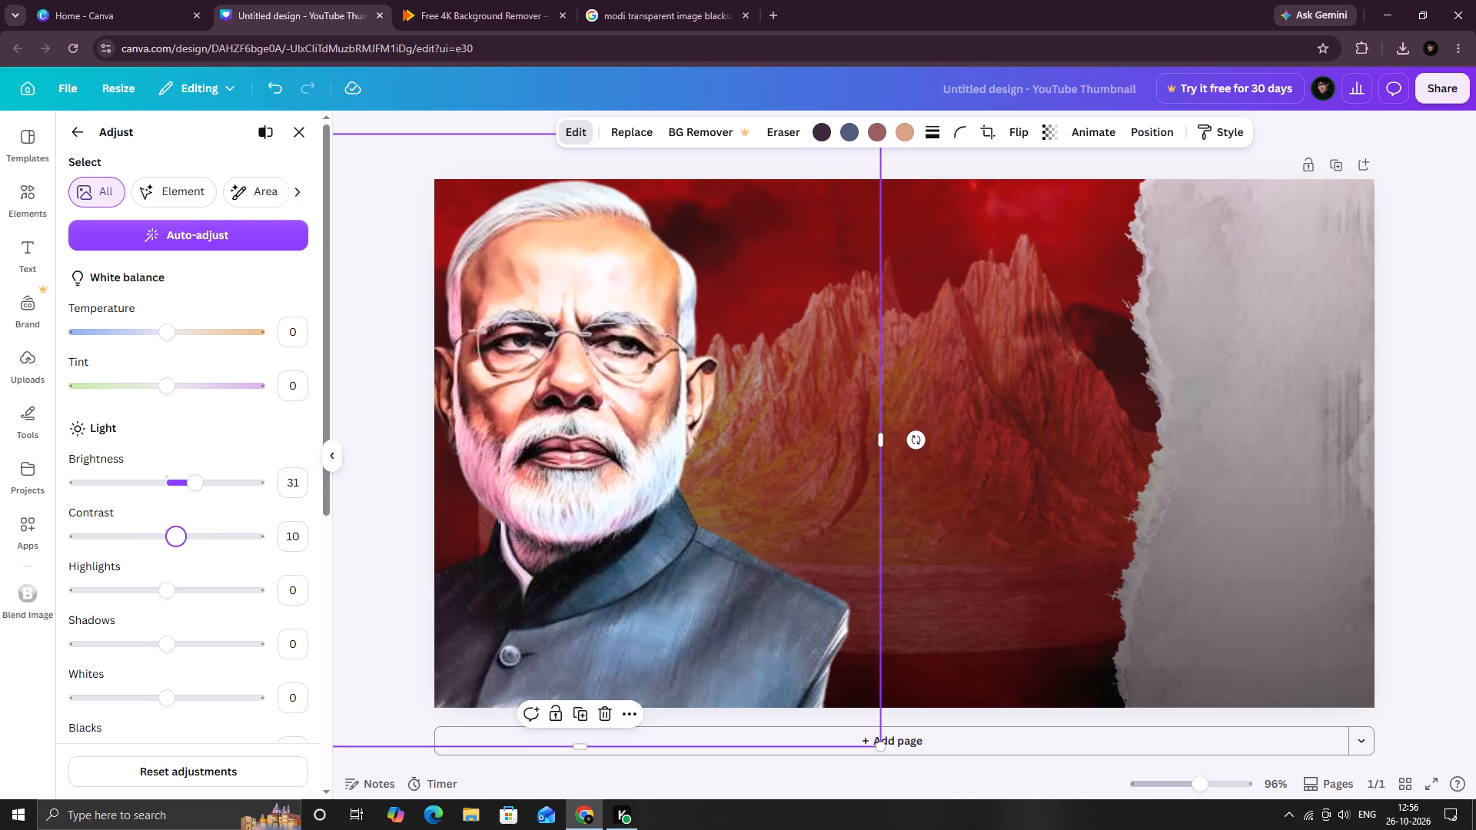
{"action": "left_click_drag", "start_coordinate": [175, 543], "coordinate": [174, 547]}
{"action": "left_click_drag", "start_coordinate": [174, 547], "coordinate": [173, 547]}
Deepen the portrait's dark tones by setting shadows to -100 and blacks to -23.
{"action": "left_click_drag", "start_coordinate": [170, 654], "coordinate": [168, 654]}
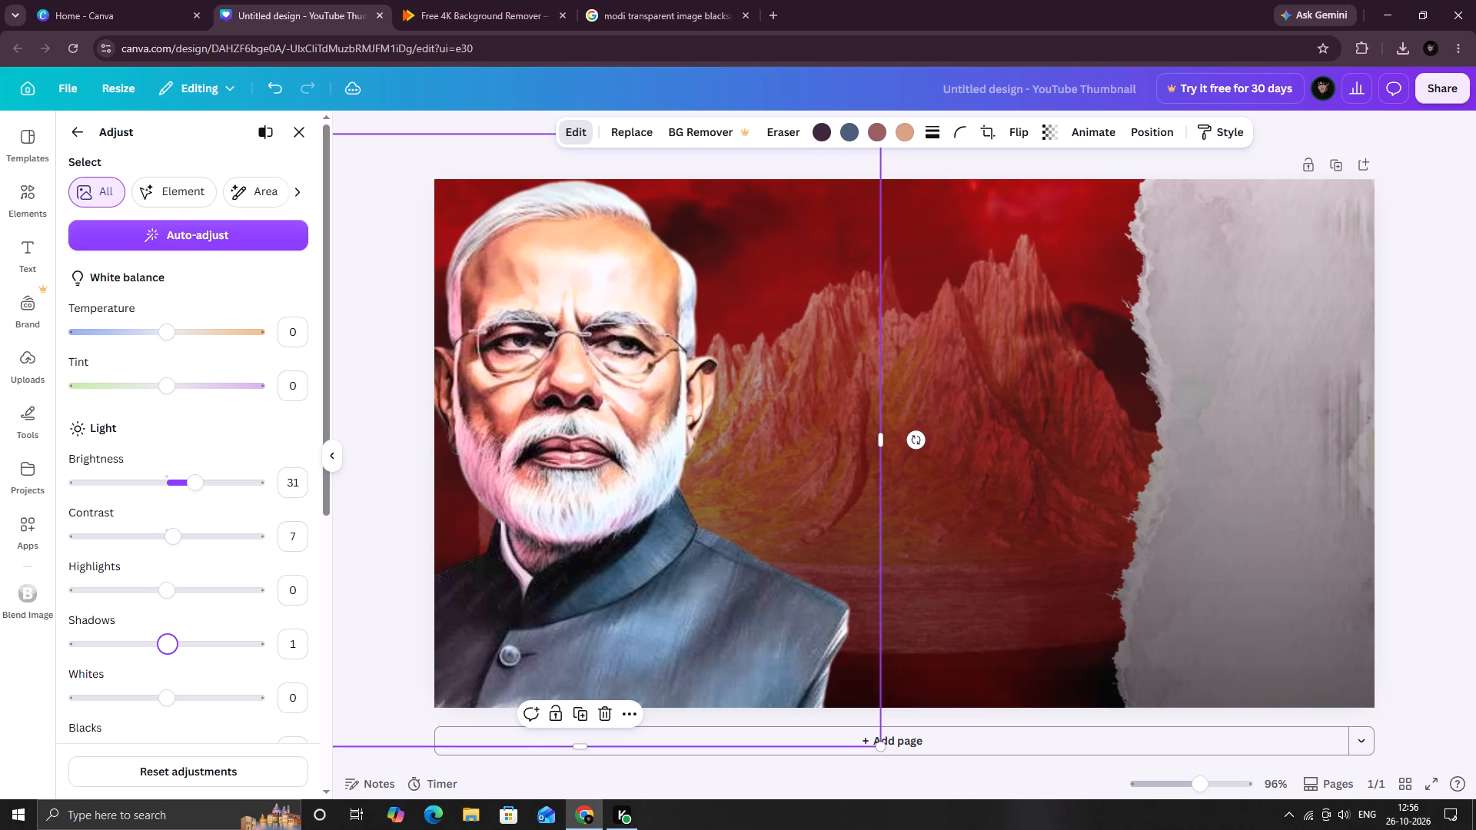
{"action": "left_click_drag", "start_coordinate": [168, 654], "coordinate": [63, 648]}
{"action": "scroll", "coordinate": [178, 617], "scroll_direction": "down", "scroll_amount": 1}
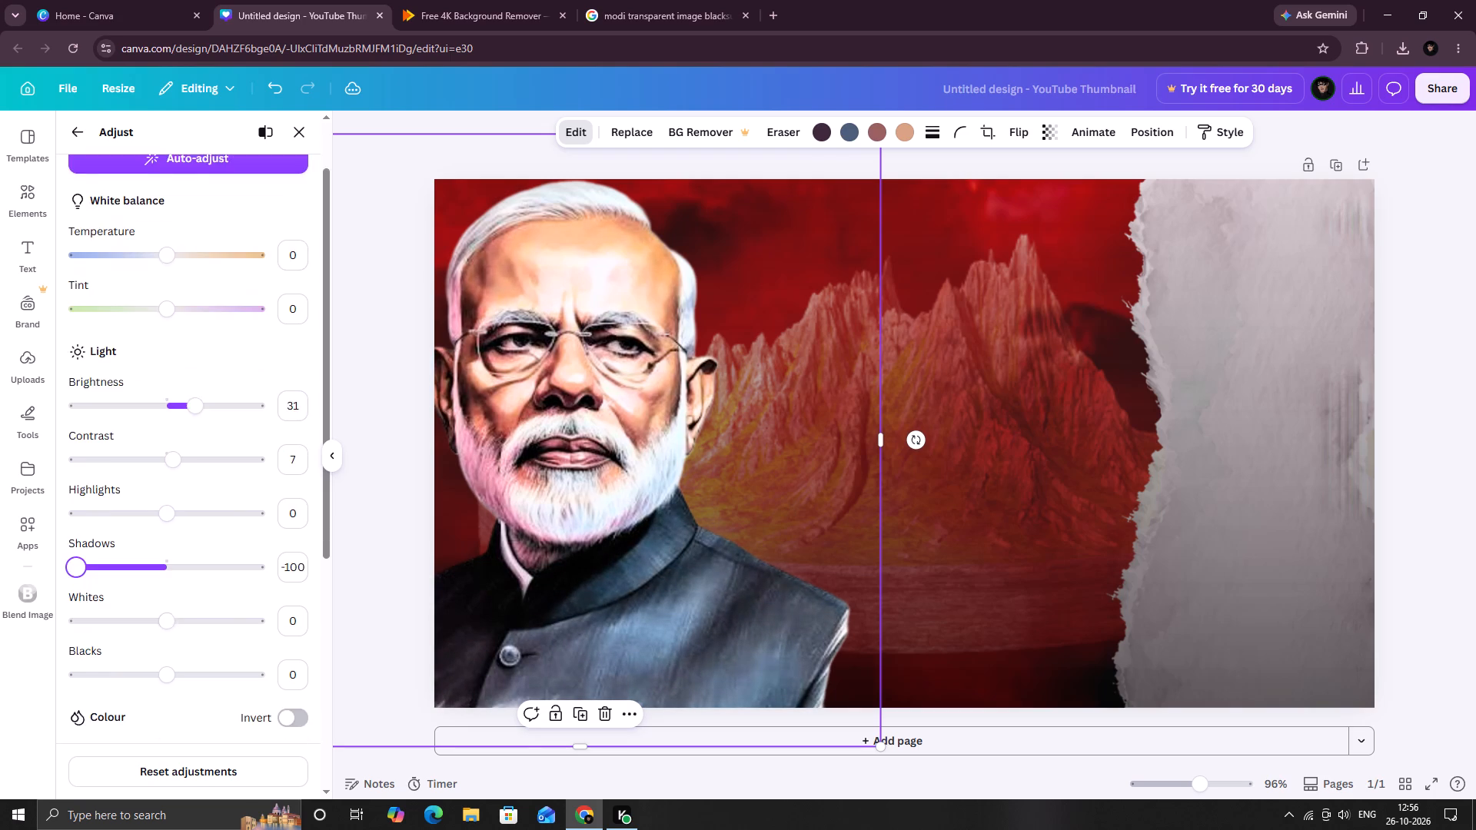
{"action": "scroll", "coordinate": [179, 626], "scroll_direction": "down", "scroll_amount": 1}
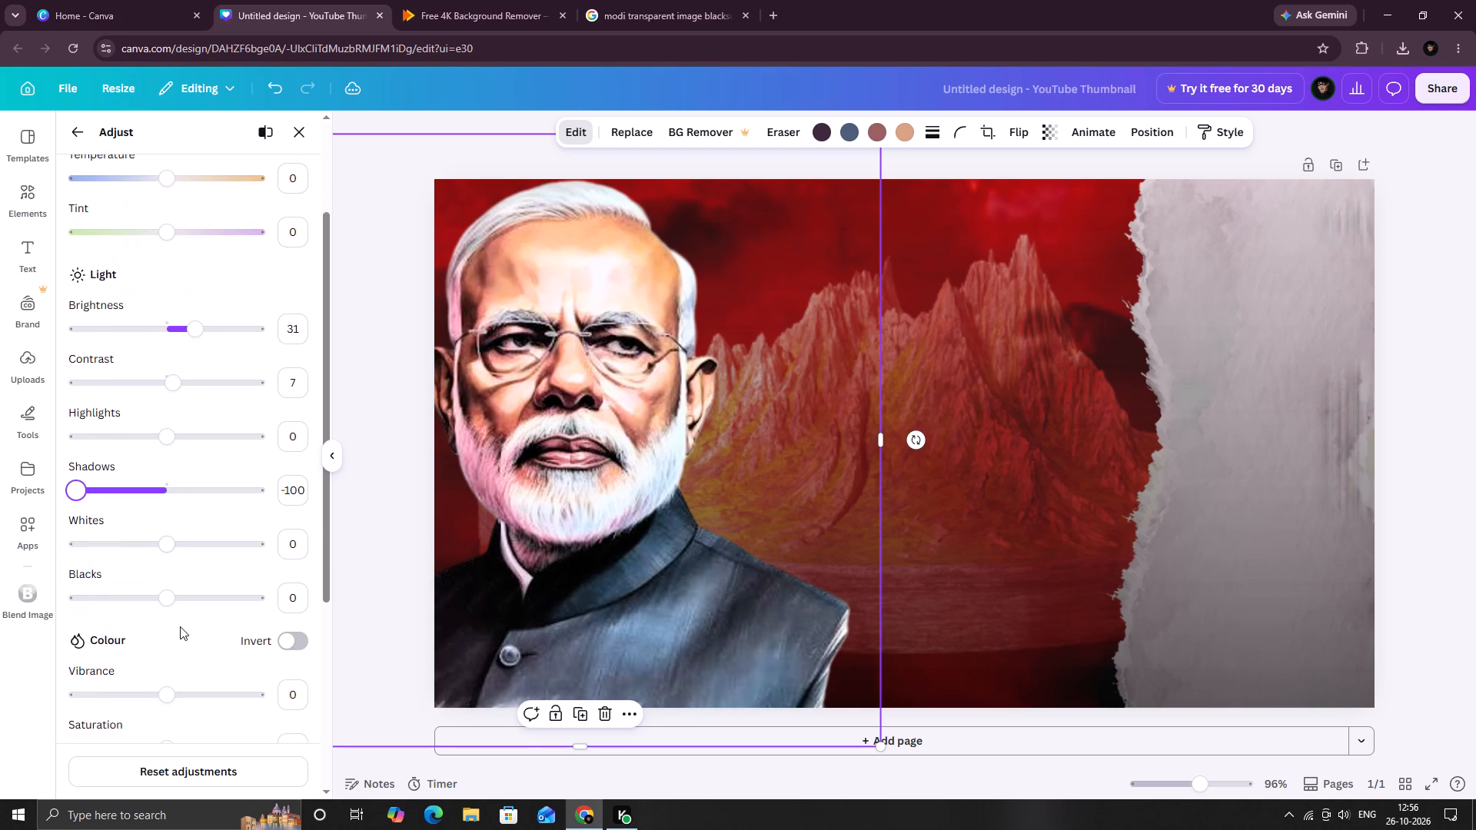
{"action": "scroll", "coordinate": [180, 626], "scroll_direction": "down", "scroll_amount": 1}
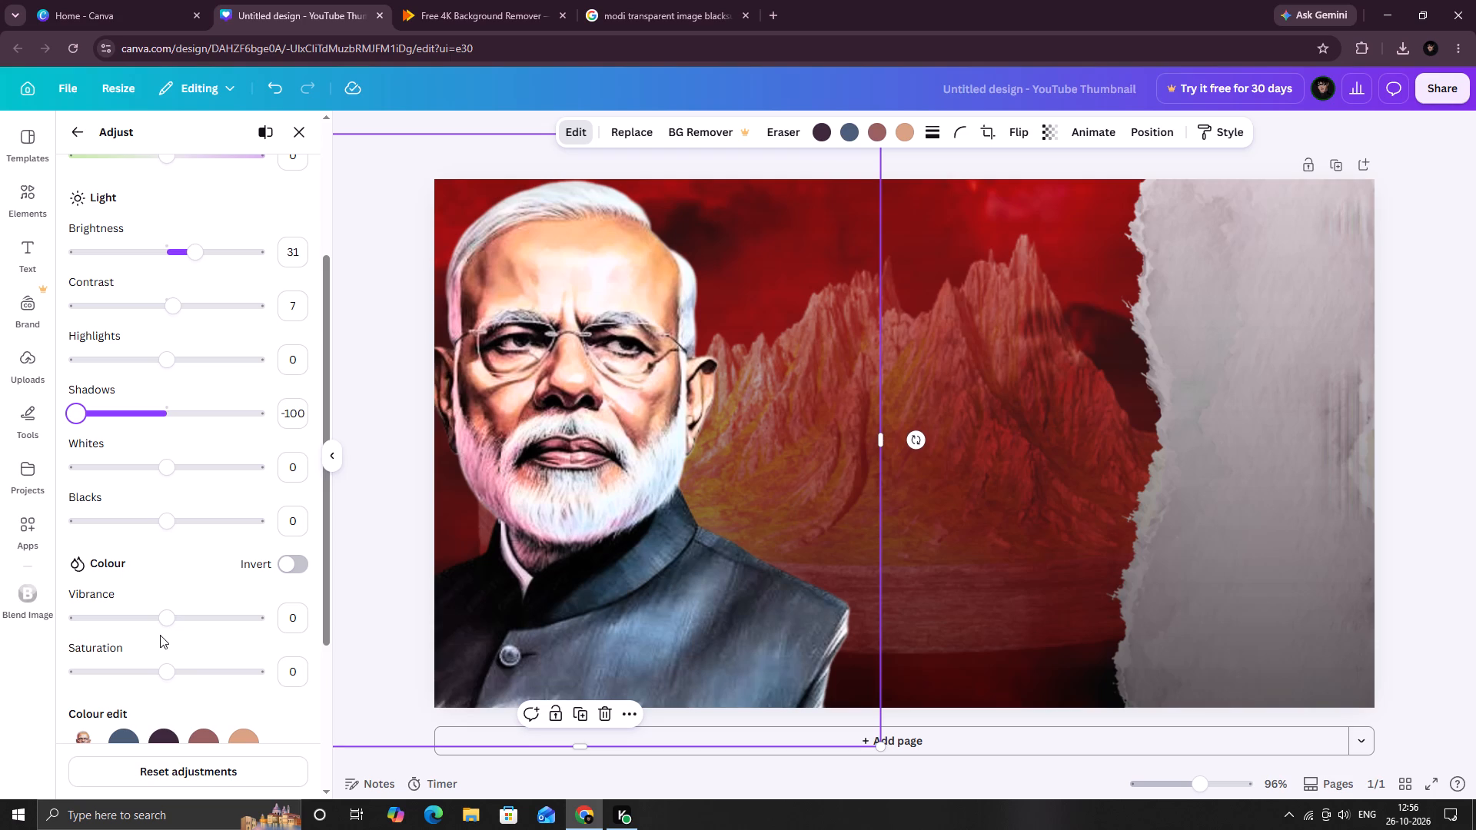
{"action": "left_click_drag", "start_coordinate": [163, 523], "coordinate": [224, 546]}
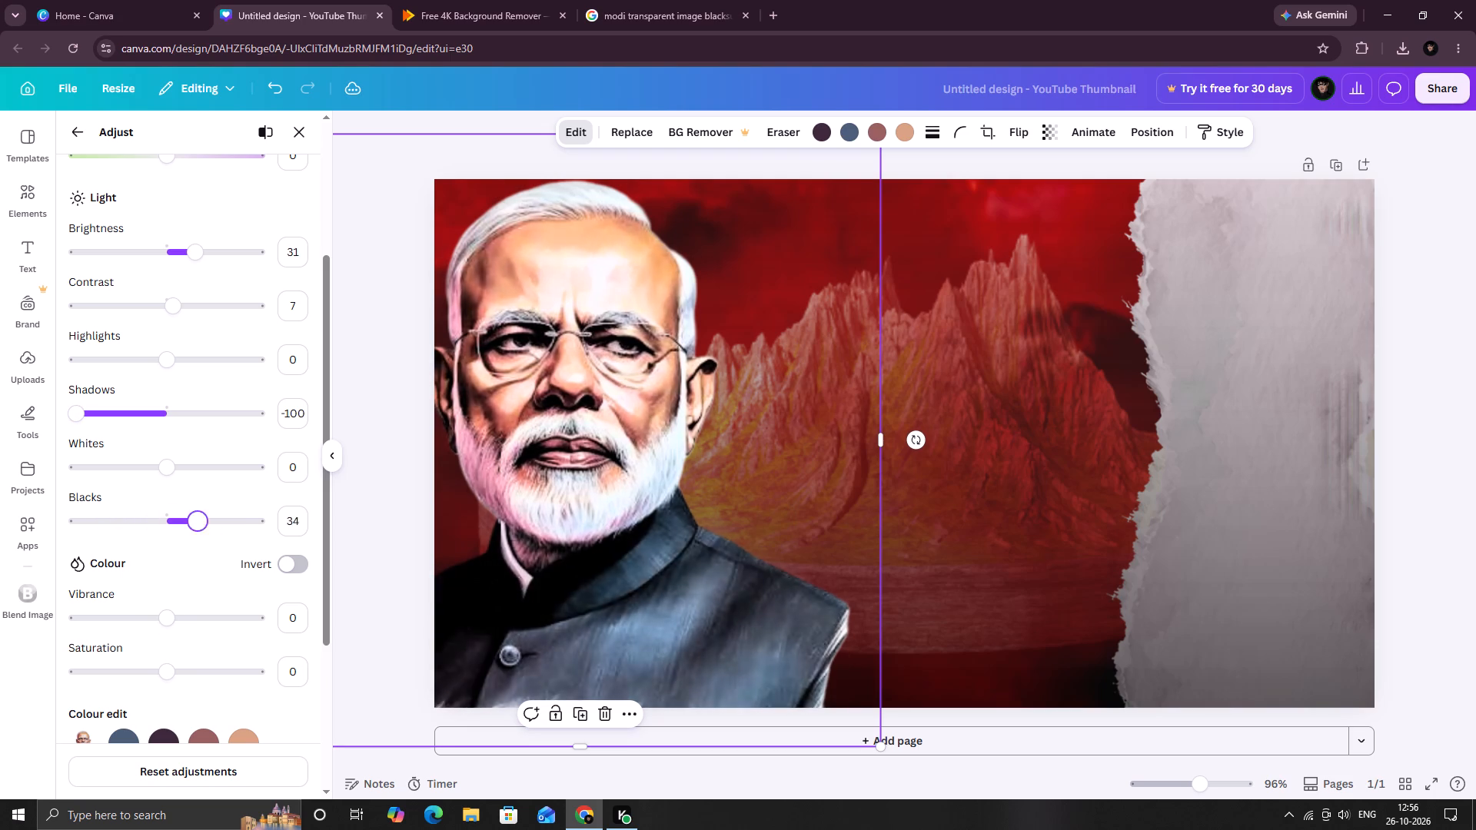
{"action": "left_click_drag", "start_coordinate": [224, 546], "coordinate": [145, 553]}
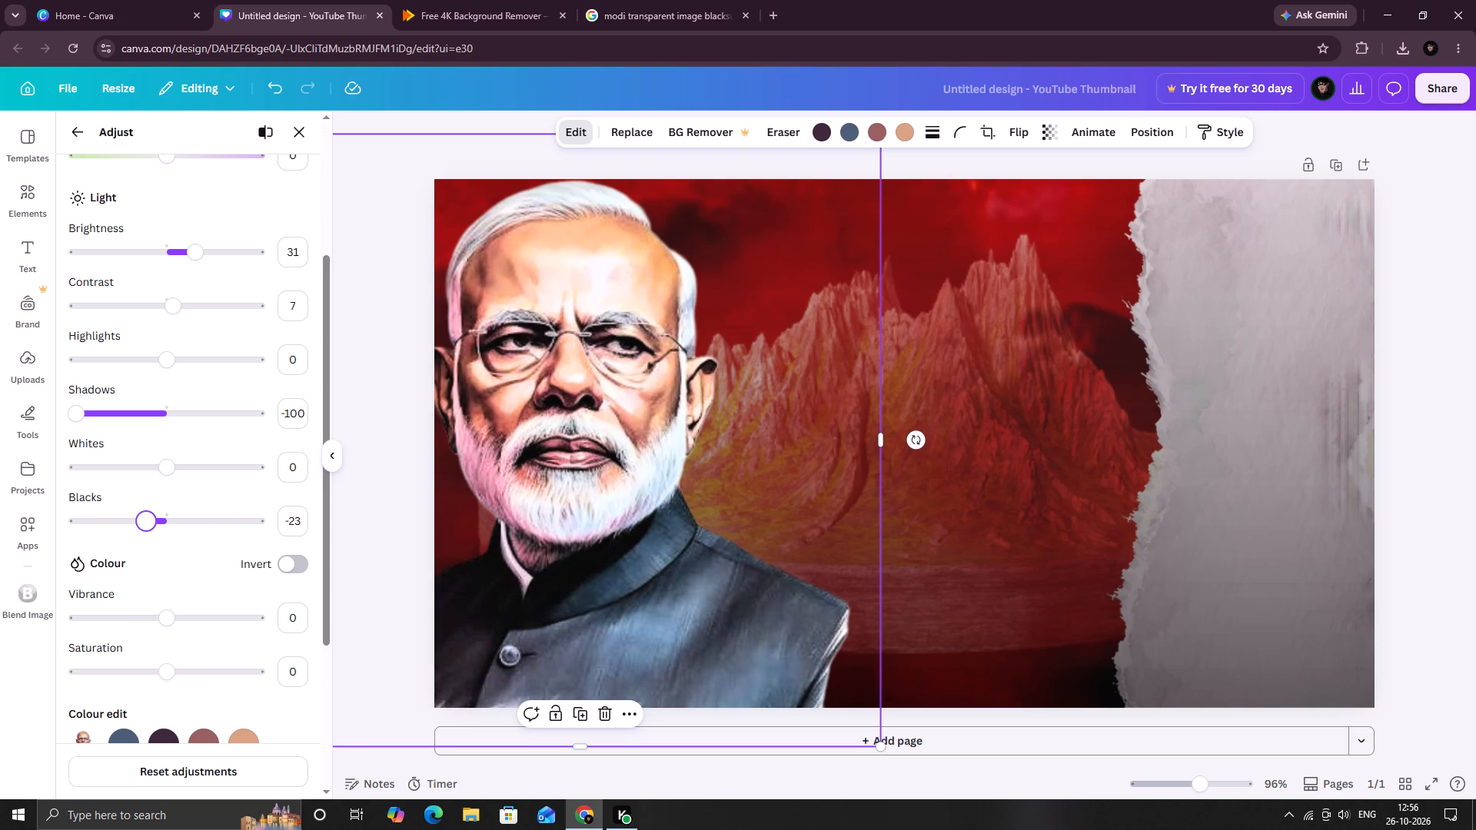
Refine the Modi portrait's texture, setting clarity to 22 and sharpness to 4.
{"action": "left_click_drag", "start_coordinate": [145, 553], "coordinate": [145, 554]}
{"action": "scroll", "coordinate": [179, 637], "scroll_direction": "down", "scroll_amount": 4}
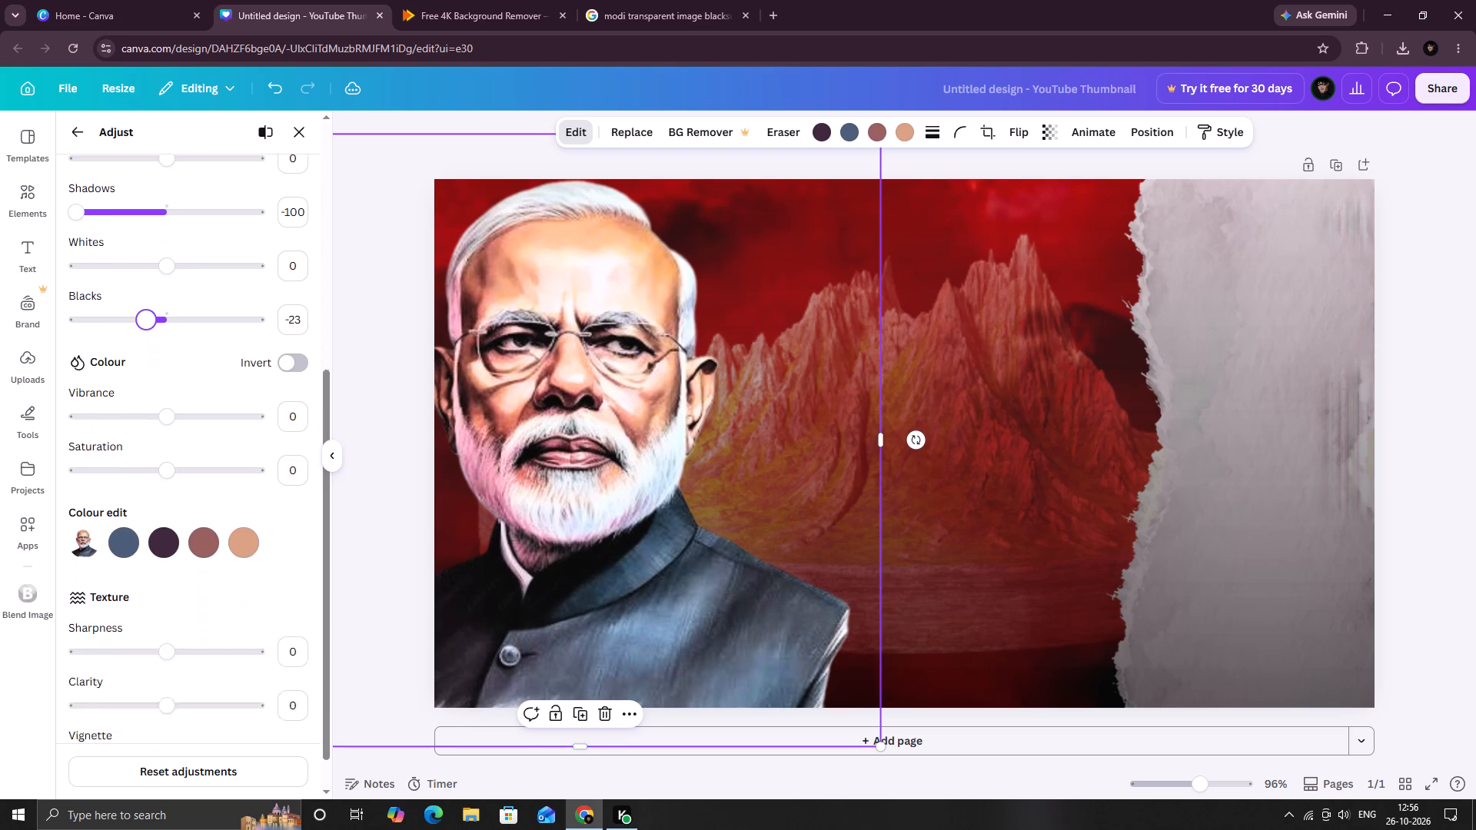
{"action": "left_click_drag", "start_coordinate": [163, 669], "coordinate": [181, 672]}
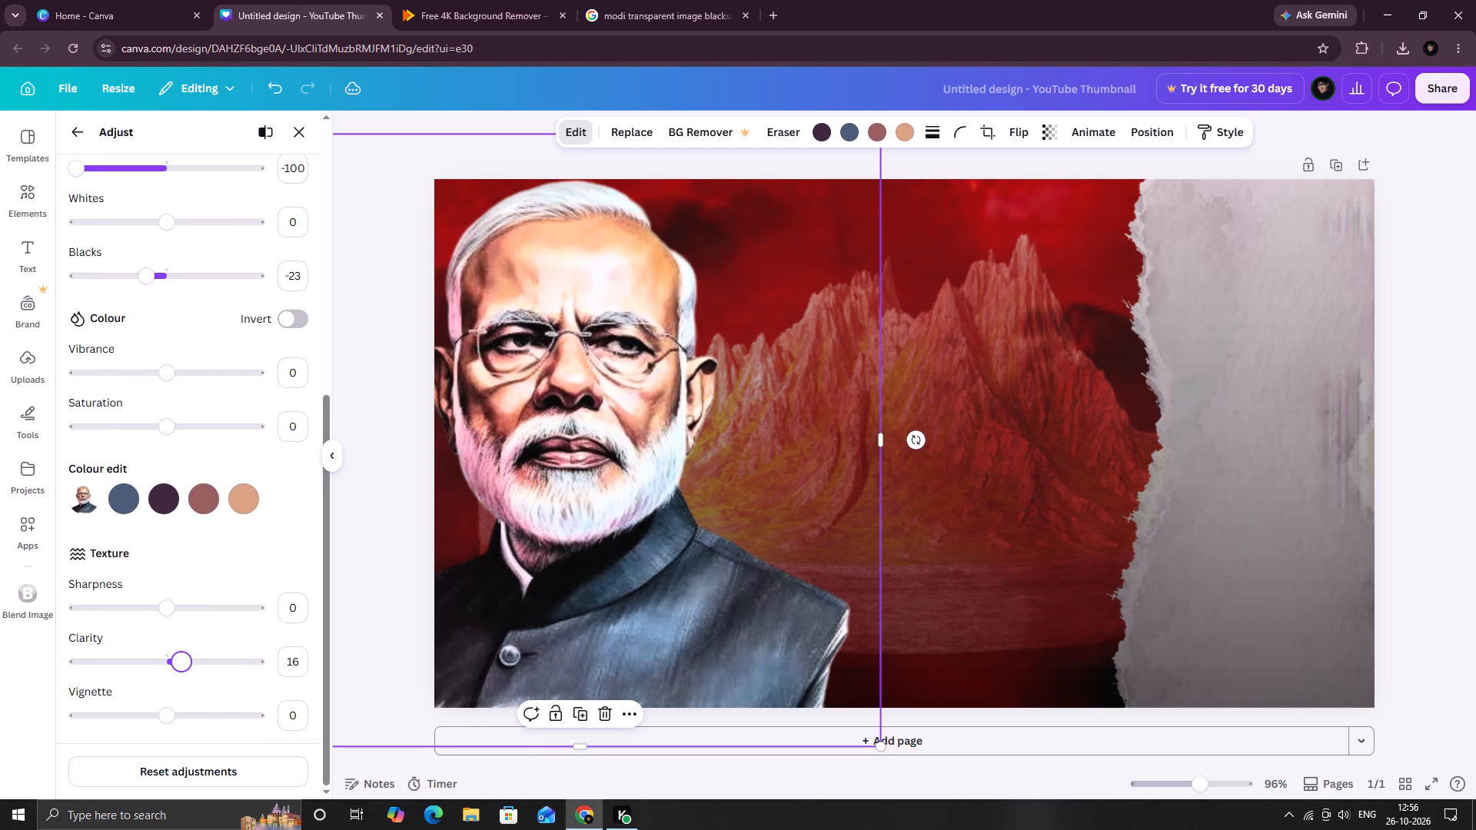
{"action": "left_click_drag", "start_coordinate": [181, 672], "coordinate": [187, 672]}
{"action": "left_click", "coordinate": [174, 614]}
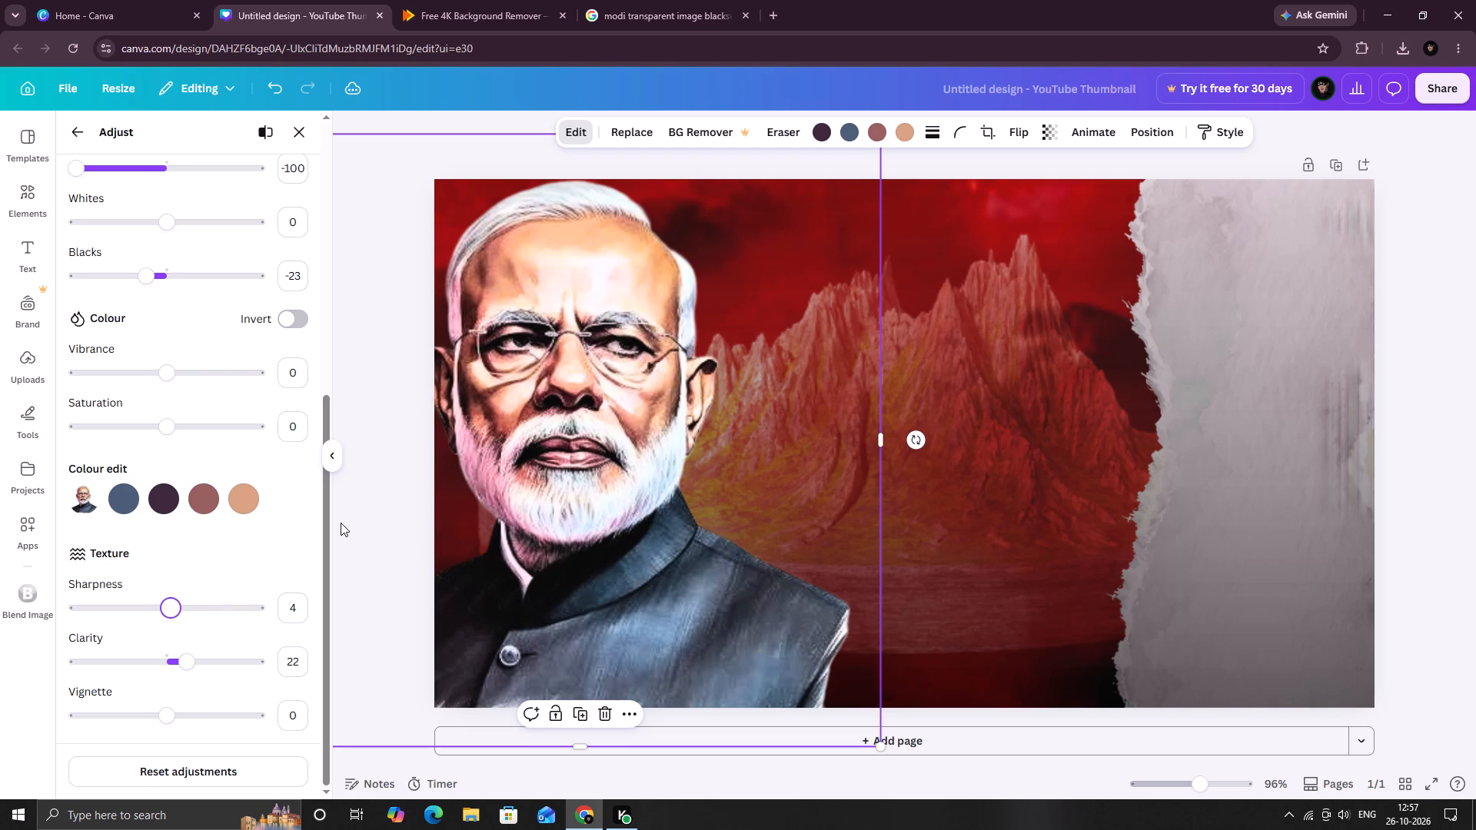
{"action": "left_click", "coordinate": [390, 368]}
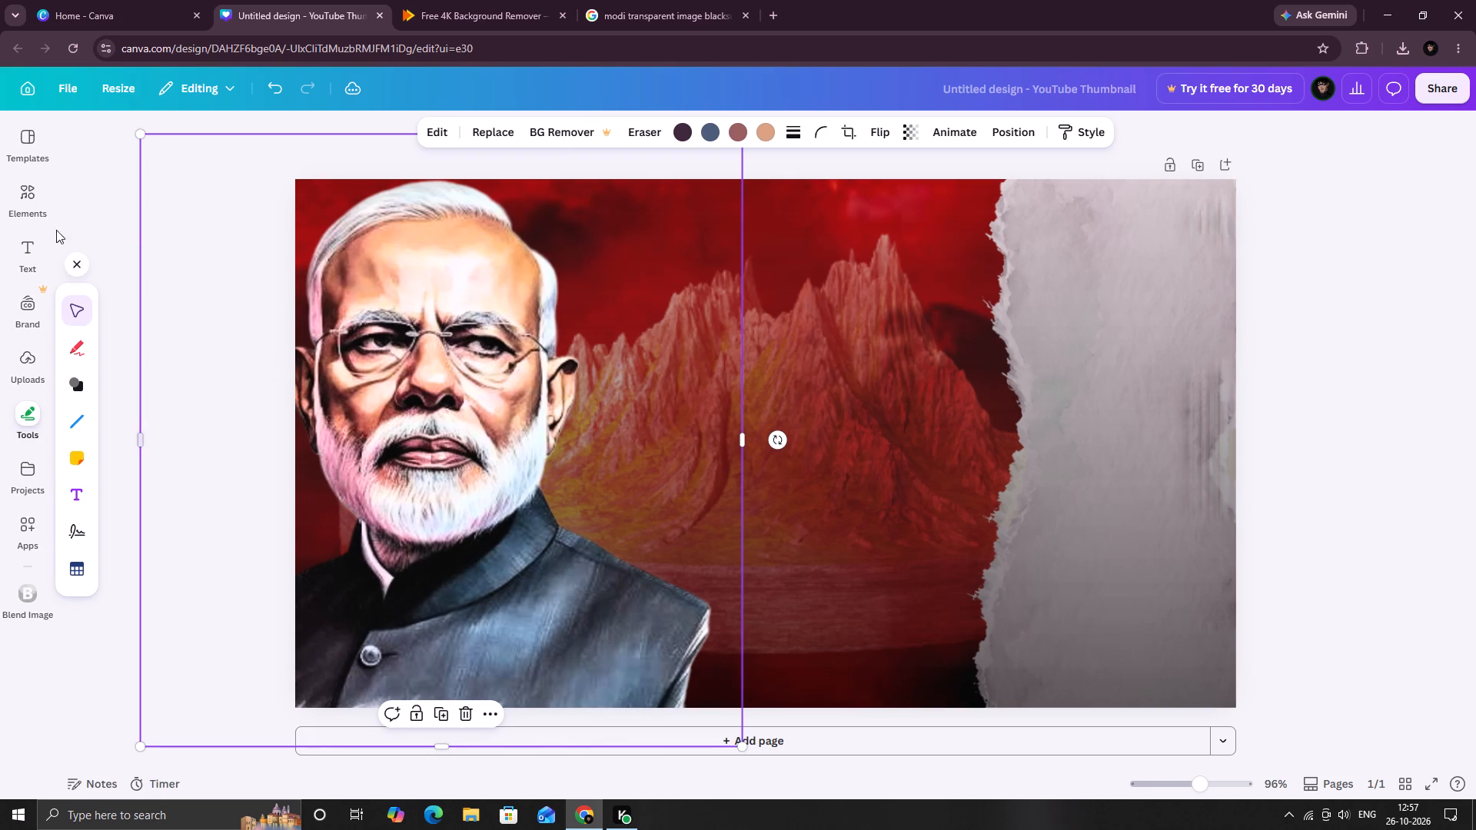
Open the uploaded images and start uploading a new file for the thumbnail.
{"action": "left_click", "coordinate": [29, 208]}
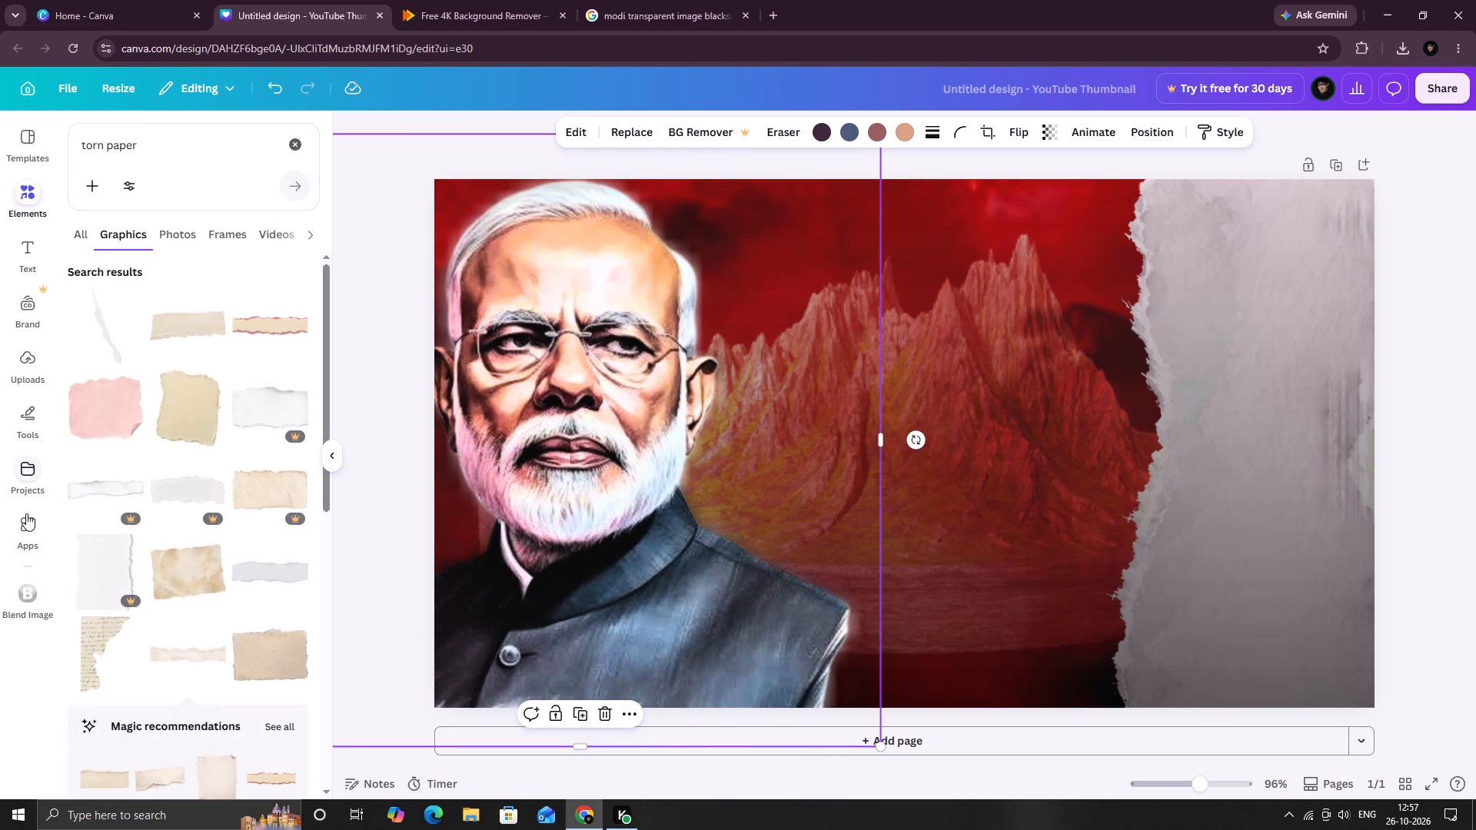
{"action": "left_click", "coordinate": [21, 364]}
{"action": "left_click", "coordinate": [195, 187]}
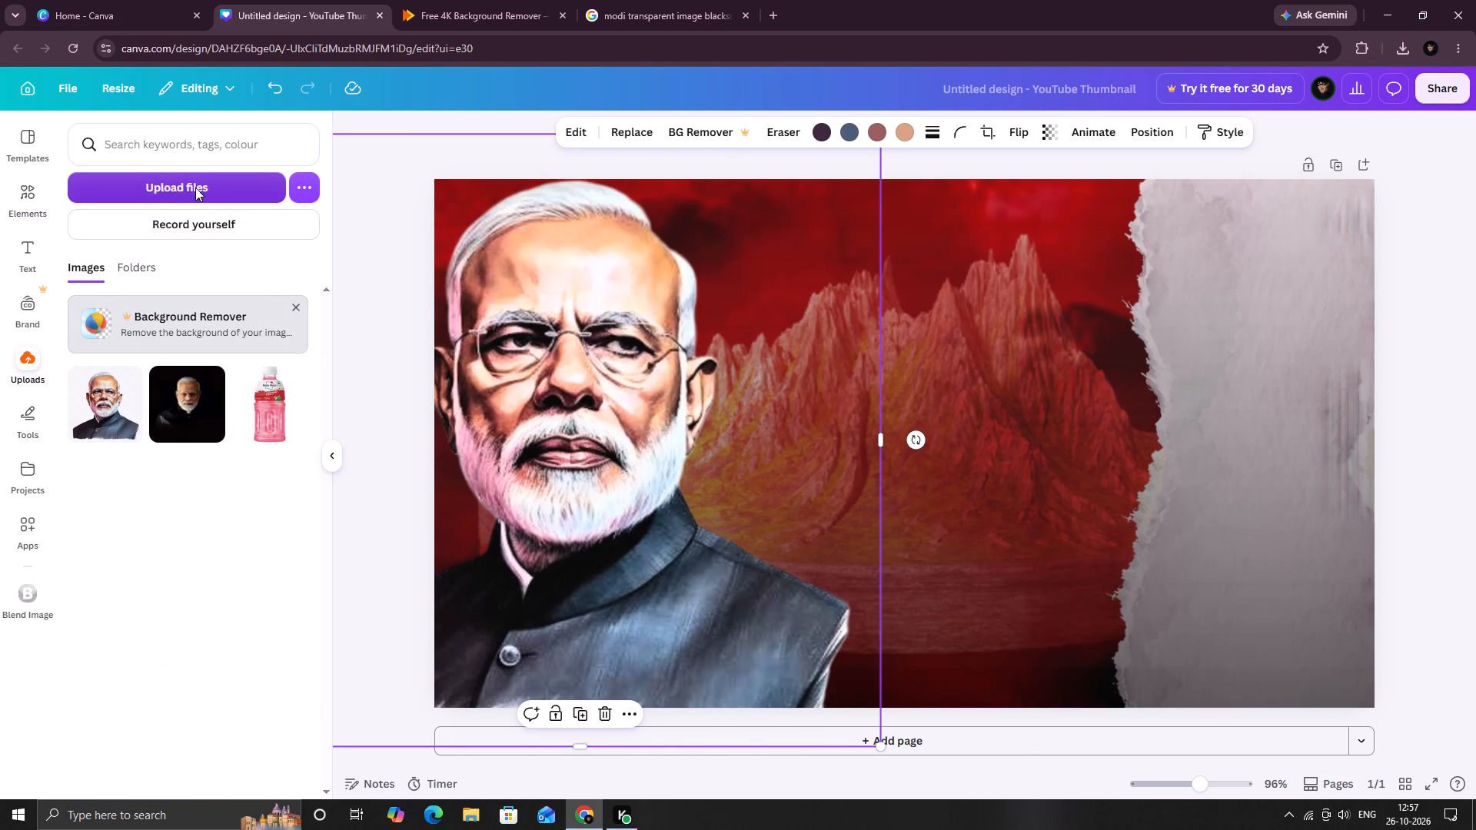
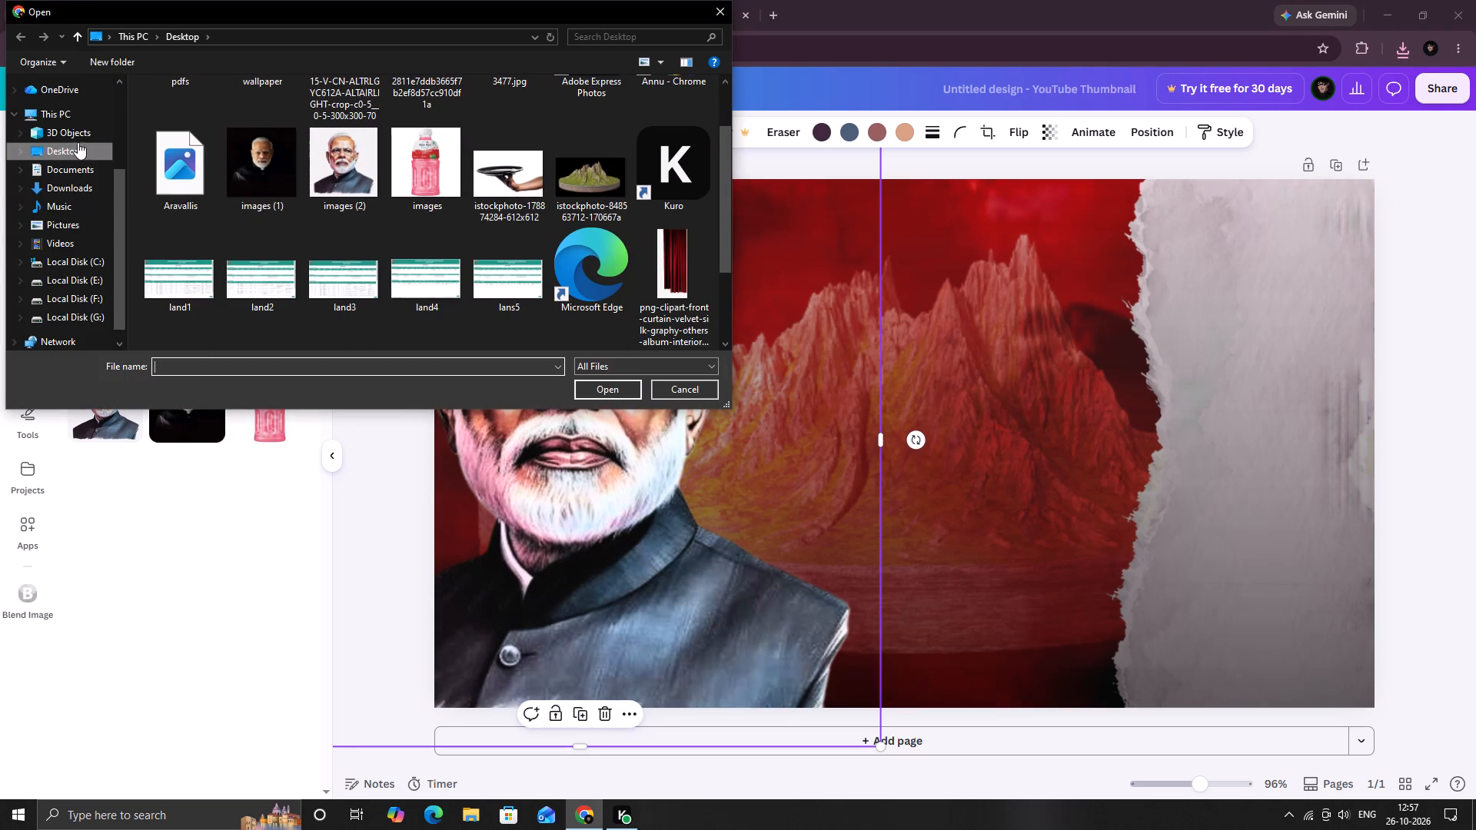
Upload the red curtain clipart image from the Downloads folder and add it to the thumbnail.
{"action": "scroll", "coordinate": [78, 142], "scroll_direction": "up", "scroll_amount": 7}
{"action": "left_click", "coordinate": [63, 139]}
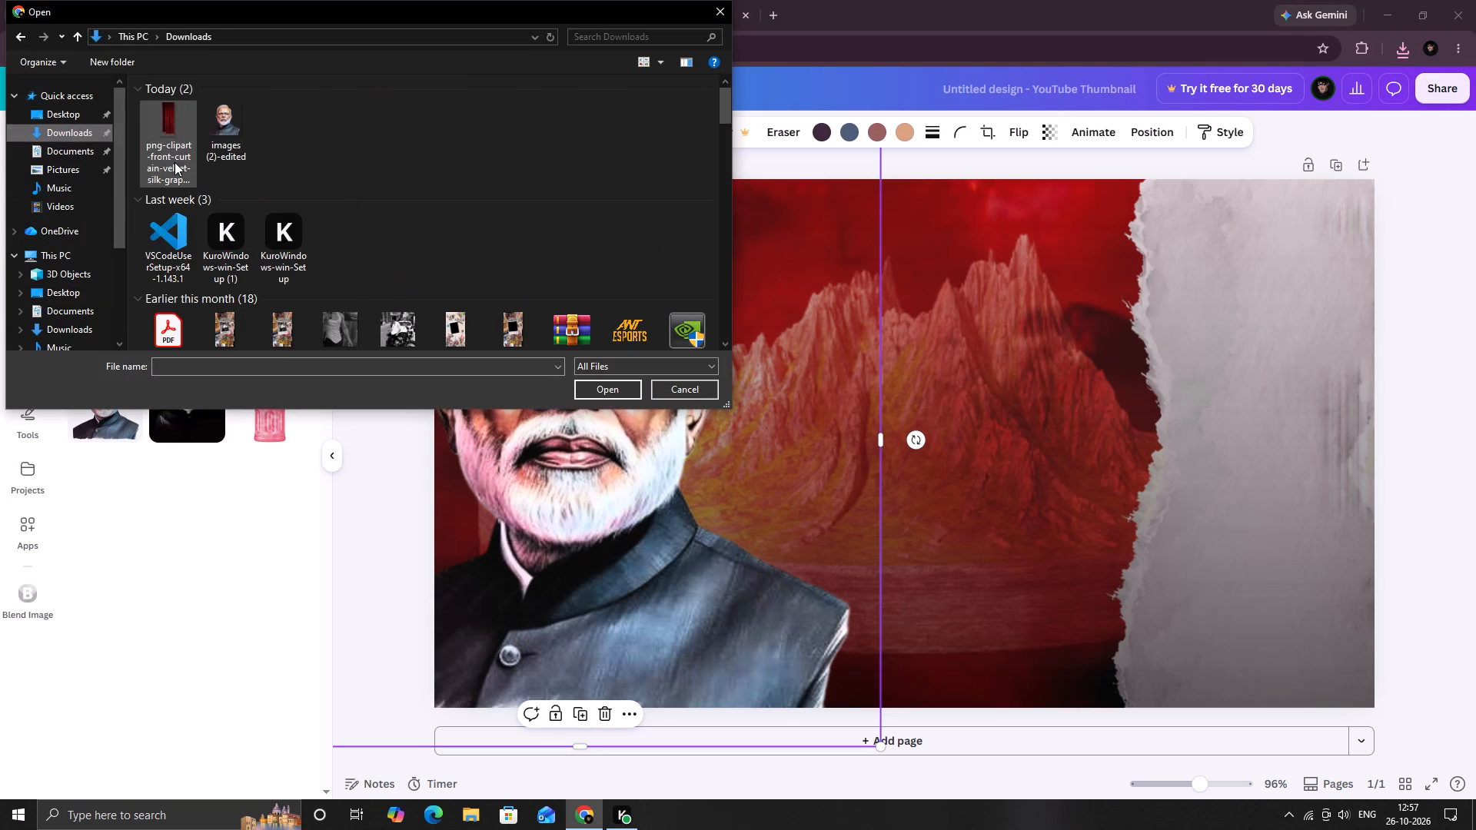
{"action": "double_click", "coordinate": [174, 134]}
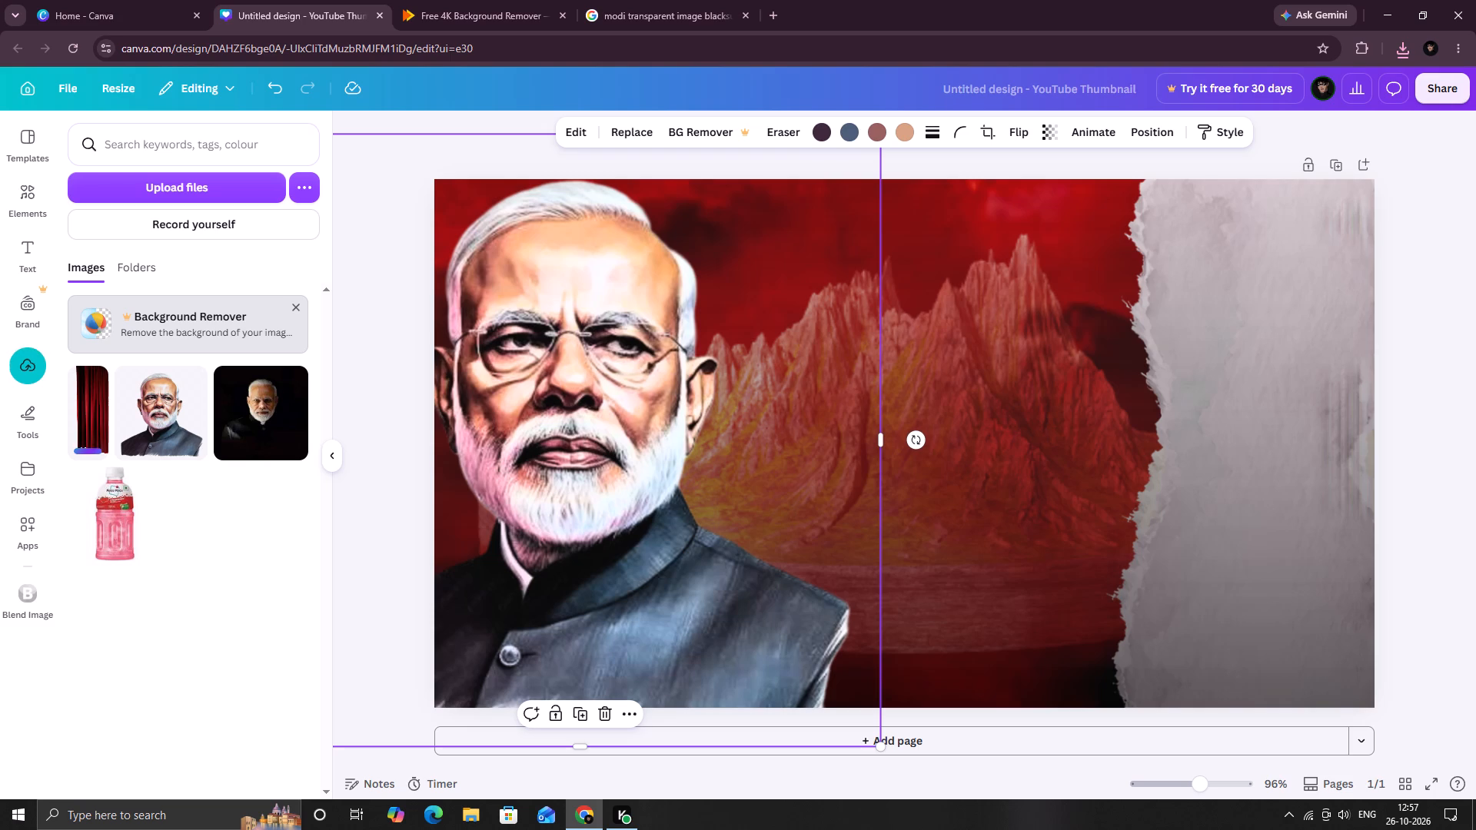
{"action": "left_click", "coordinate": [93, 423]}
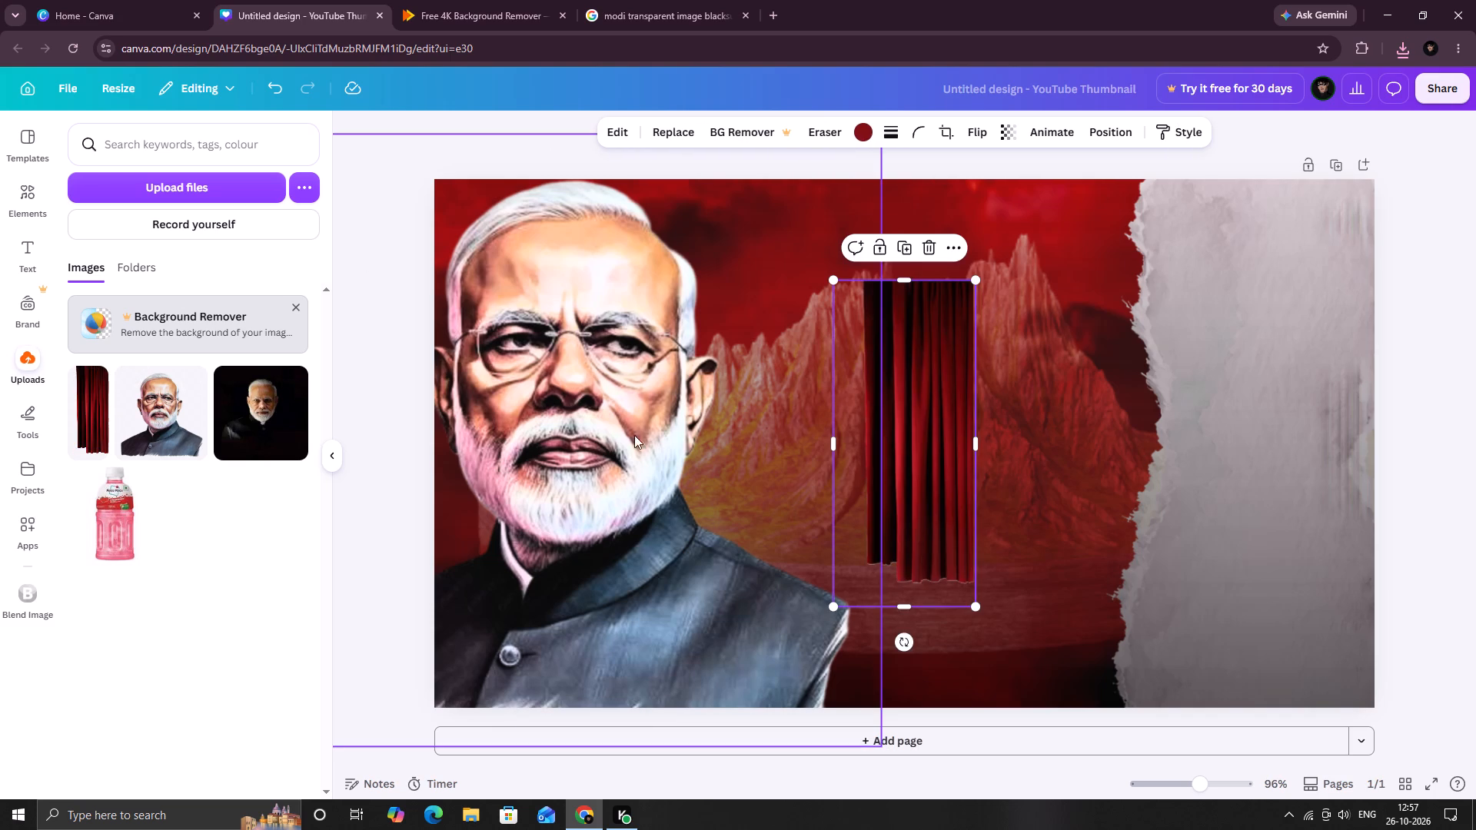
Move the curtain over the thumbnail's left edge and enlarge it to cover the full page height.
{"action": "left_click_drag", "start_coordinate": [942, 457], "coordinate": [478, 418]}
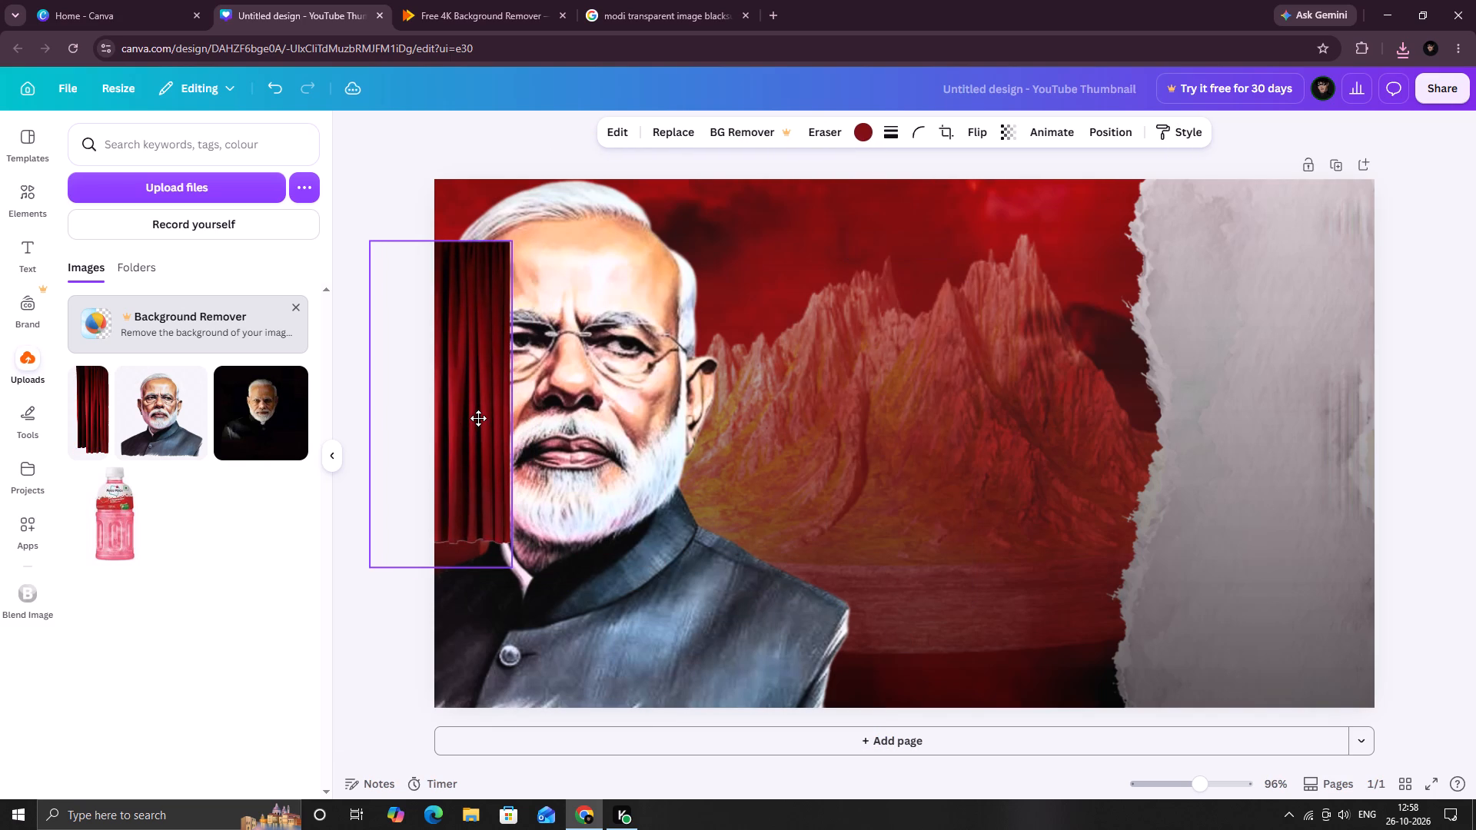
{"action": "left_click_drag", "start_coordinate": [478, 418], "coordinate": [477, 409]}
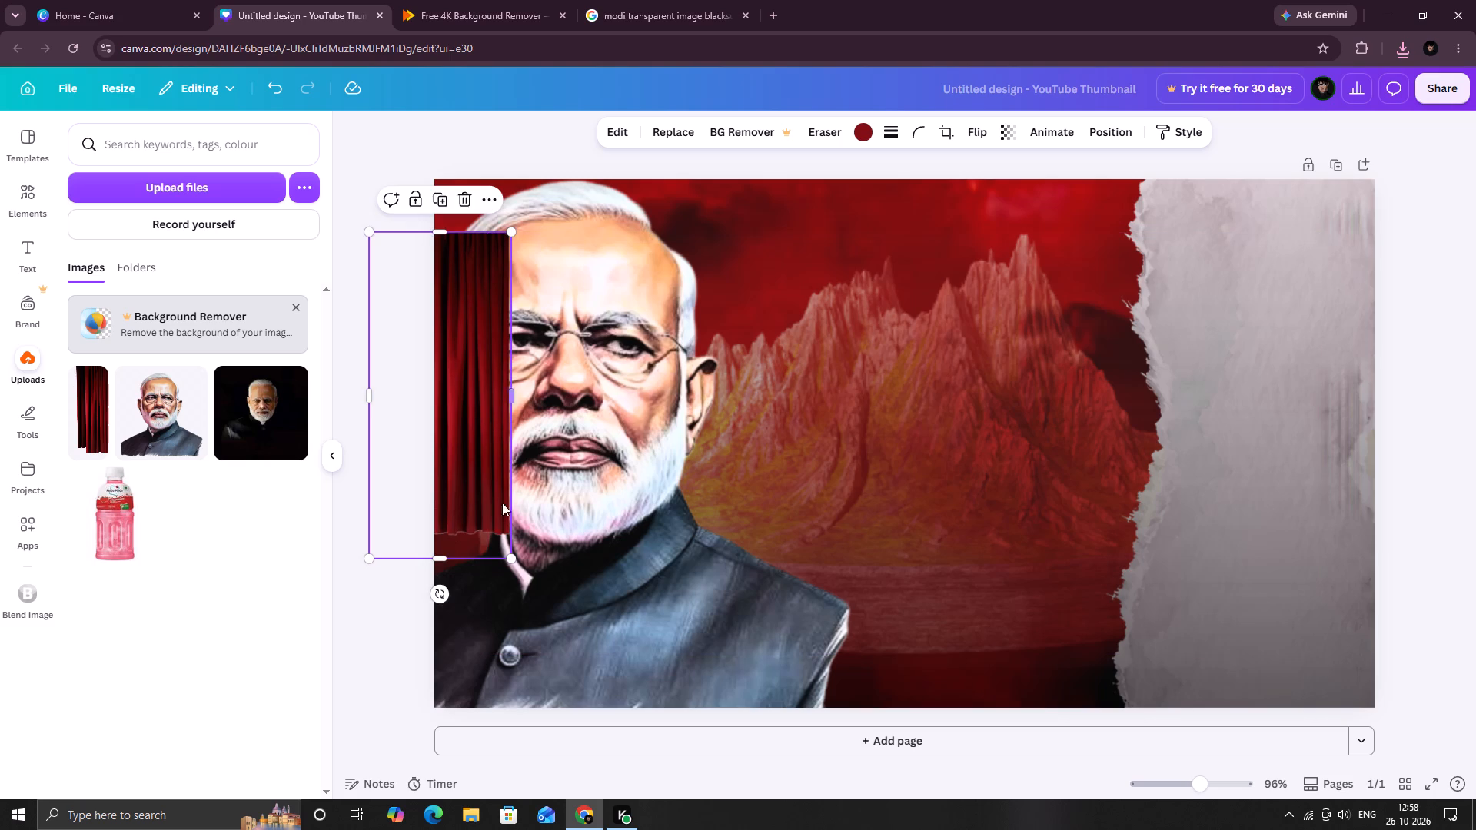
{"action": "left_click_drag", "start_coordinate": [509, 557], "coordinate": [564, 765]}
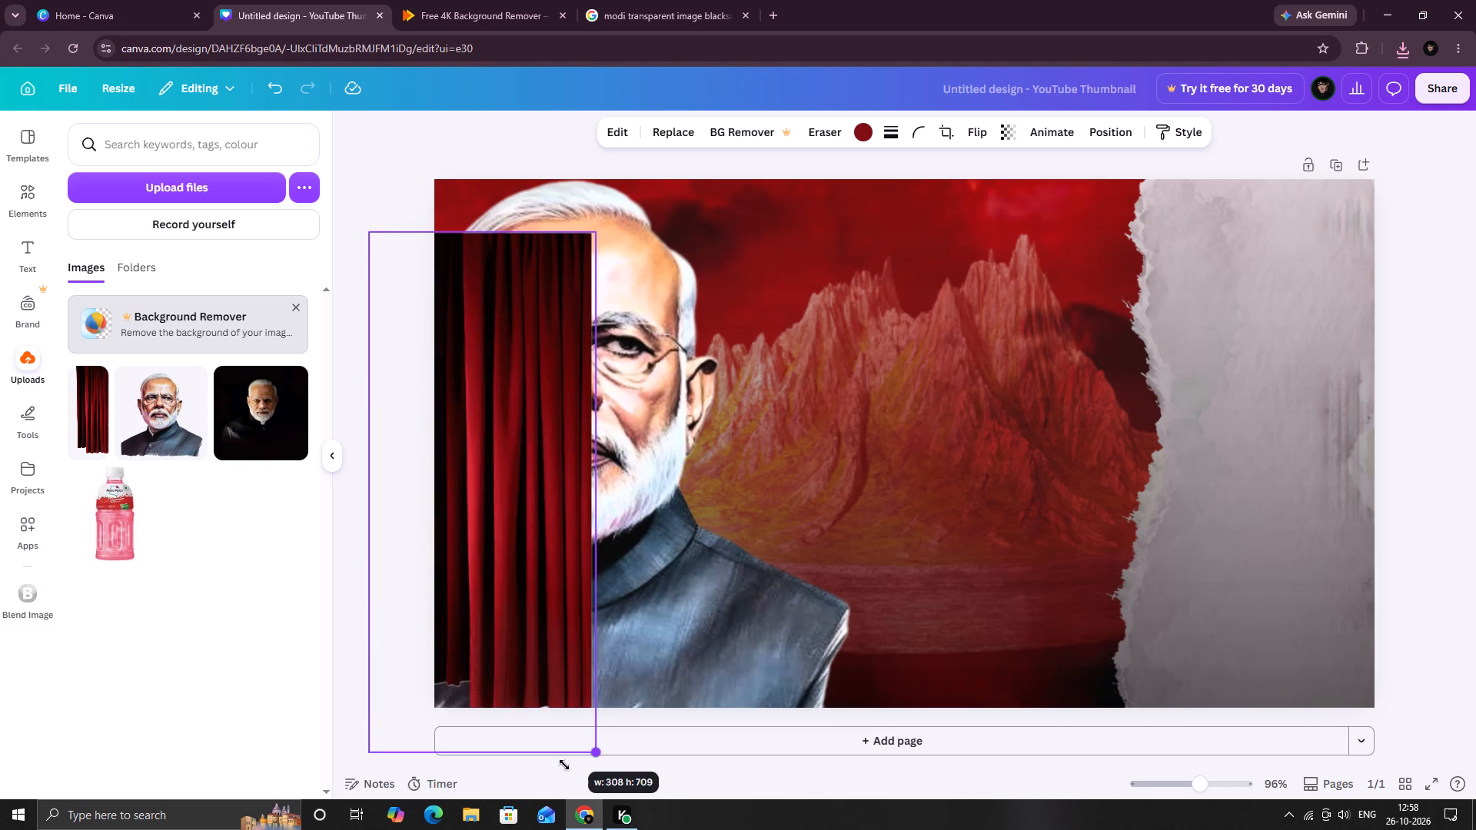
{"action": "left_click_drag", "start_coordinate": [564, 765], "coordinate": [546, 755]}
{"action": "left_click_drag", "start_coordinate": [479, 231], "coordinate": [477, 182]}
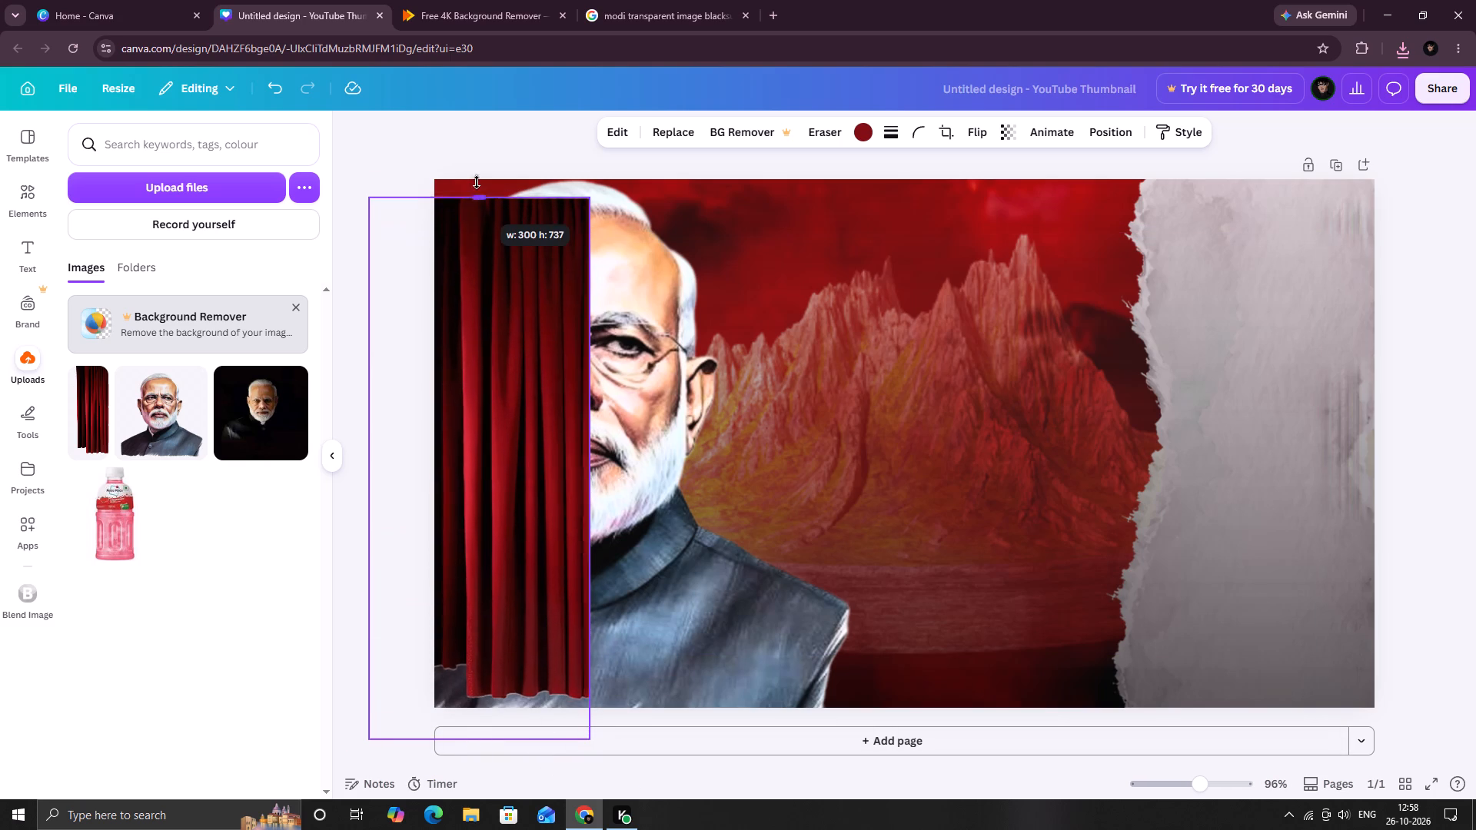
{"action": "left_click_drag", "start_coordinate": [477, 182], "coordinate": [470, 183]}
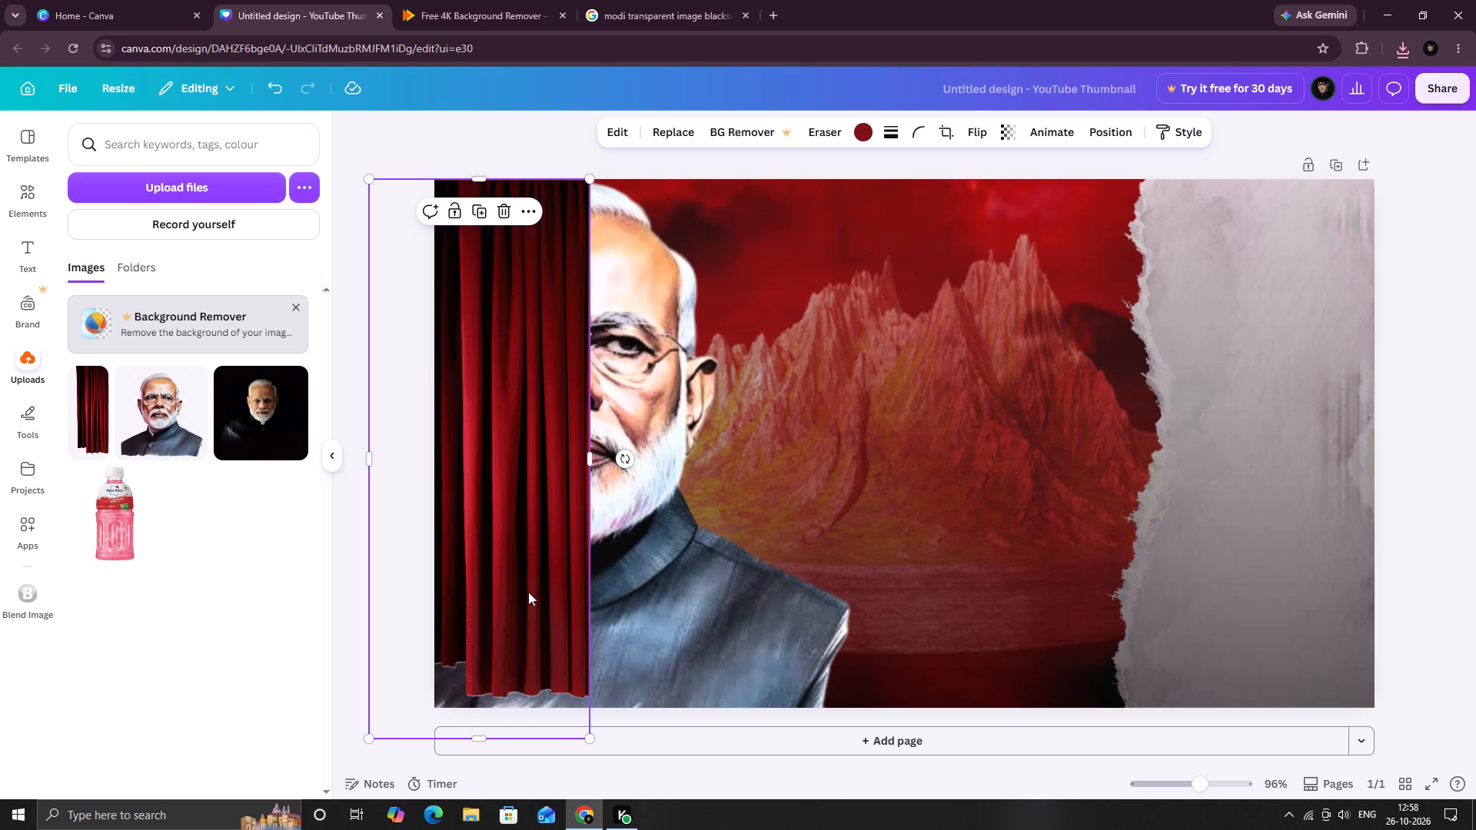
{"action": "left_click_drag", "start_coordinate": [590, 741], "coordinate": [591, 763]}
Shift the curtain partly off the page's left edge and widen its visible strip beside Modi's face.
{"action": "left_click_drag", "start_coordinate": [511, 594], "coordinate": [440, 593]}
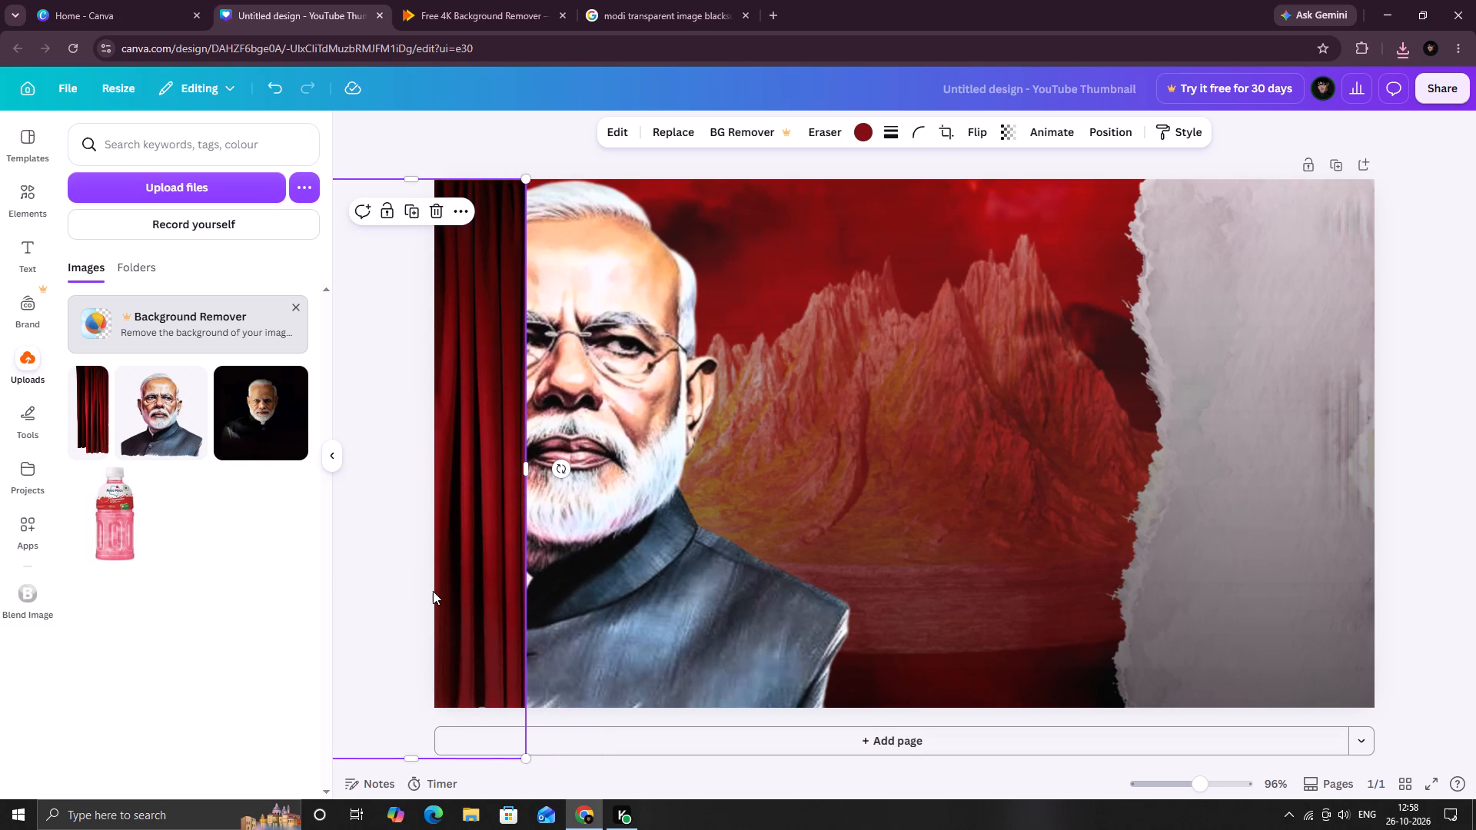
{"action": "left_click_drag", "start_coordinate": [433, 591], "coordinate": [411, 593]}
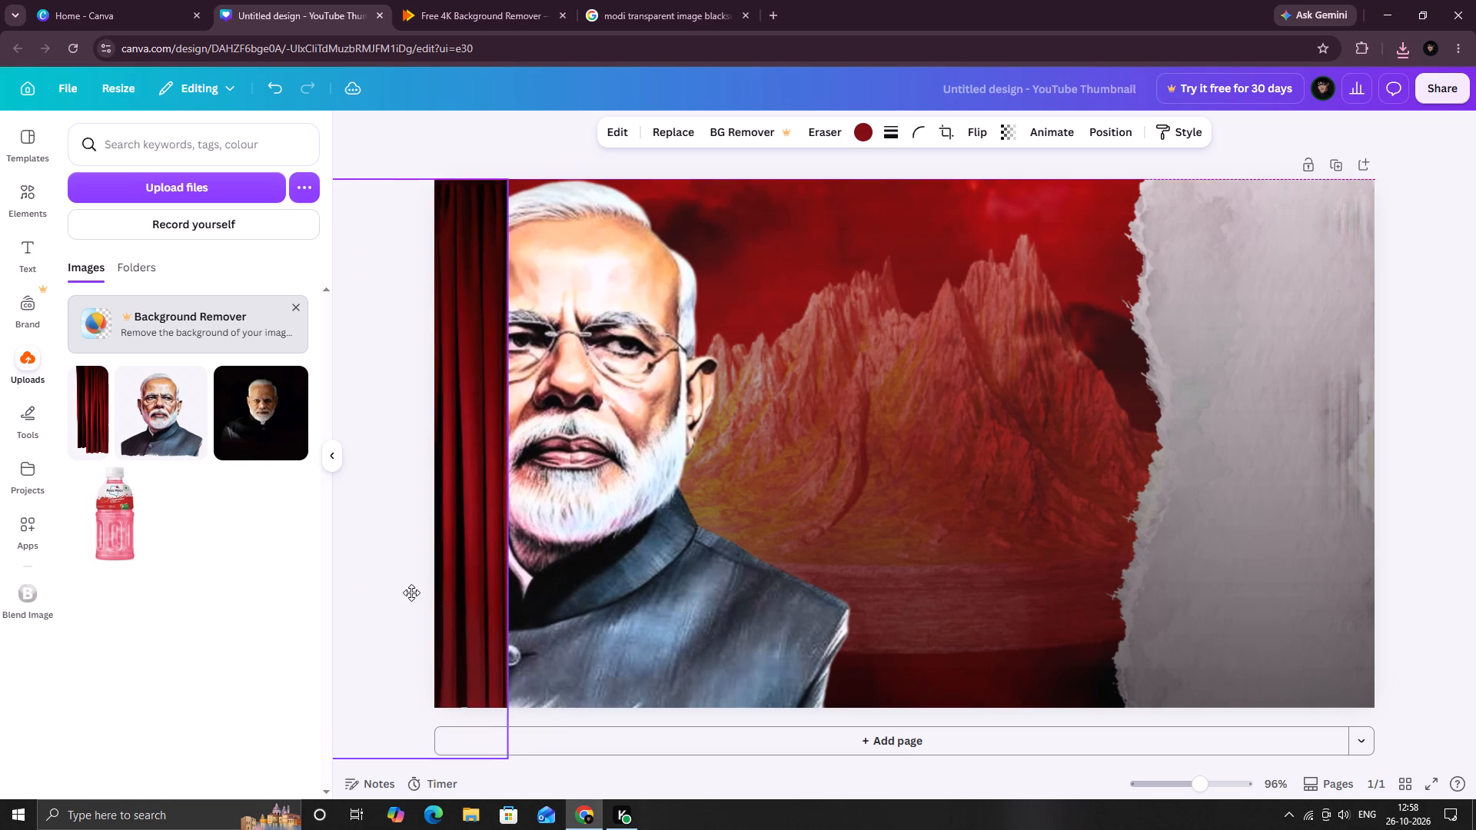
{"action": "left_click_drag", "start_coordinate": [411, 593], "coordinate": [402, 585]}
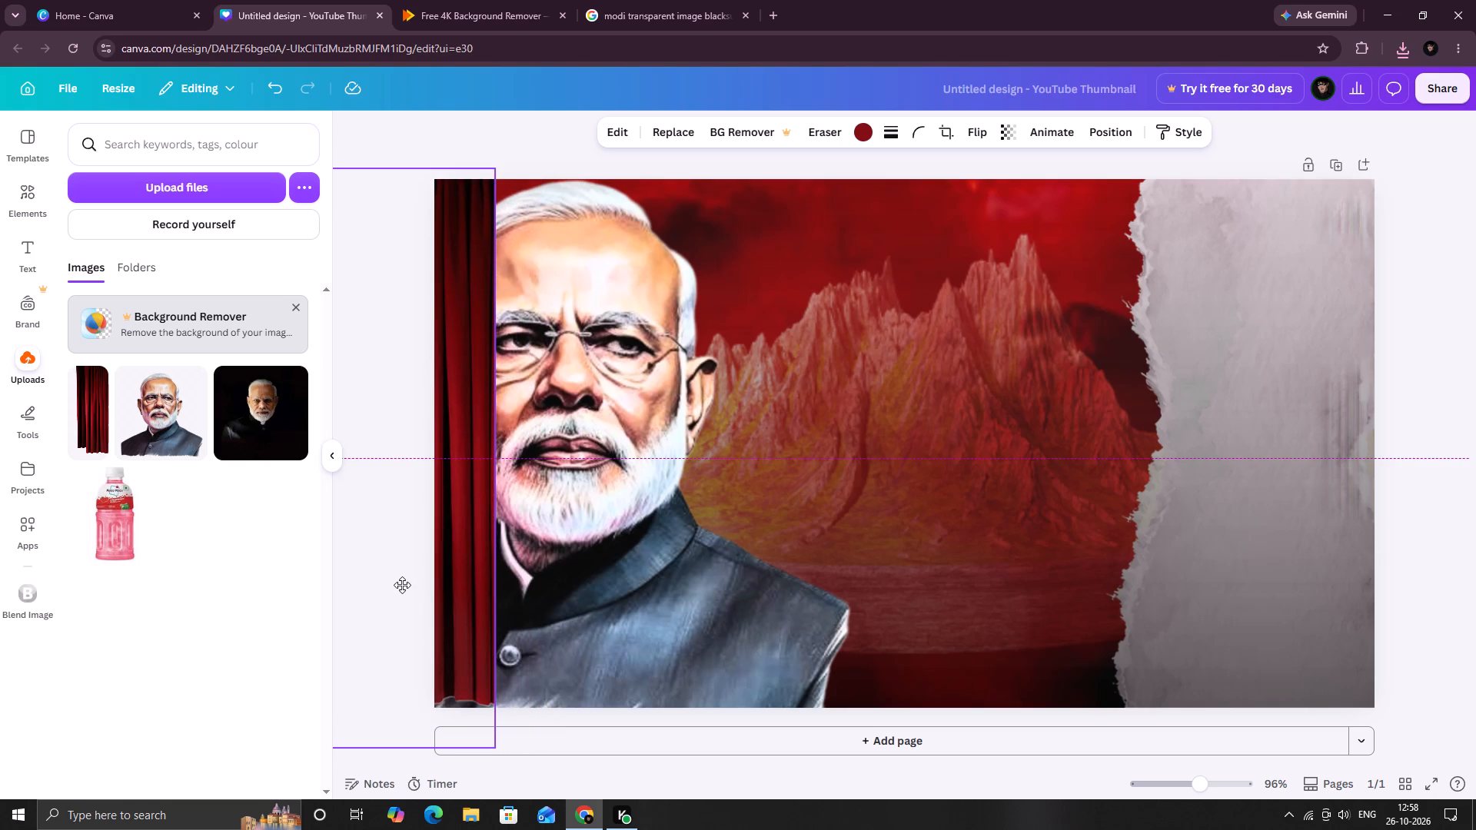
{"action": "left_click_drag", "start_coordinate": [402, 585], "coordinate": [417, 587]}
{"action": "left_click", "coordinate": [417, 587]}
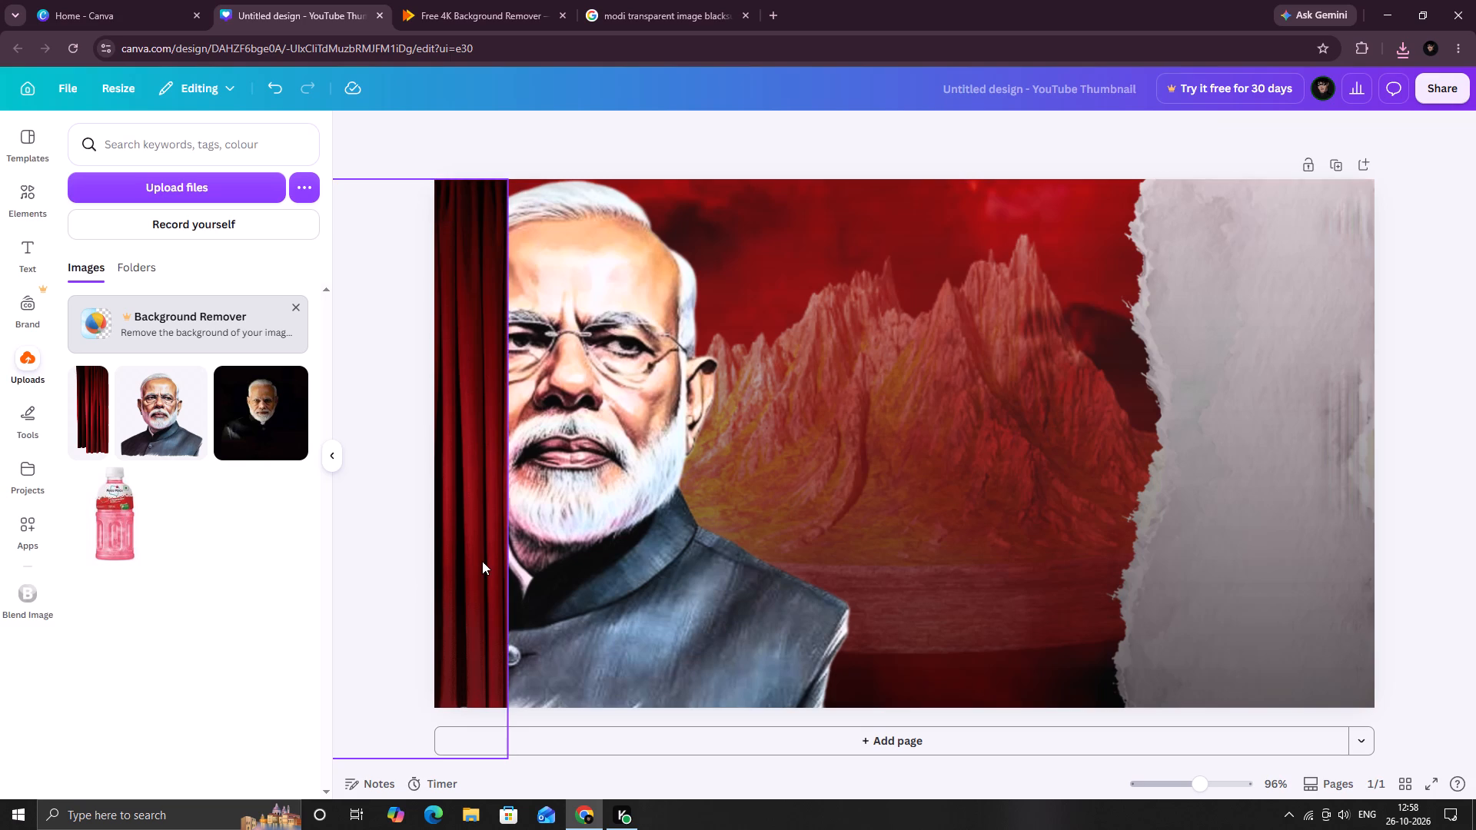
{"action": "left_click", "coordinate": [482, 561]}
{"action": "left_click_drag", "start_coordinate": [510, 469], "coordinate": [544, 469]}
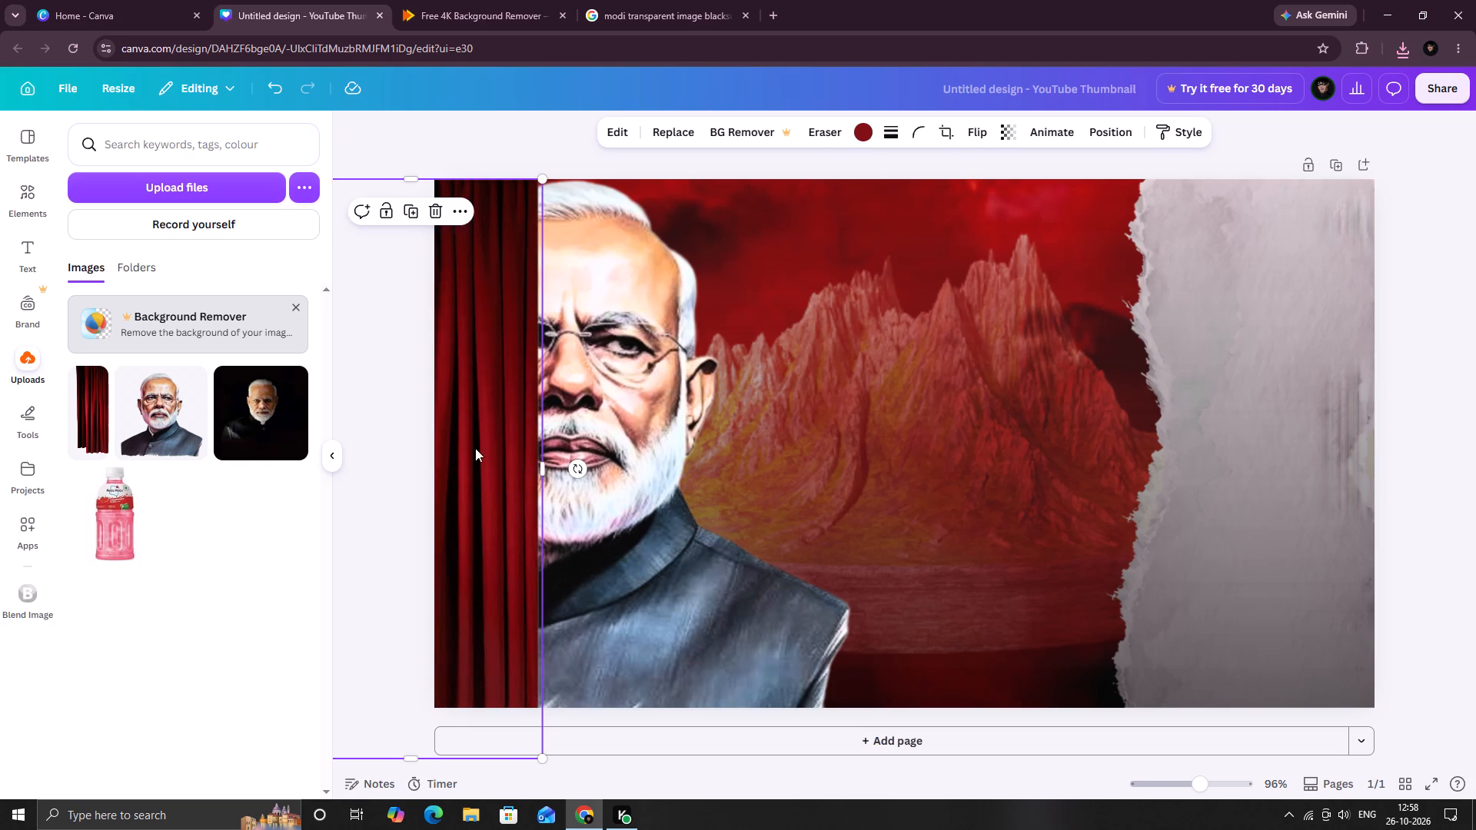
Search the graphic elements for "shadow black".
{"action": "left_click", "coordinate": [30, 205]}
{"action": "left_click", "coordinate": [165, 151]}
{"action": "left_click_drag", "start_coordinate": [165, 151], "coordinate": [80, 149]}
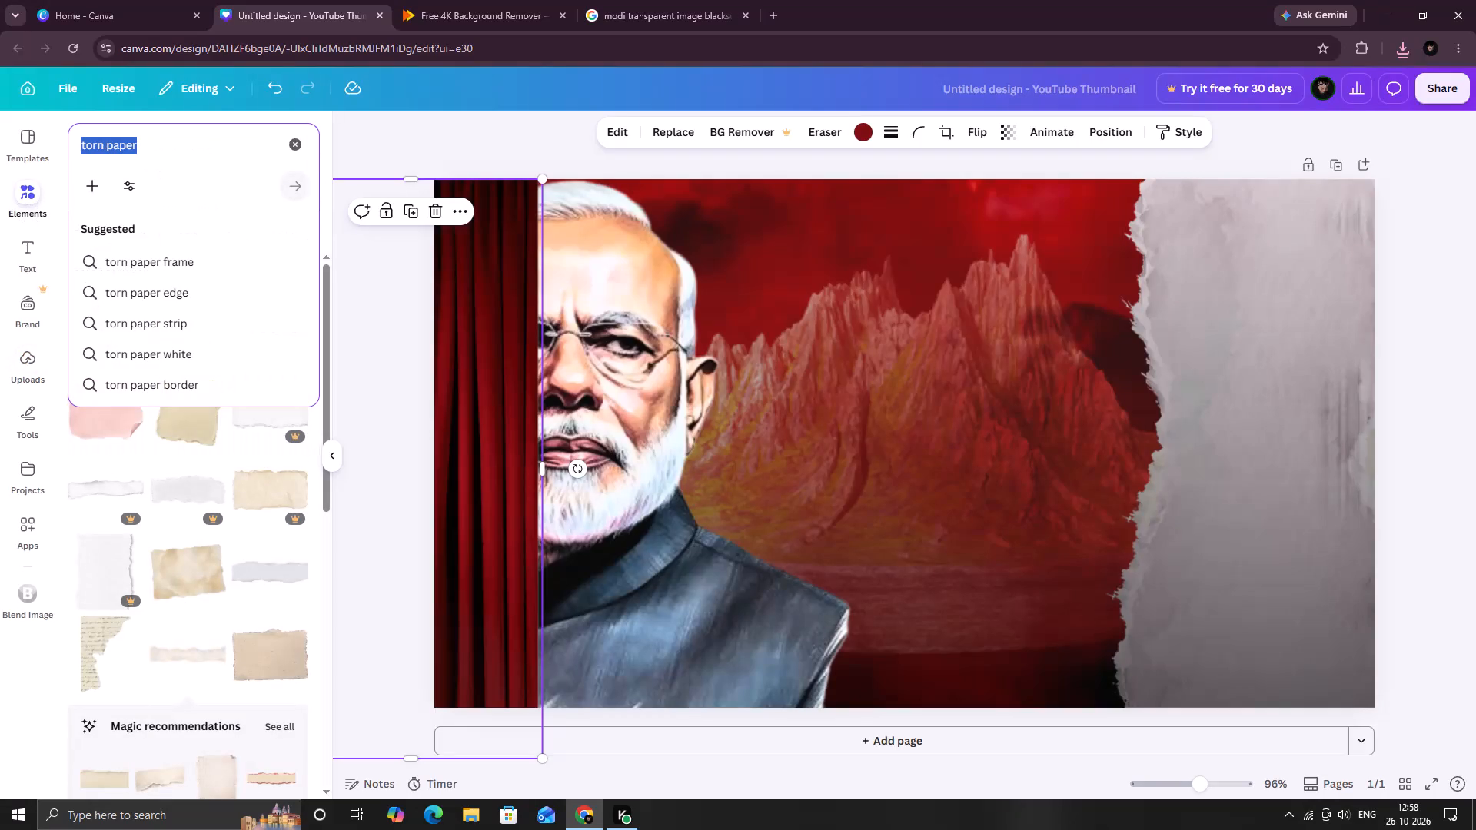
{"action": "left_click_drag", "start_coordinate": [80, 149], "coordinate": [55, 149]}
{"action": "key", "text": "b"}
{"action": "key", "text": "BackSpace"}
{"action": "type", "text": "shadow"}
{"action": "key", "text": "space"}
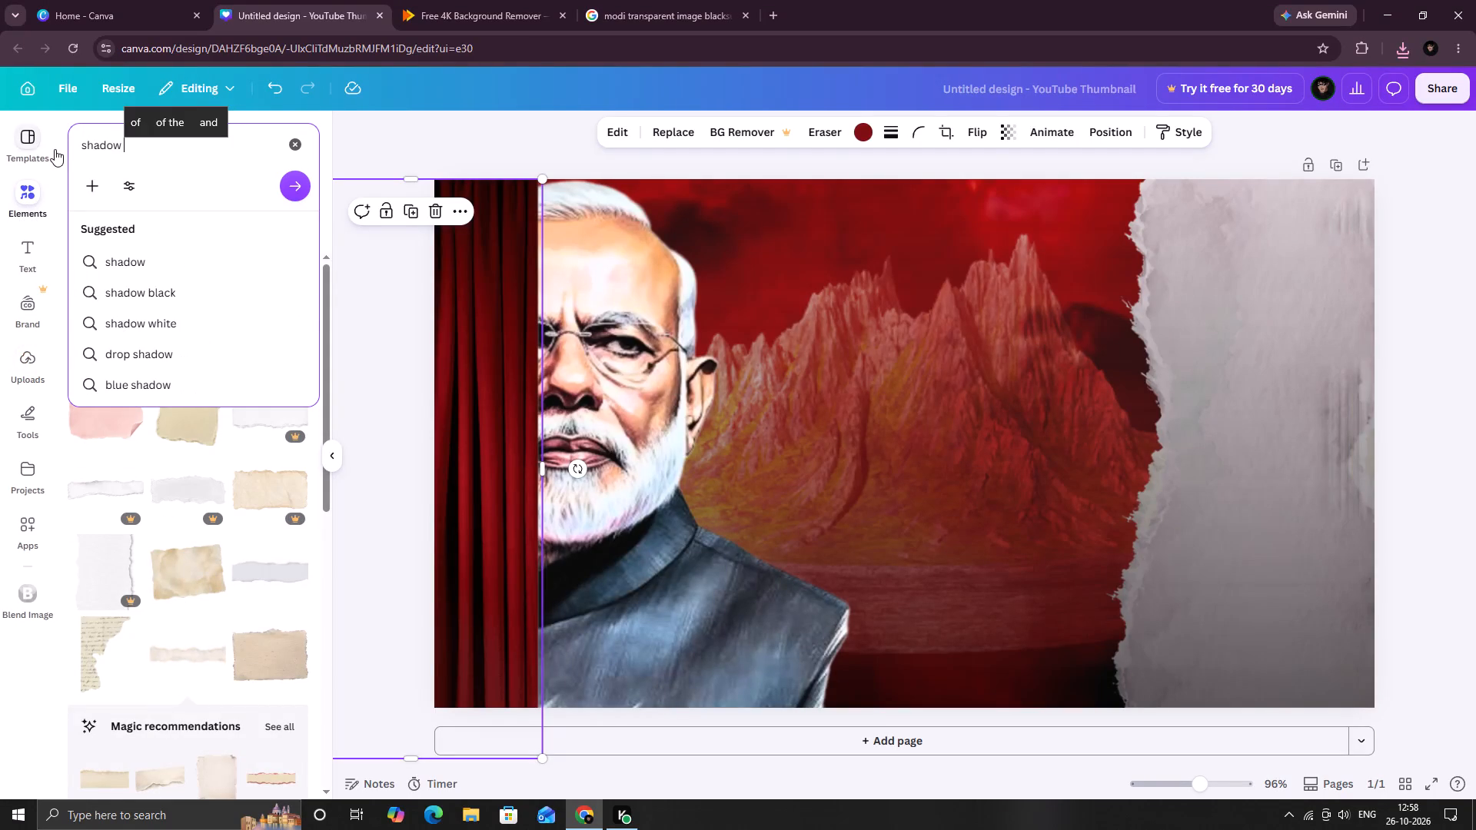
{"action": "type", "text": "black"}
{"action": "key", "text": "space"}
{"action": "key", "text": "Return"}
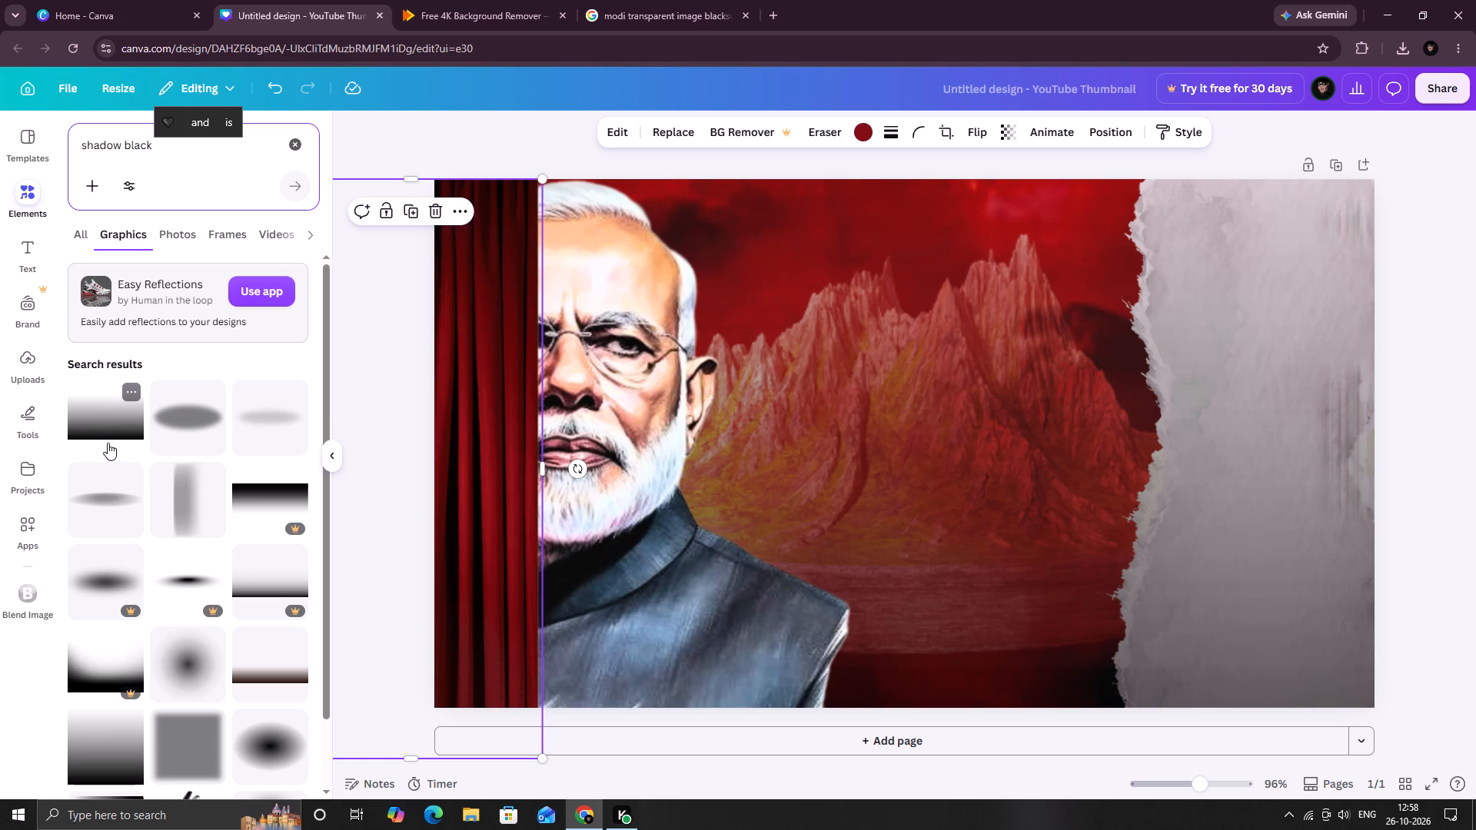
Add the first black gradient shadow and rotate it upright with its dark side facing the curtain.
{"action": "scroll", "coordinate": [195, 546], "scroll_direction": "down", "scroll_amount": 1}
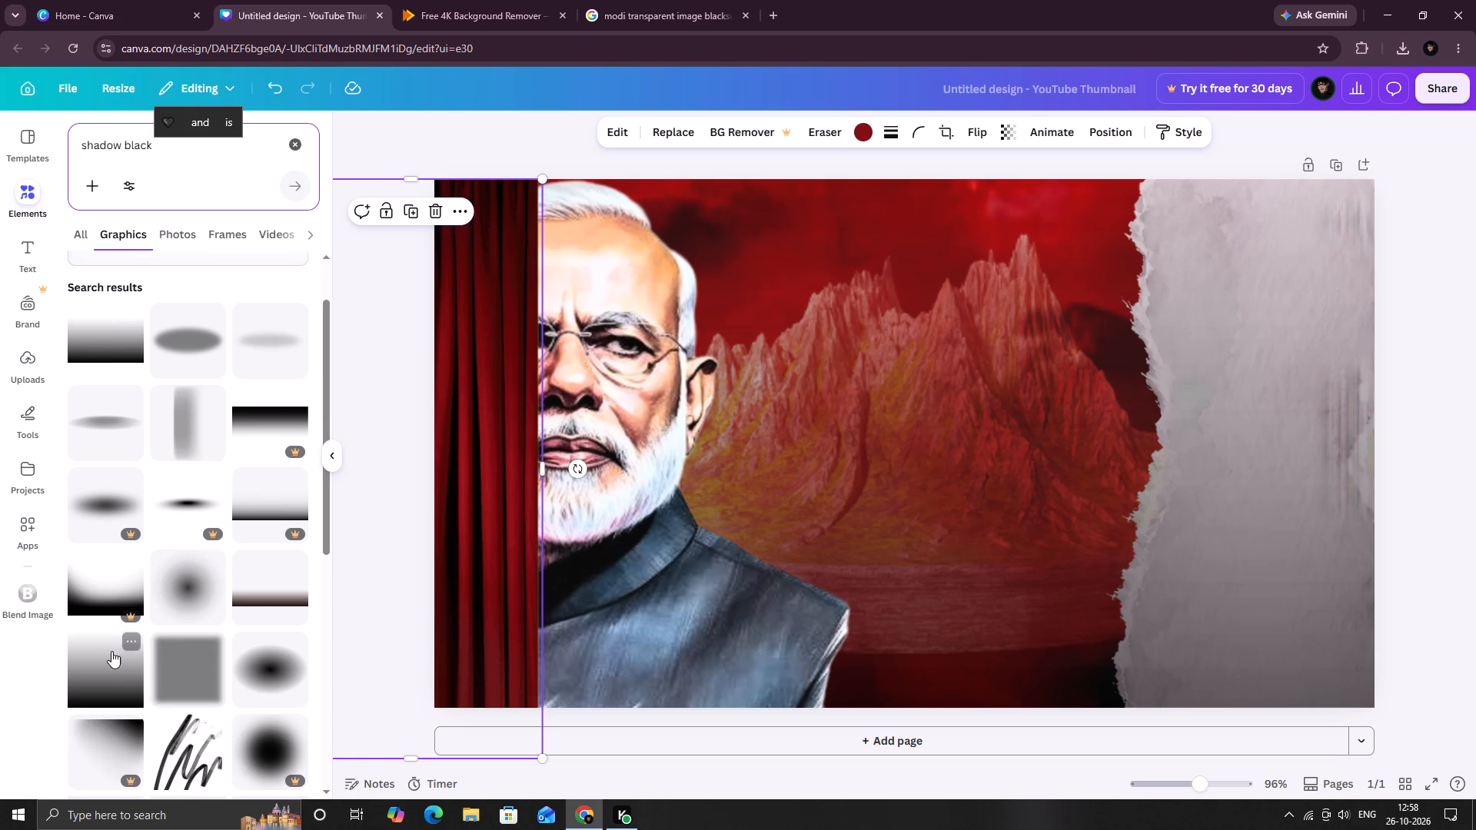
{"action": "scroll", "coordinate": [96, 490], "scroll_direction": "up", "scroll_amount": 2}
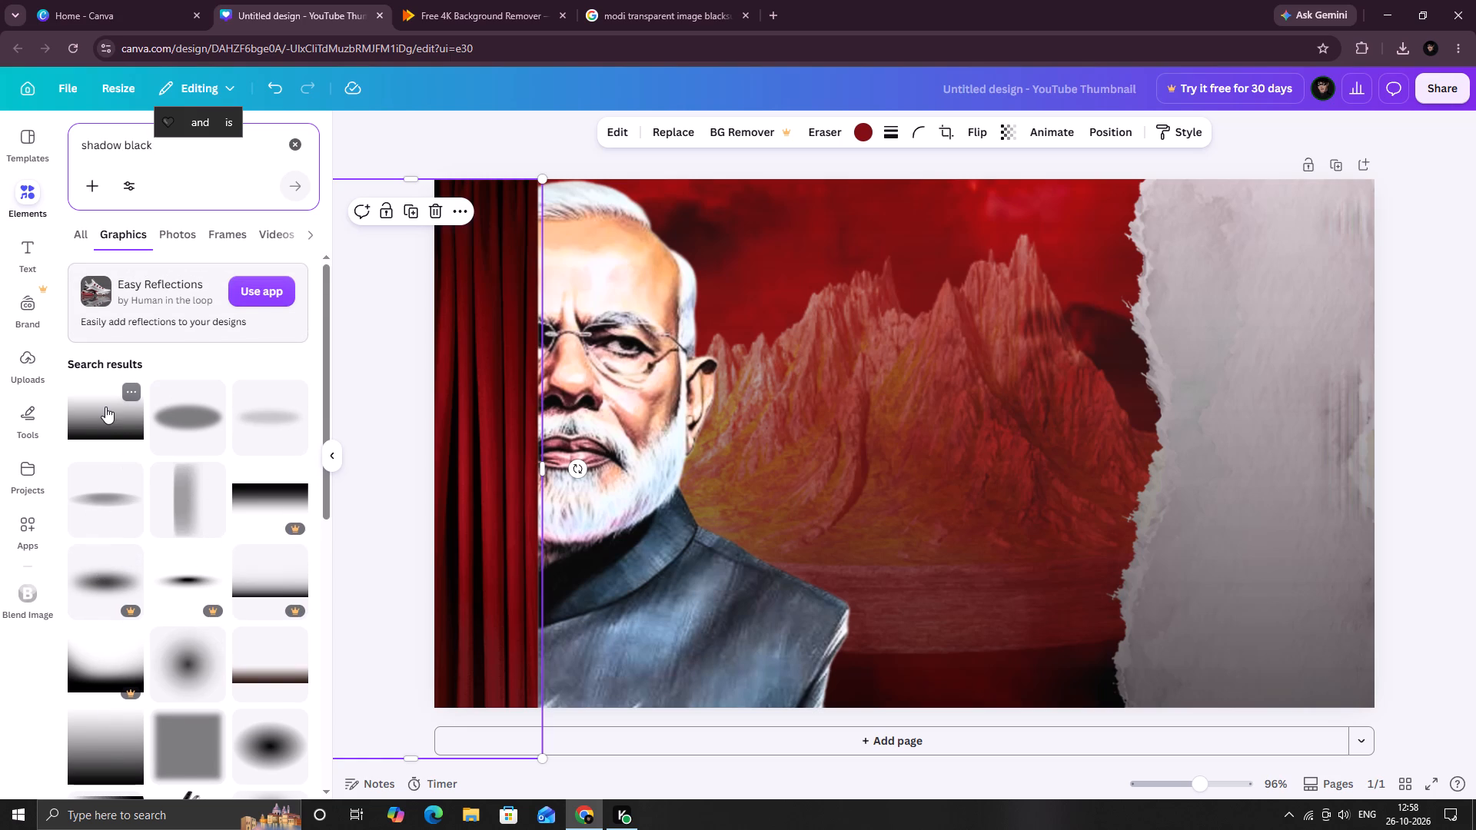
{"action": "left_click", "coordinate": [105, 407]}
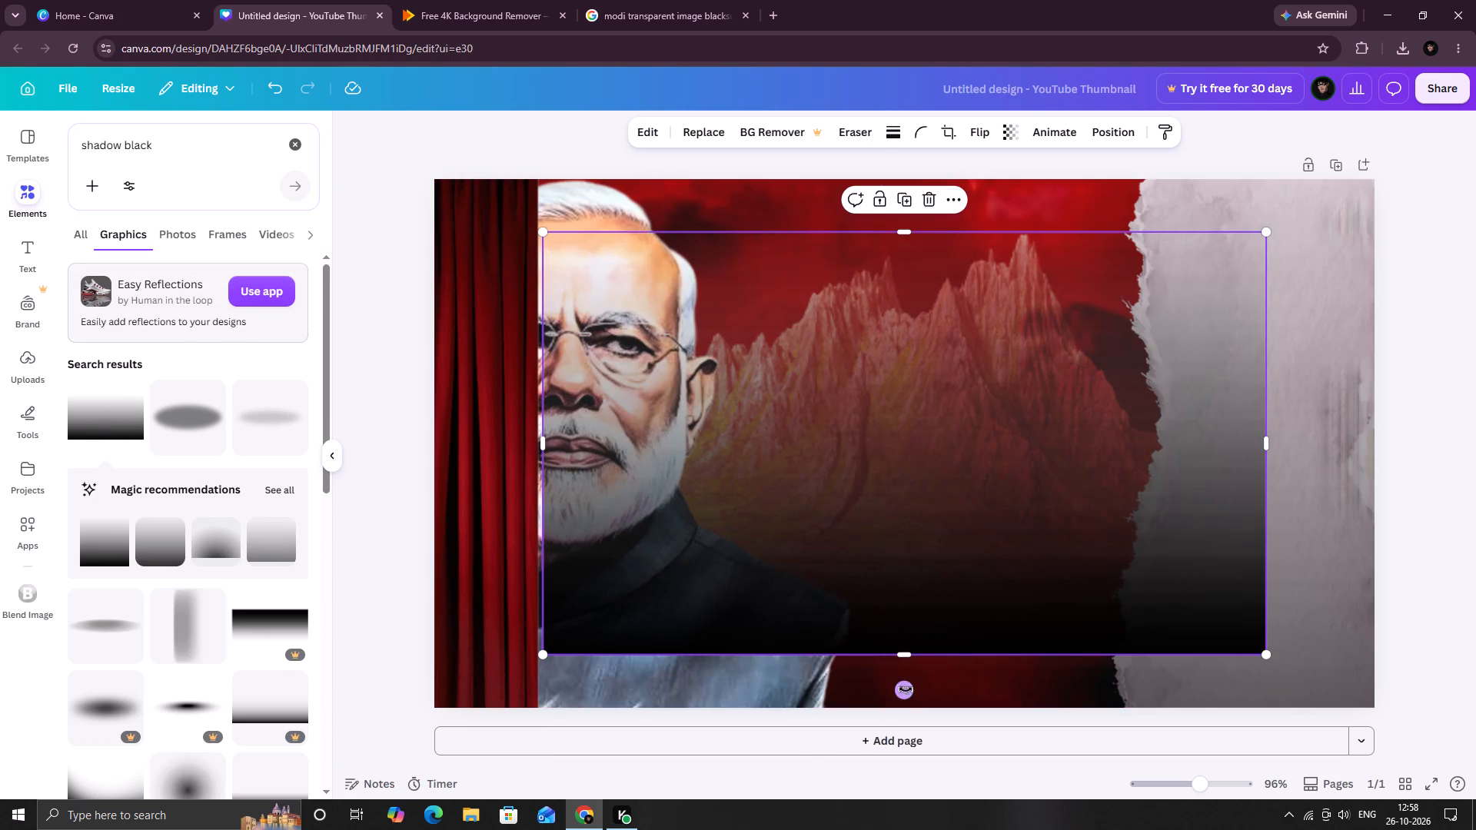
{"action": "left_click_drag", "start_coordinate": [906, 689], "coordinate": [658, 437]}
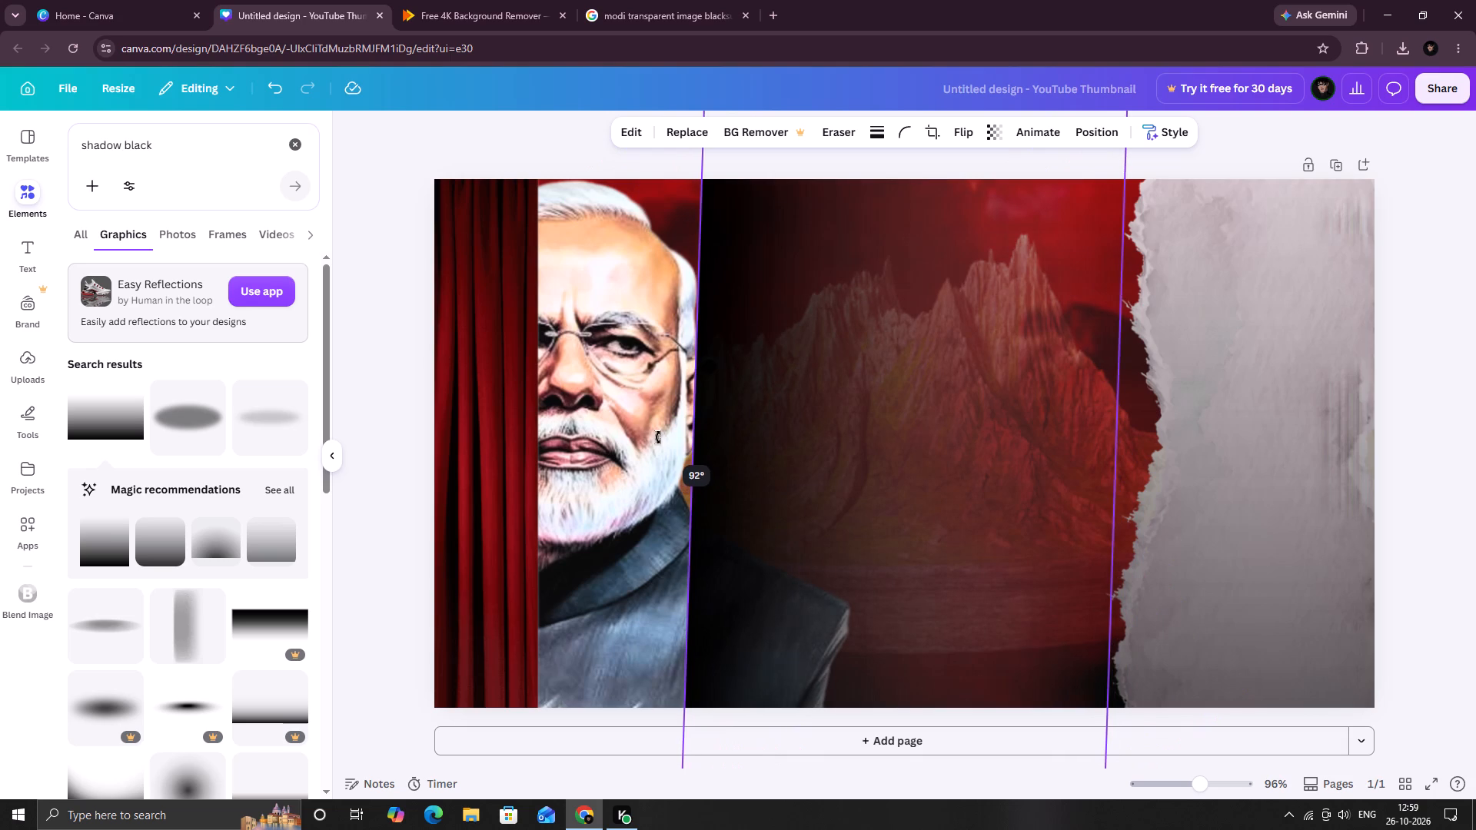
{"action": "left_click_drag", "start_coordinate": [658, 437], "coordinate": [659, 445]}
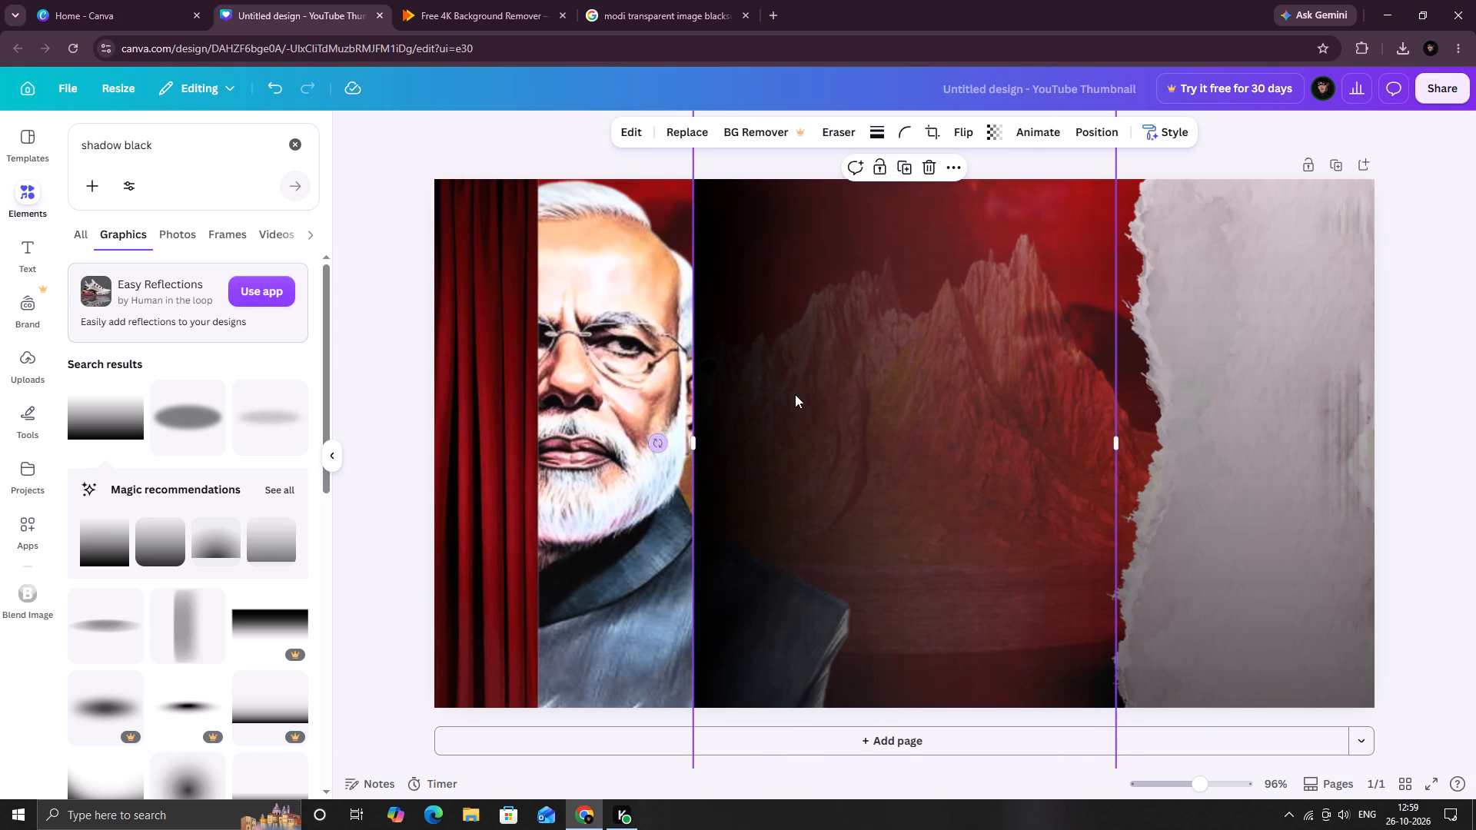
Reorder the layers so the black gradient sits directly beneath the curtain and above the Modi portrait.
{"action": "right_click", "coordinate": [821, 360]}
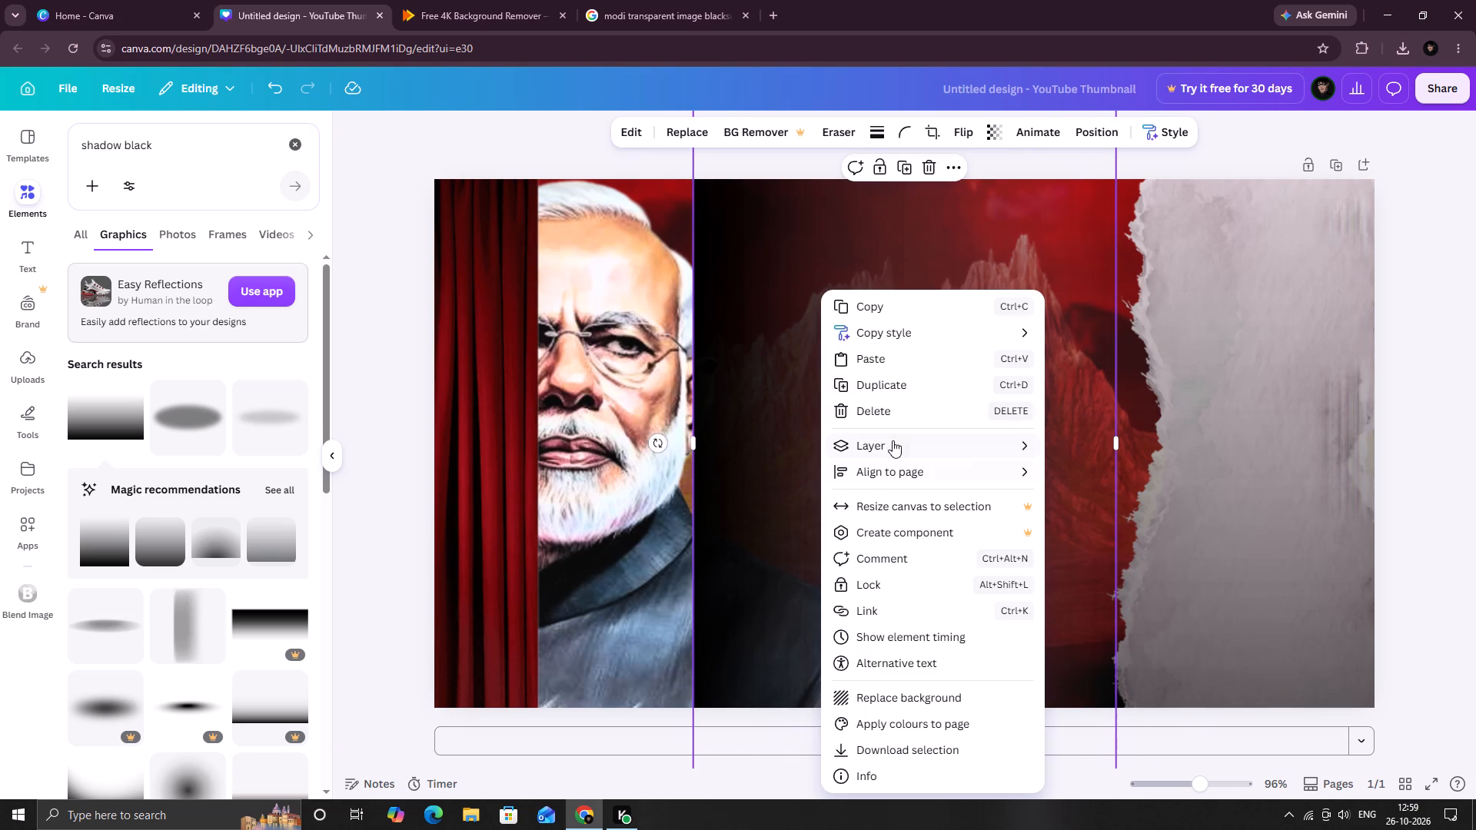
{"action": "left_click", "coordinate": [1081, 560]}
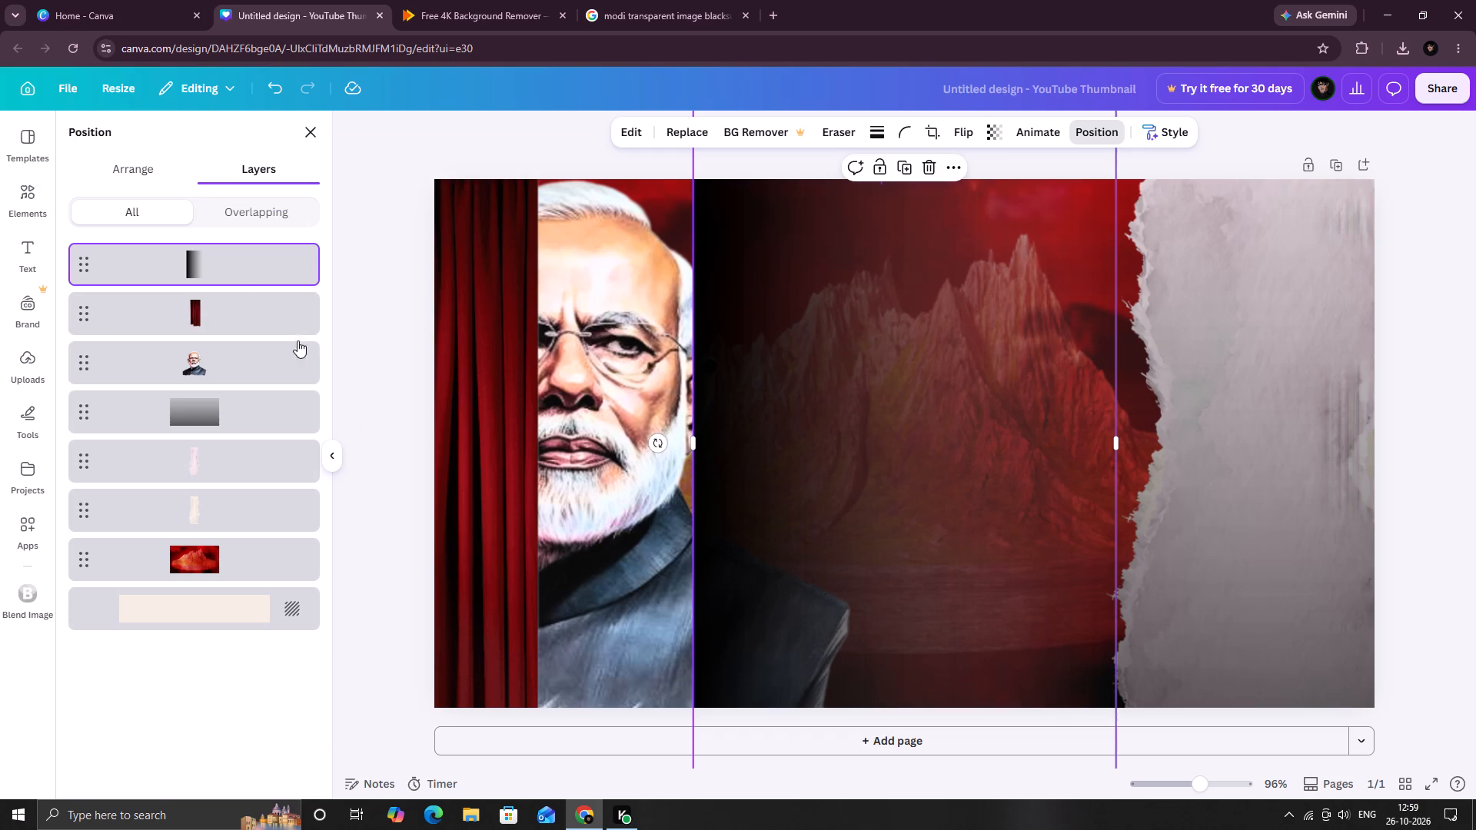
{"action": "left_click_drag", "start_coordinate": [234, 263], "coordinate": [232, 340]}
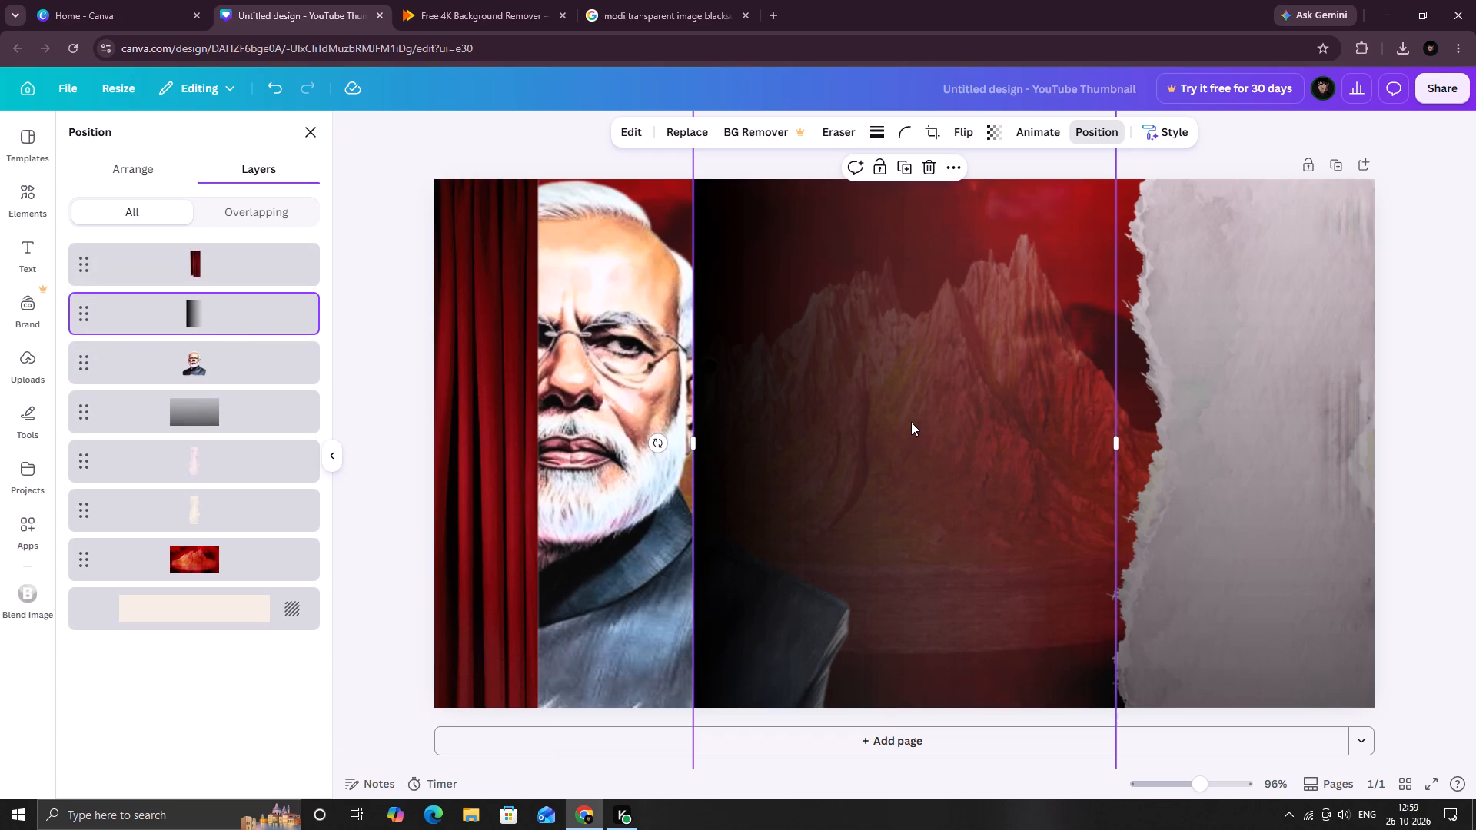
Move the gradient shadow behind the curtain so its dark side falls over Modi's face.
{"action": "left_click_drag", "start_coordinate": [911, 422], "coordinate": [688, 423]}
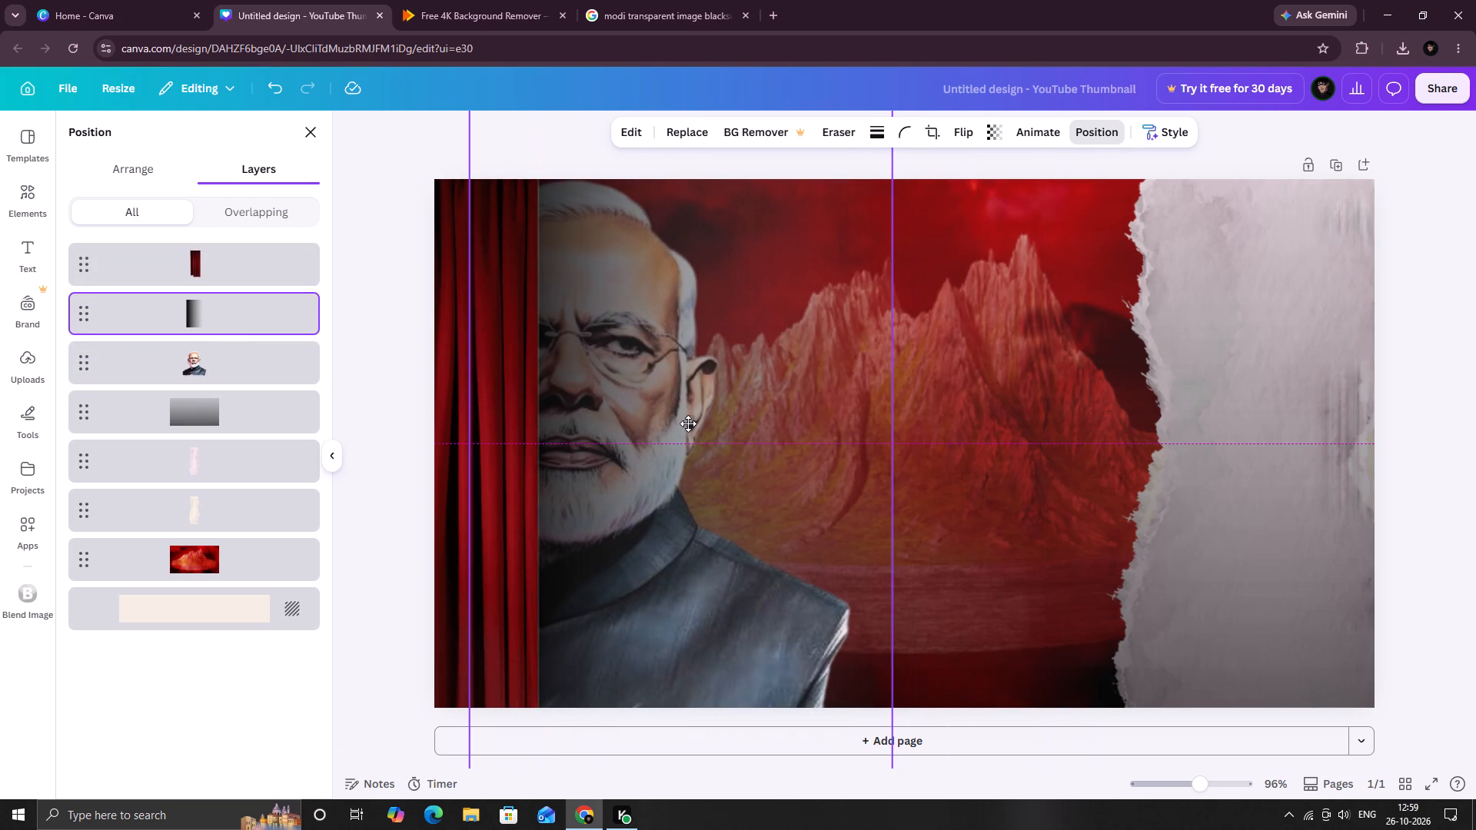
{"action": "left_click_drag", "start_coordinate": [688, 423], "coordinate": [662, 427]}
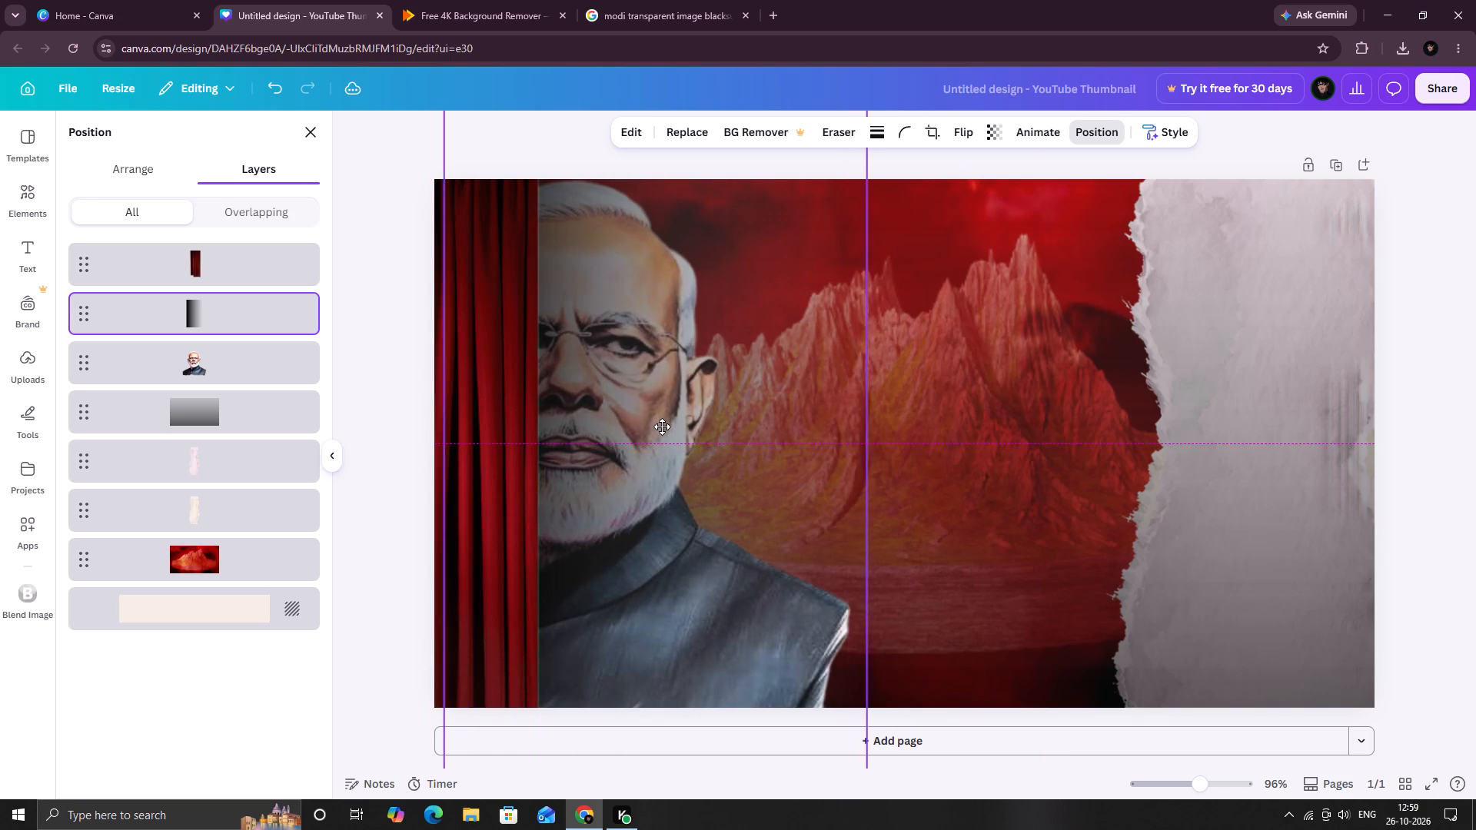
{"action": "left_click_drag", "start_coordinate": [662, 427], "coordinate": [651, 429]}
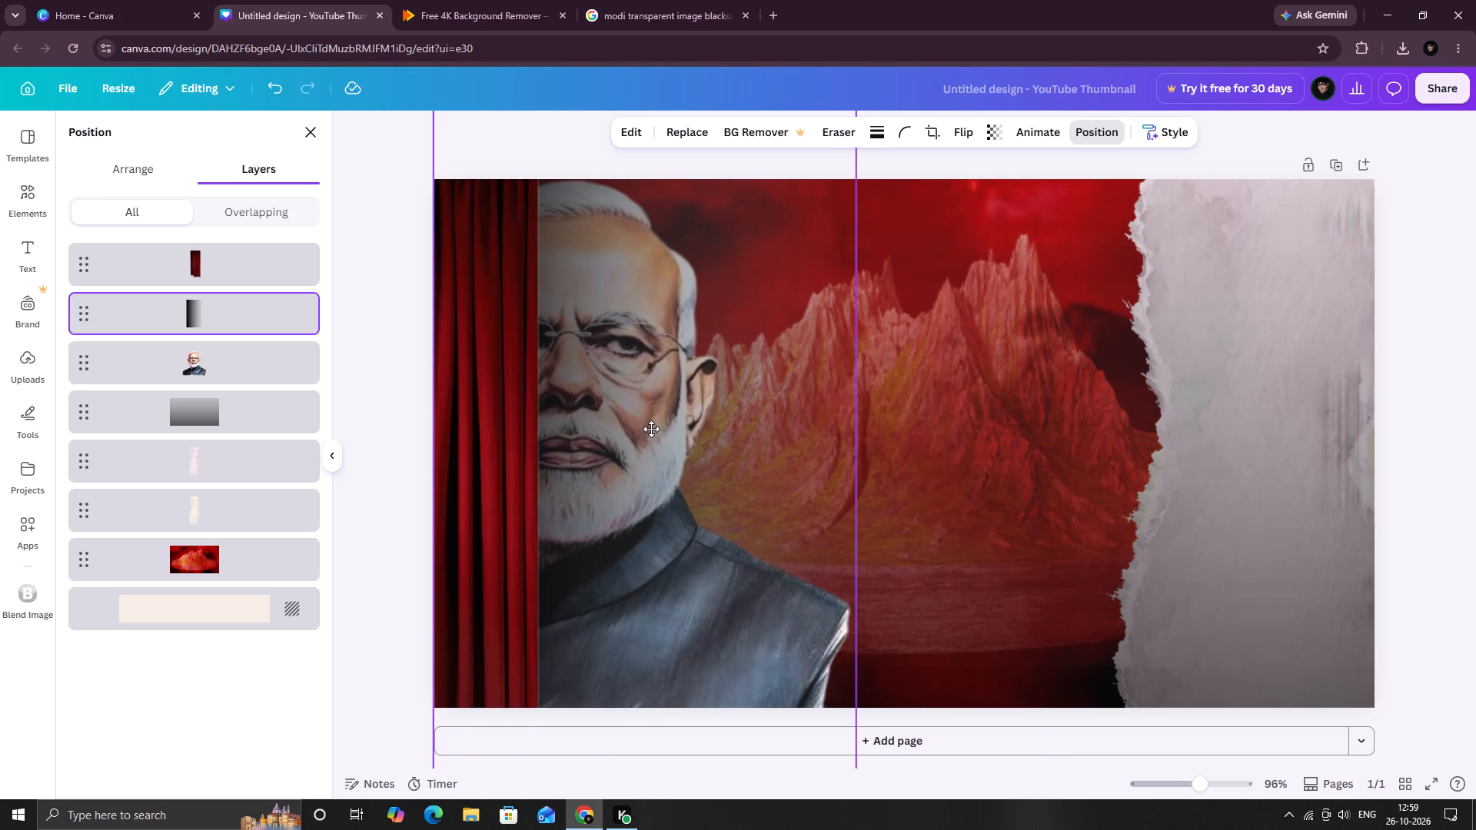
{"action": "left_click_drag", "start_coordinate": [651, 429], "coordinate": [676, 433]}
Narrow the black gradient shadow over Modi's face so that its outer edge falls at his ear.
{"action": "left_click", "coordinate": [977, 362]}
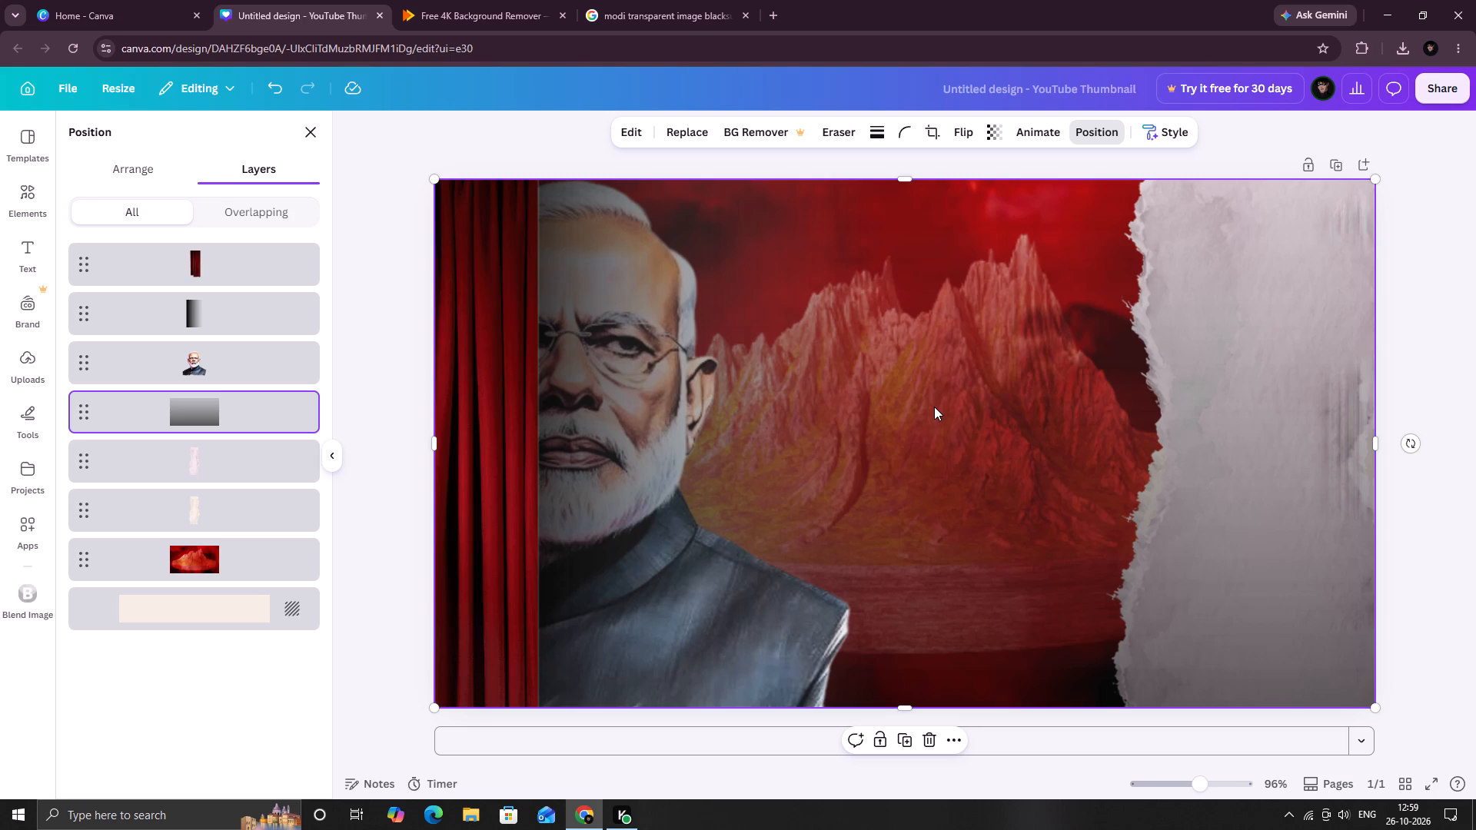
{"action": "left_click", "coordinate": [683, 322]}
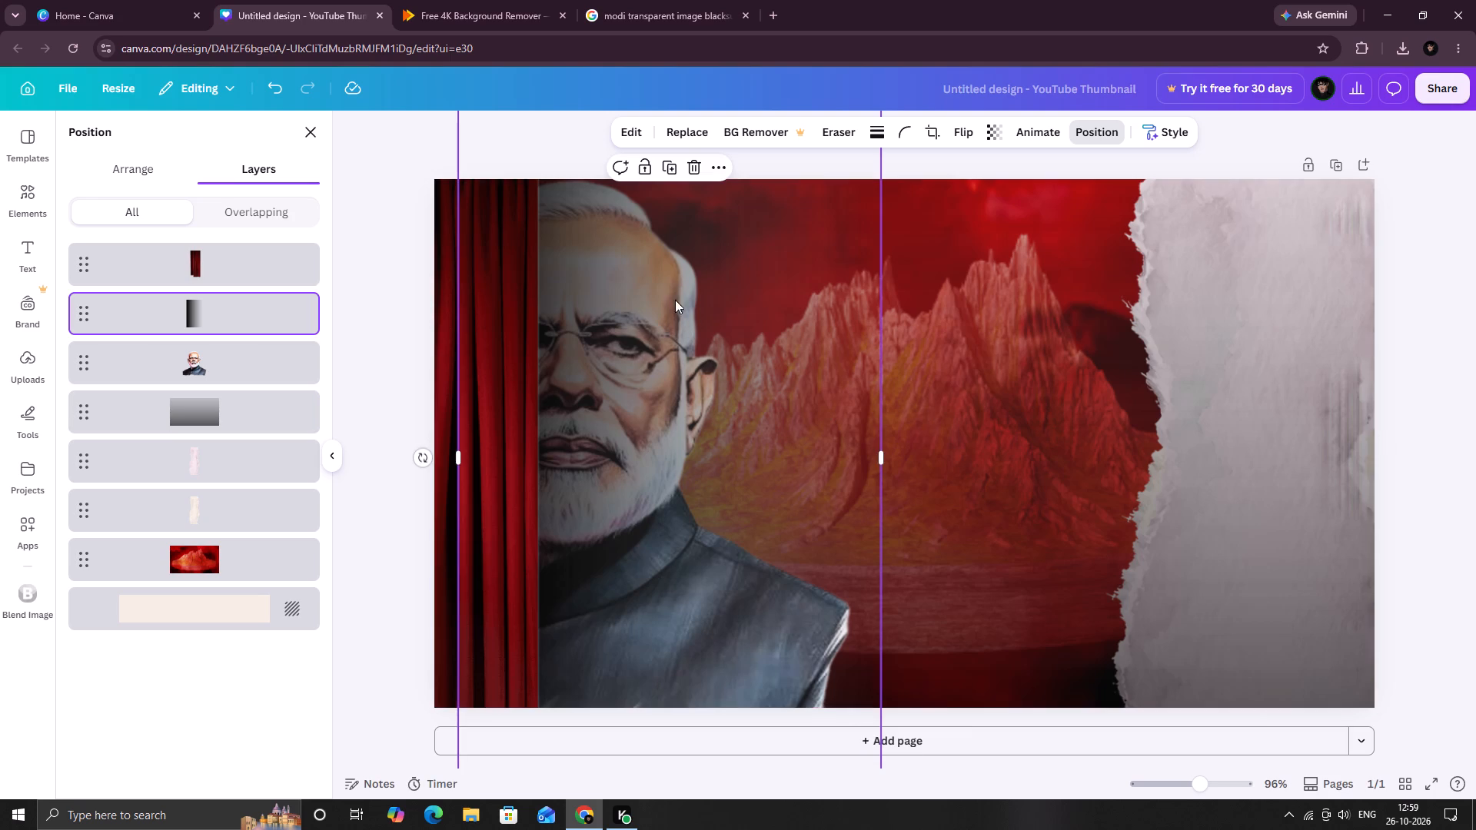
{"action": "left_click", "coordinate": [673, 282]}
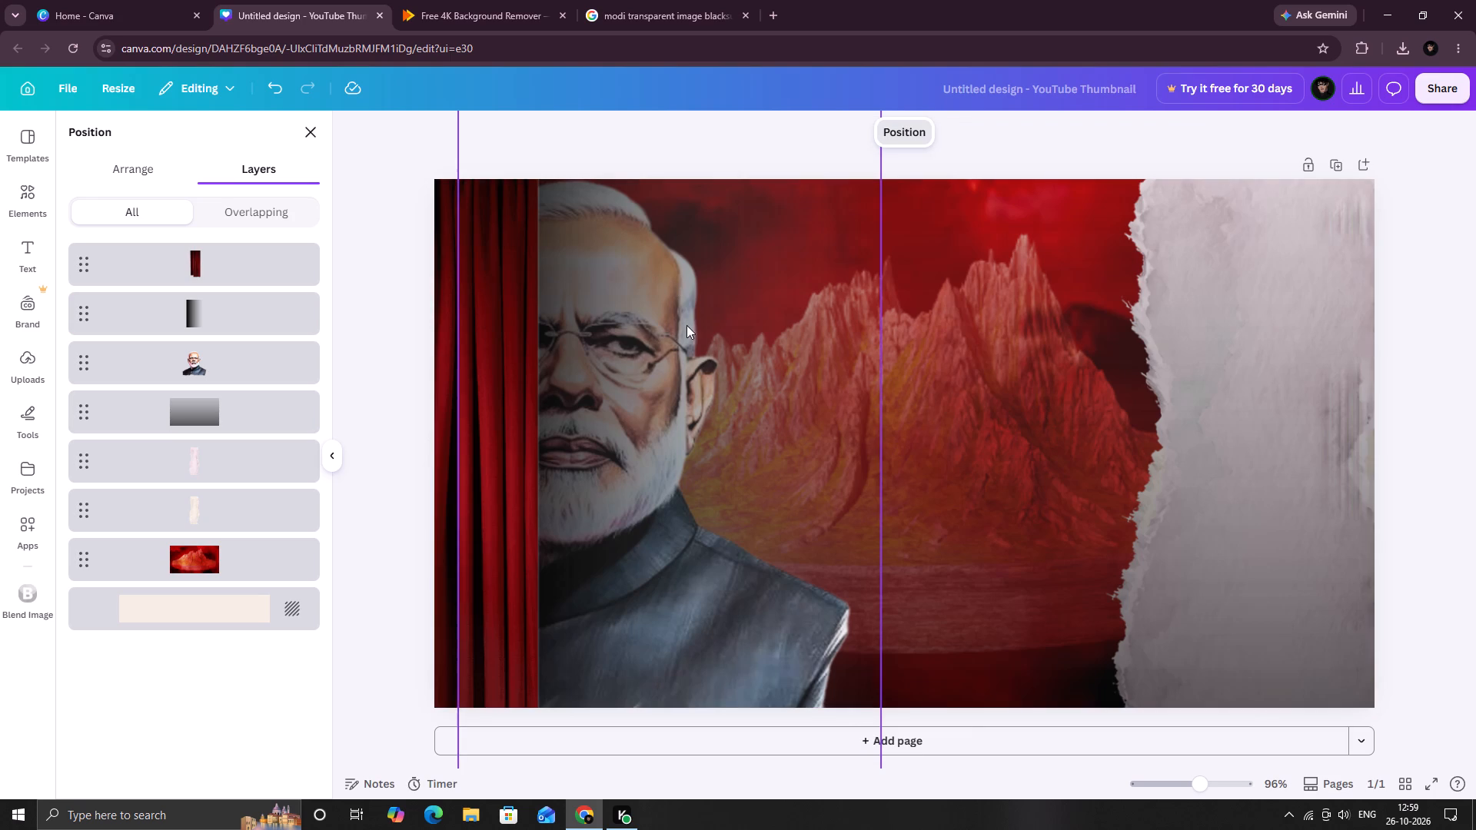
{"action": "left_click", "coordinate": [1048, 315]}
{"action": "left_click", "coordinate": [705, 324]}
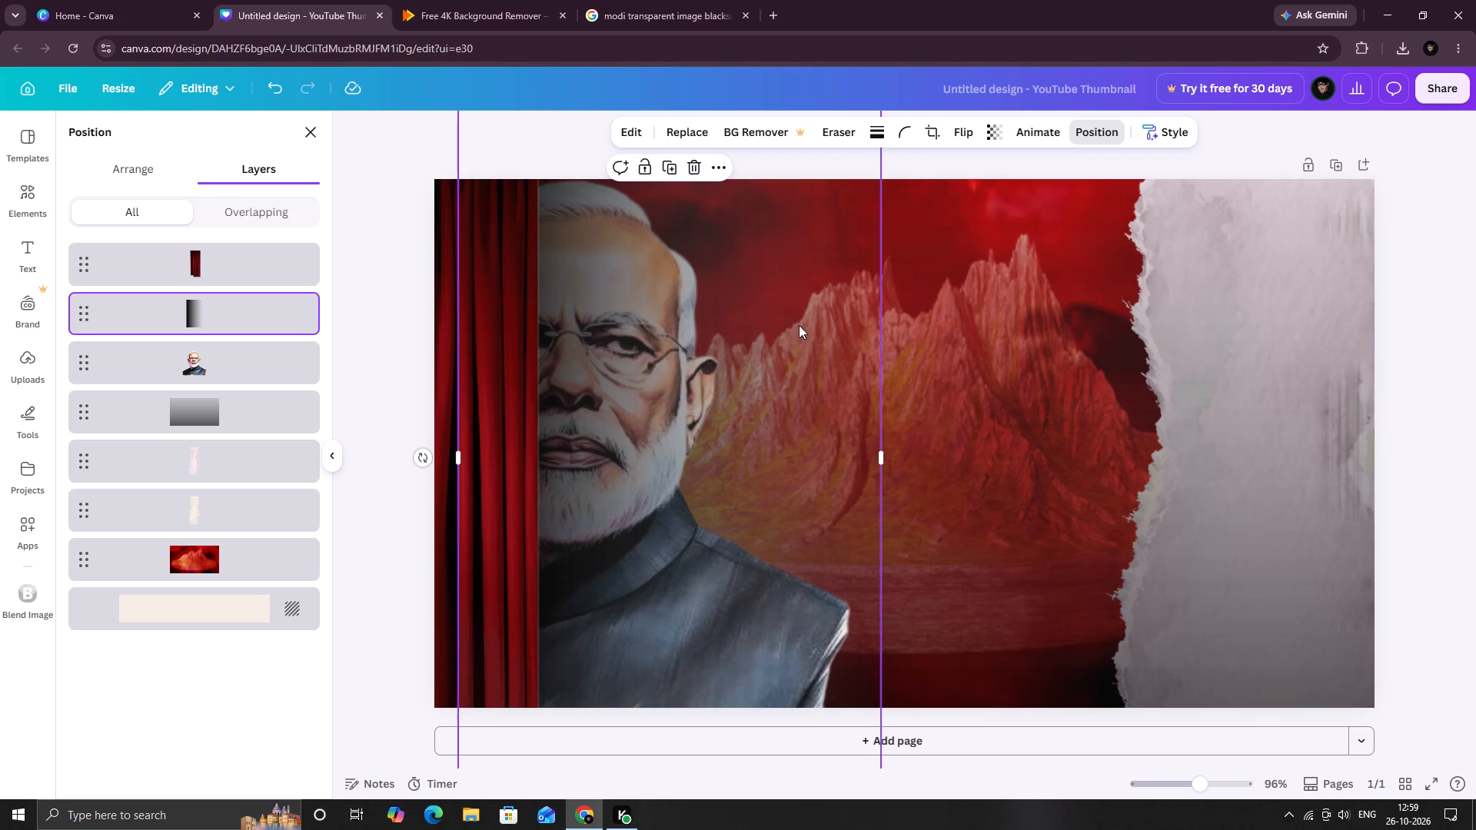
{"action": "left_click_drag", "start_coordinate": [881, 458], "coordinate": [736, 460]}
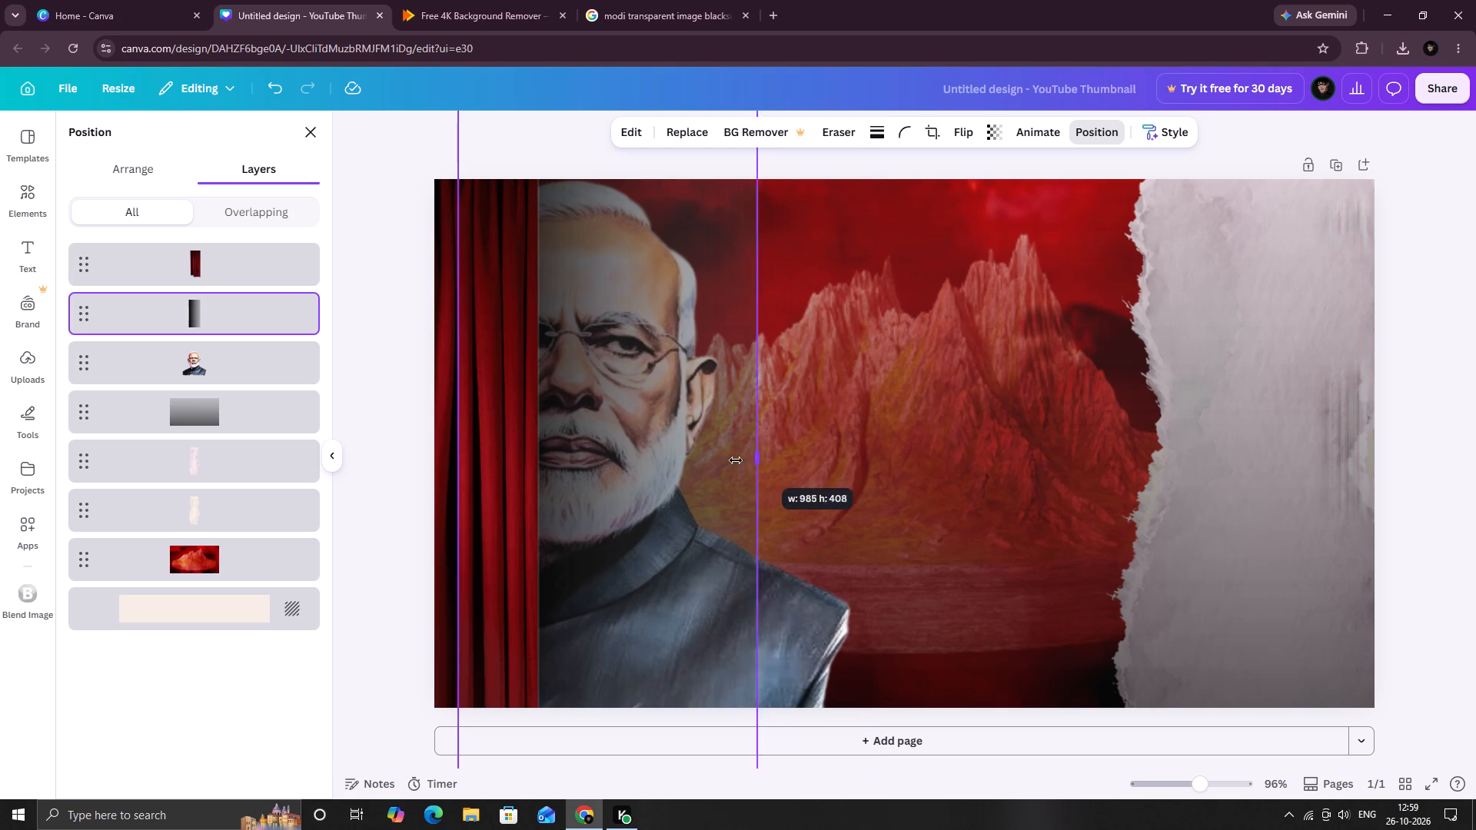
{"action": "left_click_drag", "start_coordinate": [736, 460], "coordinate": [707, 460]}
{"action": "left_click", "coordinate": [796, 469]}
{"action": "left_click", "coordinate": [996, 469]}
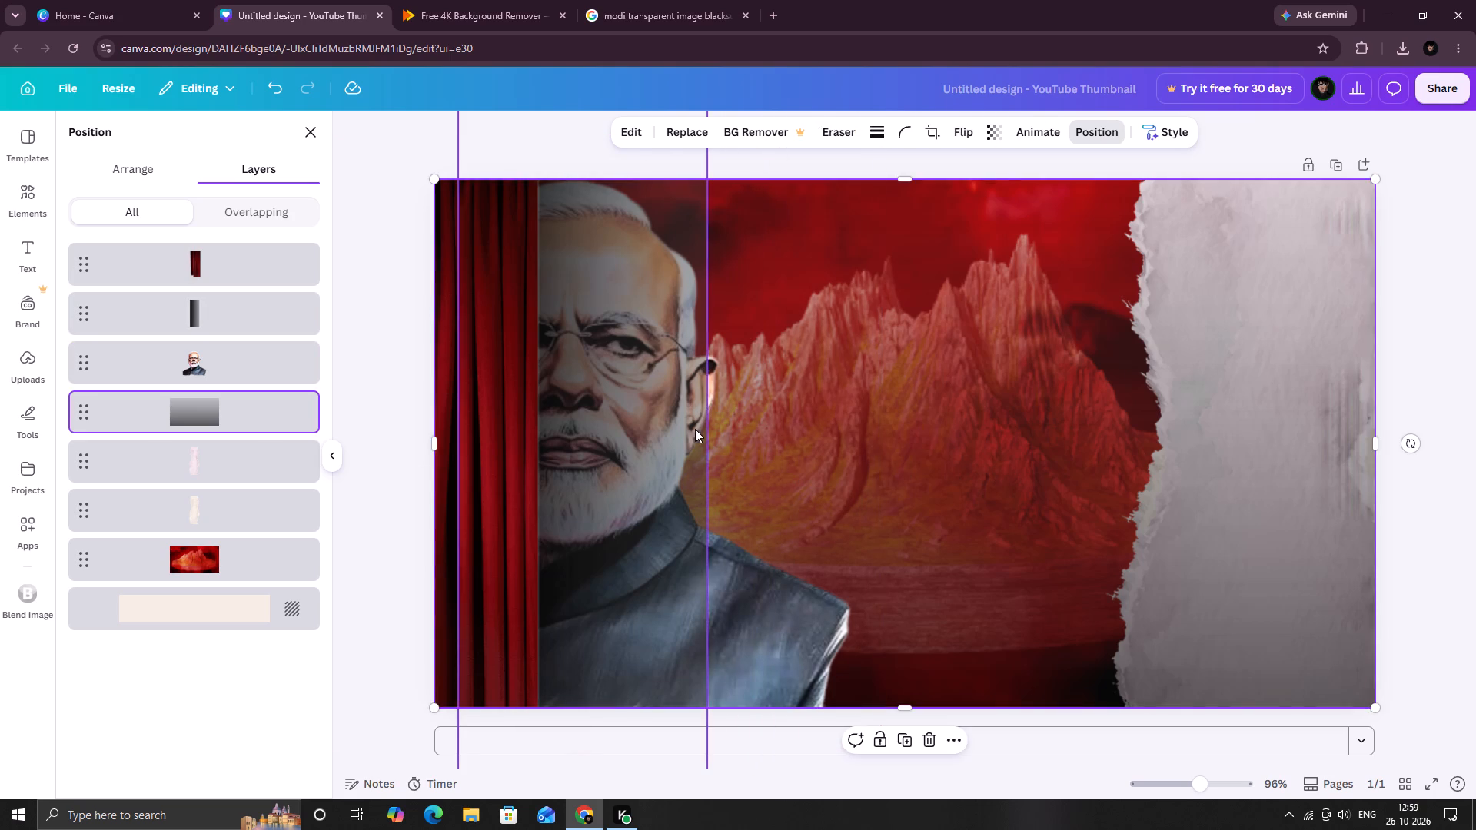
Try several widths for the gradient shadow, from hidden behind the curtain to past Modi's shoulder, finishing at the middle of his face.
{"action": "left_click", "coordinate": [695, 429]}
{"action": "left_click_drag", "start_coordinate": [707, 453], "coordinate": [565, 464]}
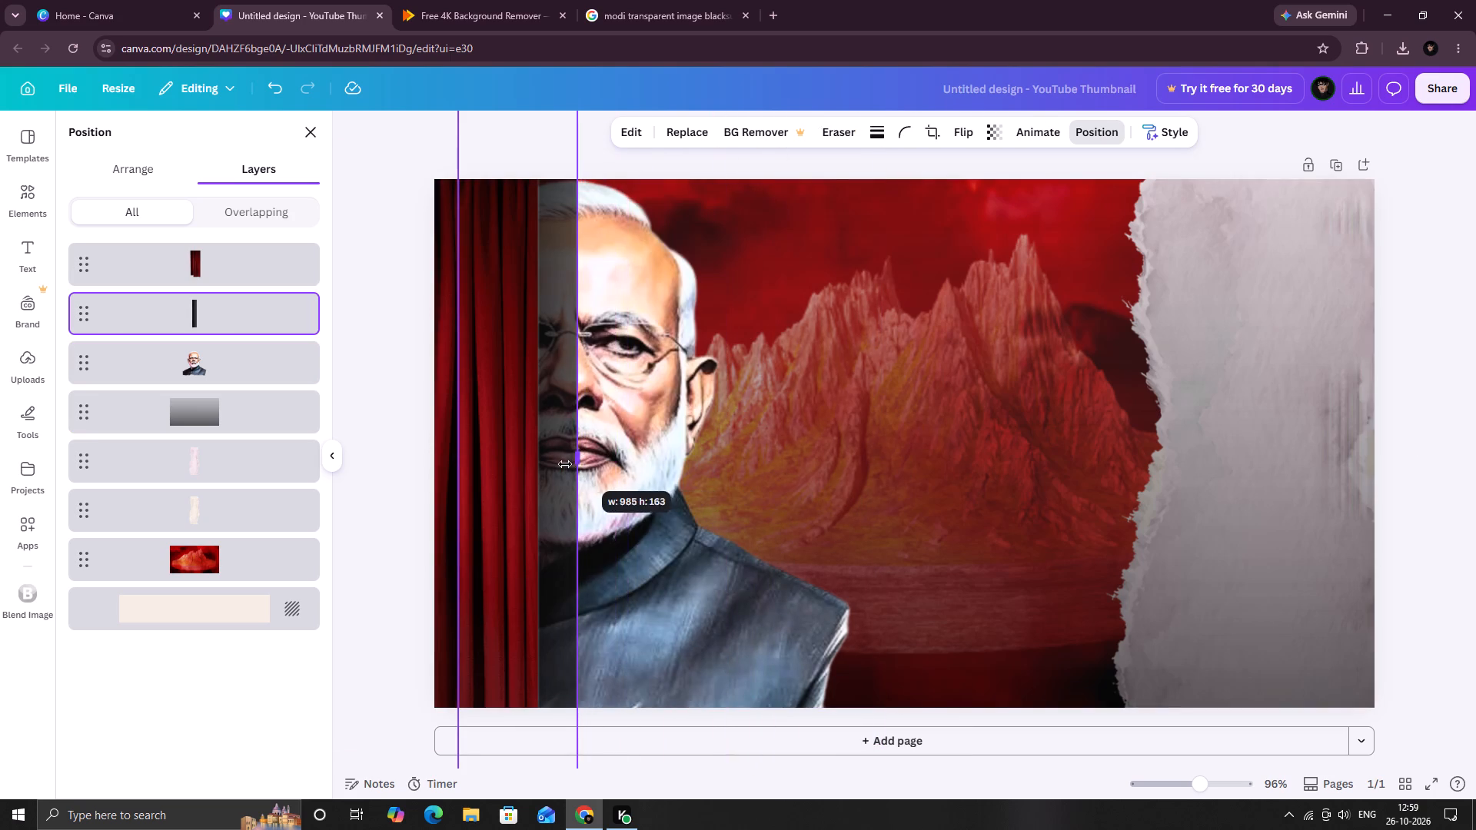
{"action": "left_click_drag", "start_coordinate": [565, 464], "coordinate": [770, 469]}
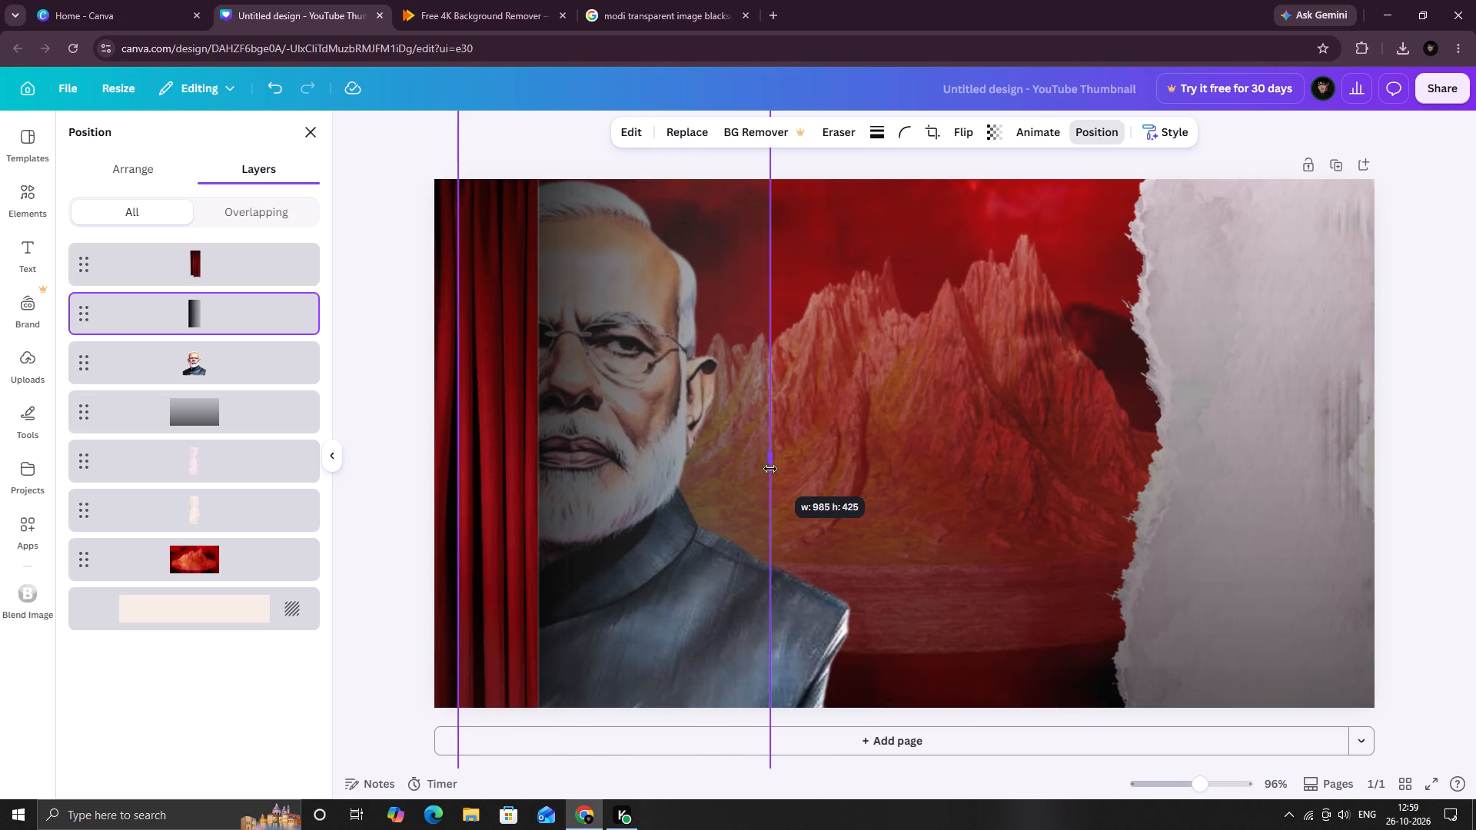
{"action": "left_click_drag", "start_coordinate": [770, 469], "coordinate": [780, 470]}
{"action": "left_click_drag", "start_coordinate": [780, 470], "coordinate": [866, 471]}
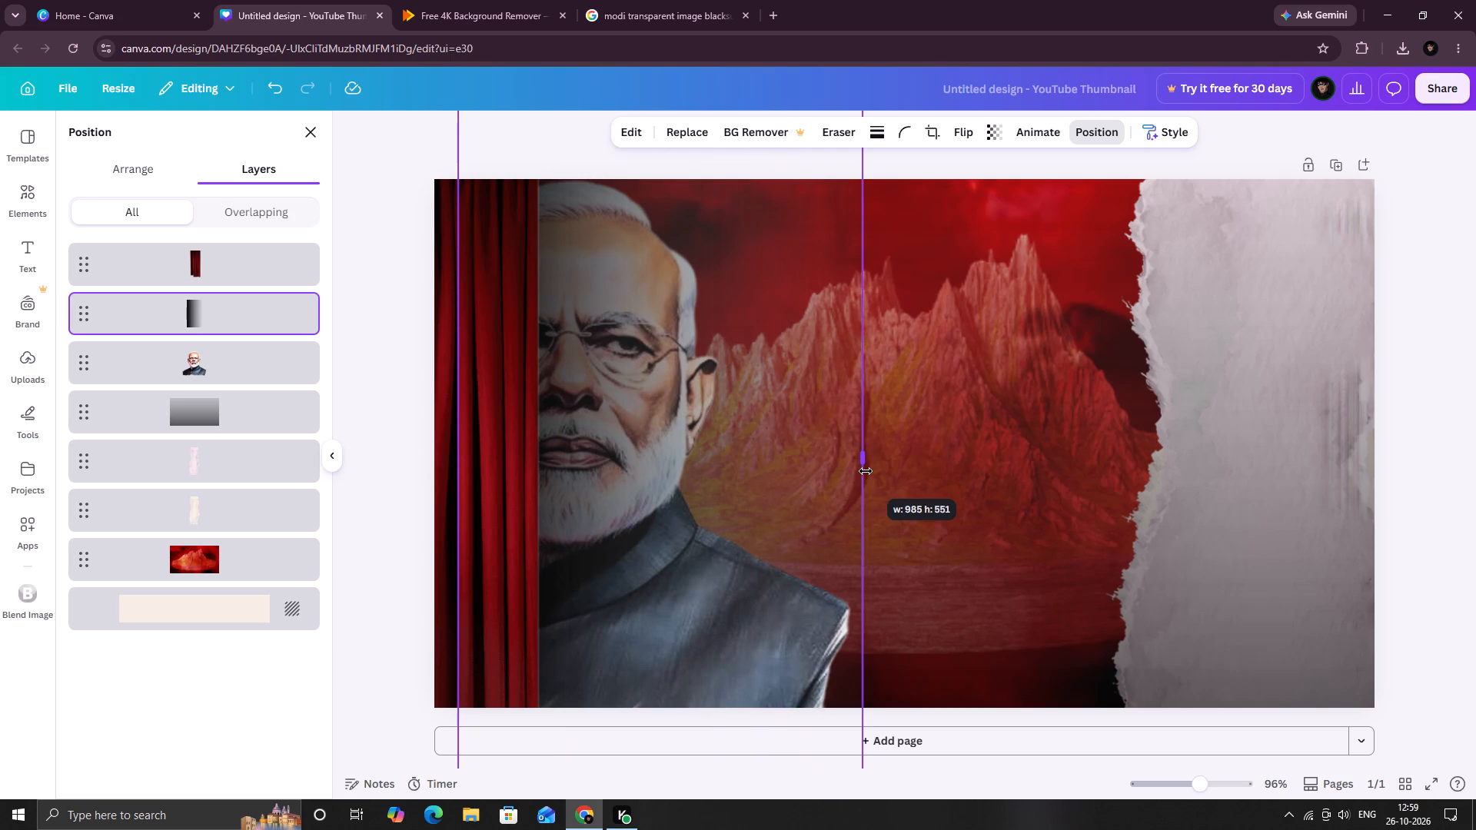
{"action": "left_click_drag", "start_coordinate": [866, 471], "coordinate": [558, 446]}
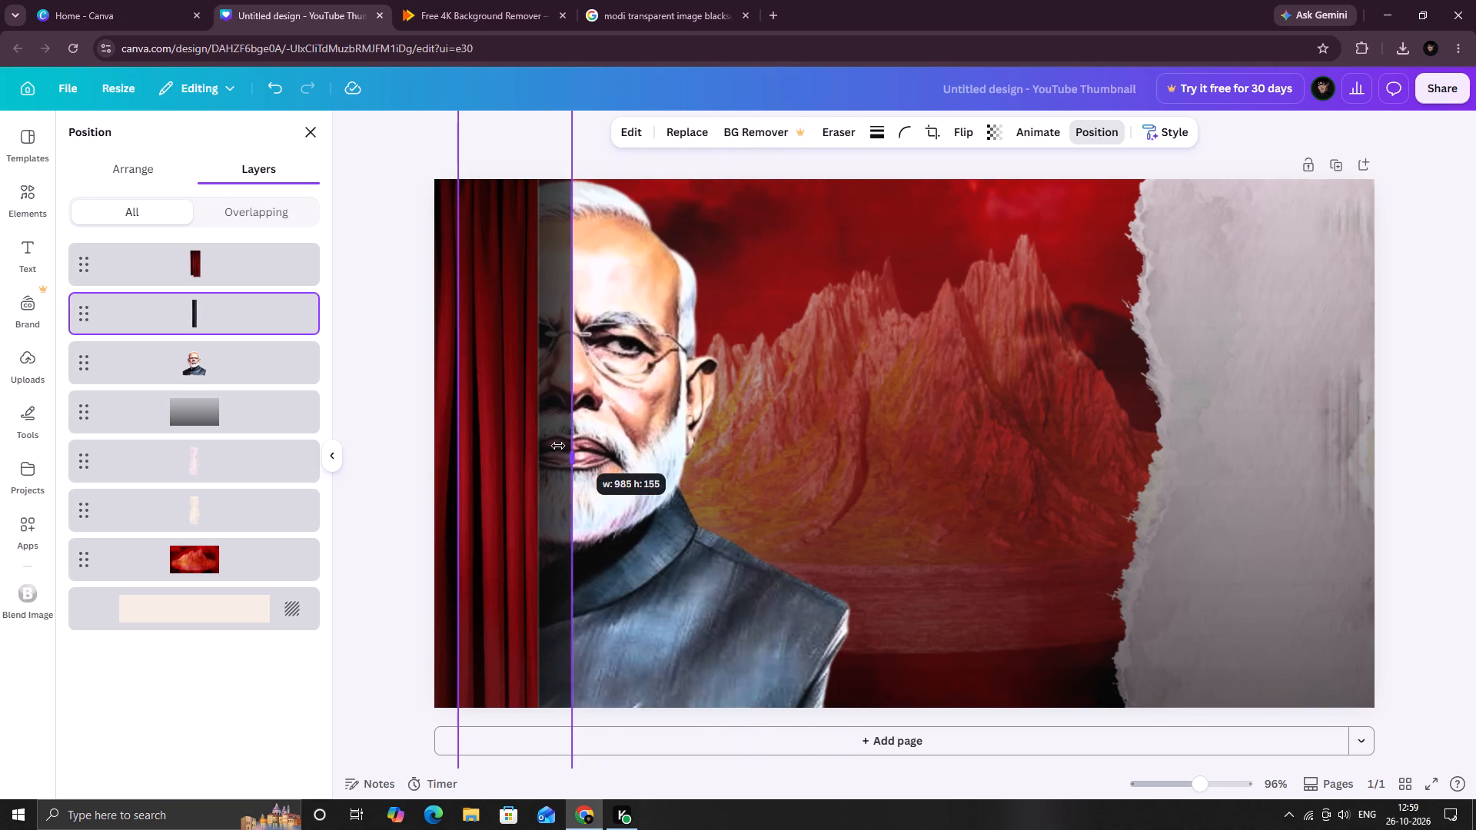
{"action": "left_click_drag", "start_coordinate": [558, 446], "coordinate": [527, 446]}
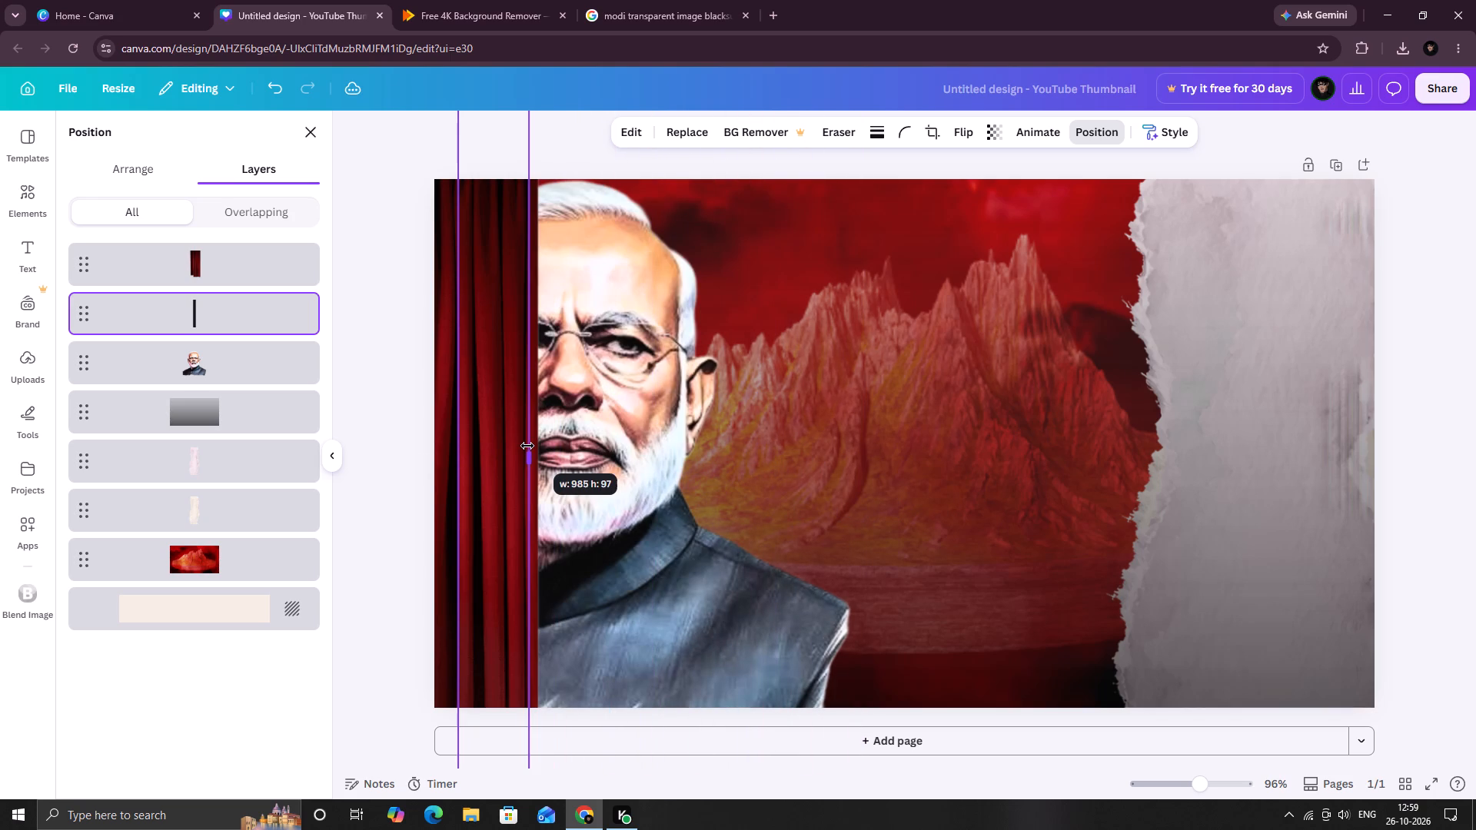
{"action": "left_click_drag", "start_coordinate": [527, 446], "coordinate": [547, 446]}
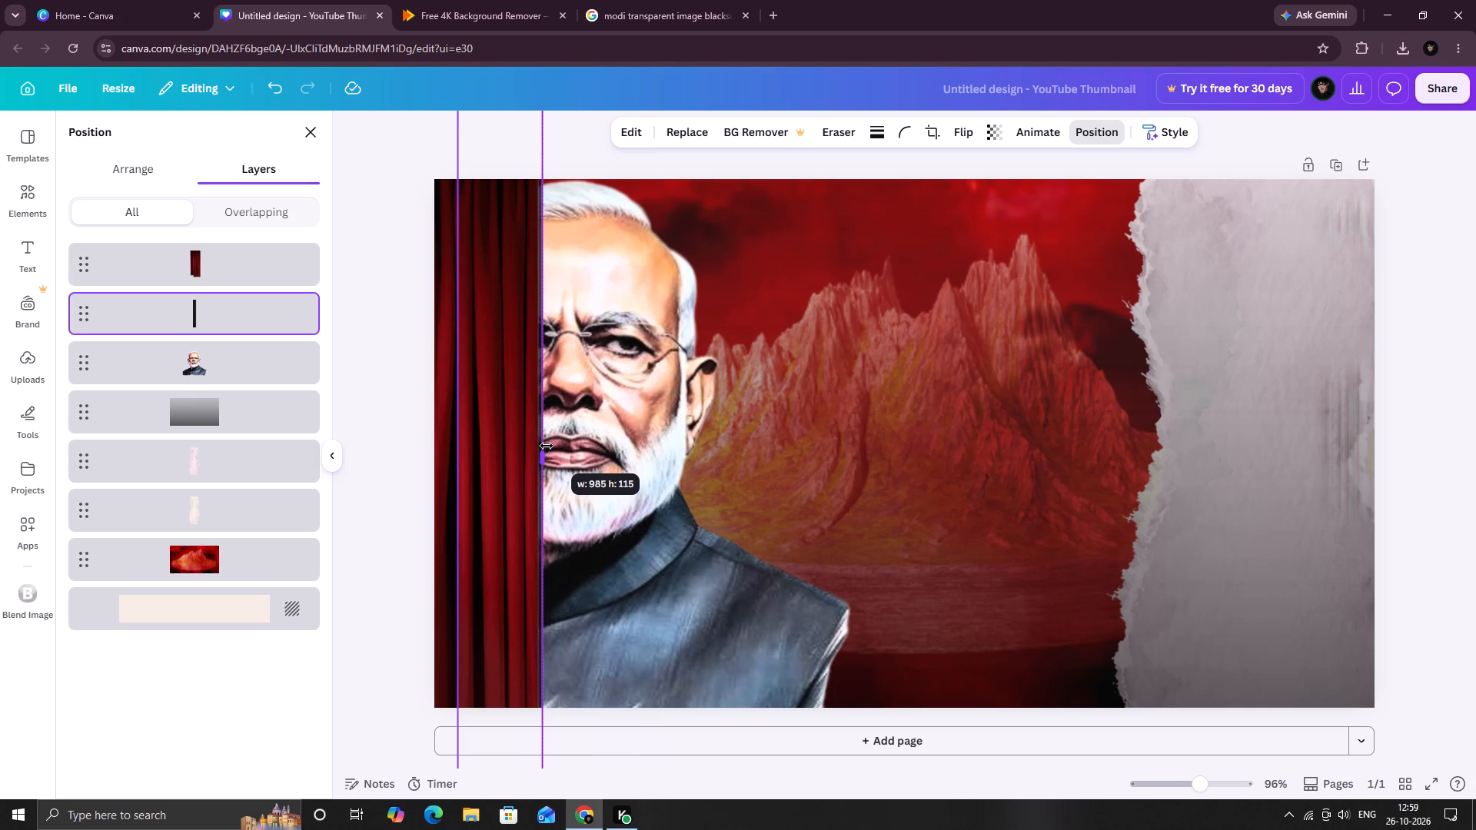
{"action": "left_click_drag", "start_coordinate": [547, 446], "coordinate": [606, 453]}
Move the black gradient layer beneath the Modi portrait and widen it past his ear onto the mountain background.
{"action": "left_click_drag", "start_coordinate": [241, 313], "coordinate": [237, 395]}
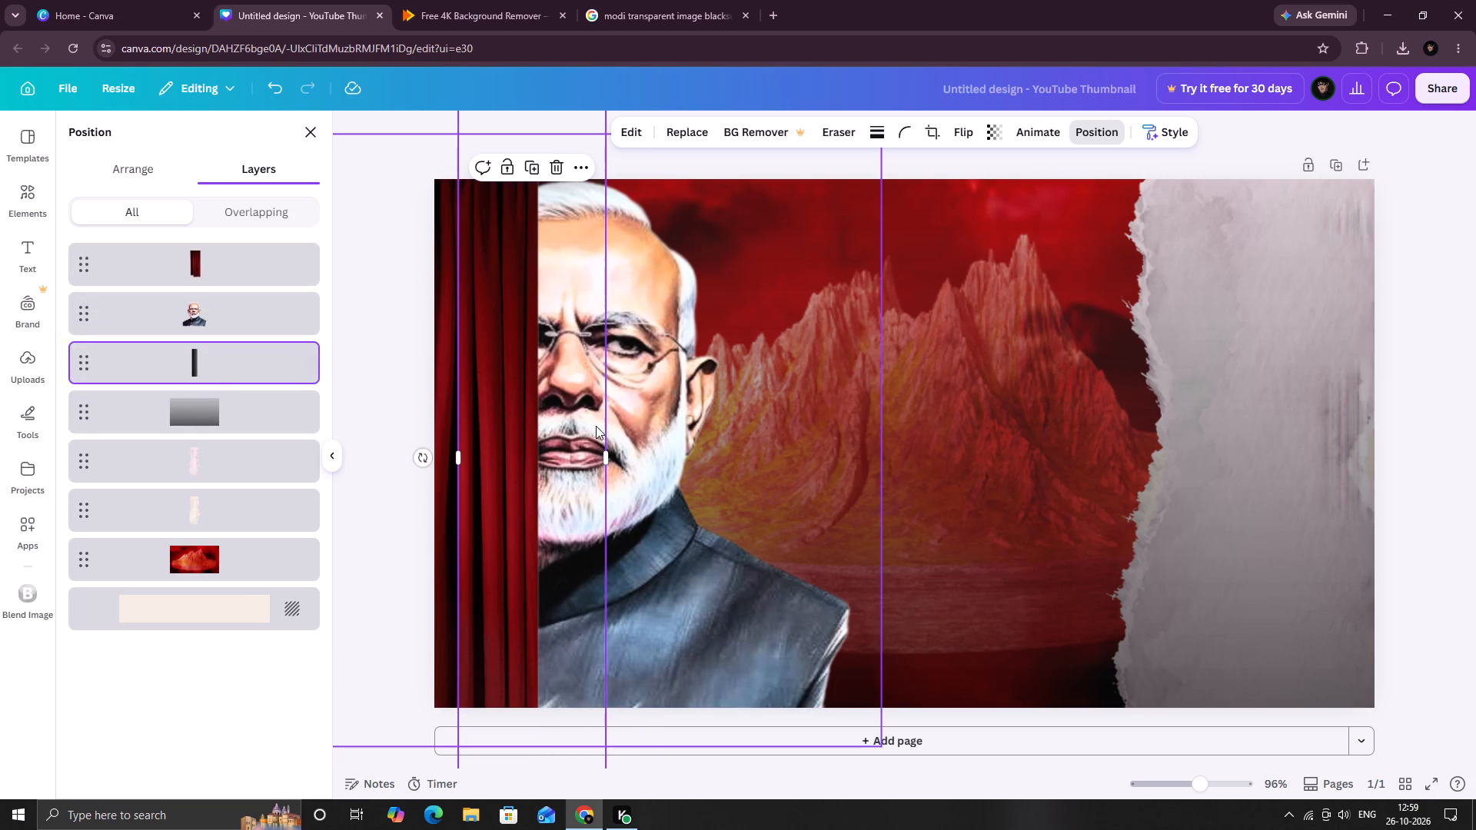
{"action": "left_click_drag", "start_coordinate": [602, 457], "coordinate": [669, 459]}
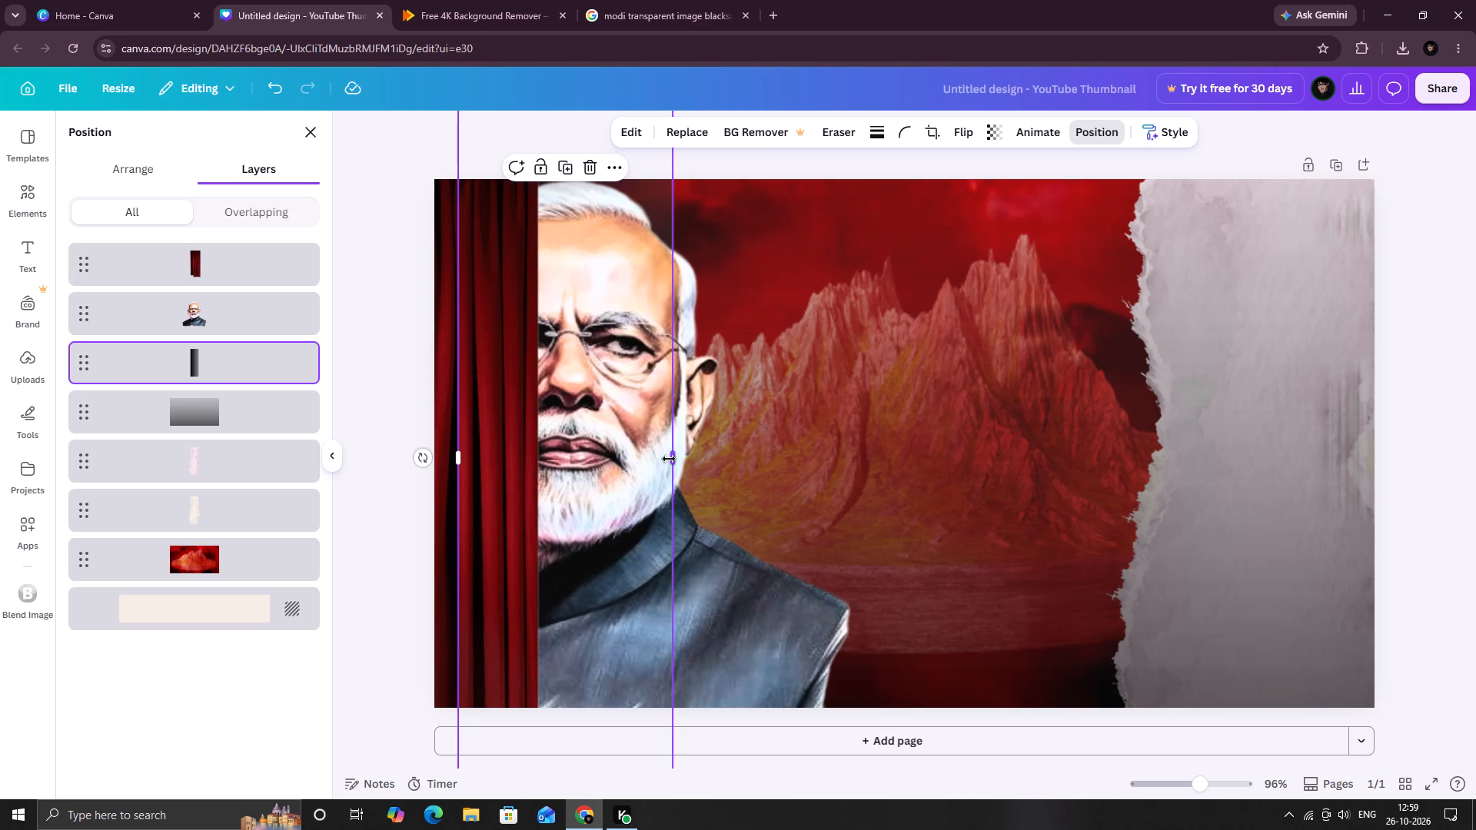
{"action": "left_click_drag", "start_coordinate": [669, 459], "coordinate": [762, 460]}
Nudge the Modi portrait slightly upward and toward the curtain.
{"action": "left_click", "coordinate": [633, 410]}
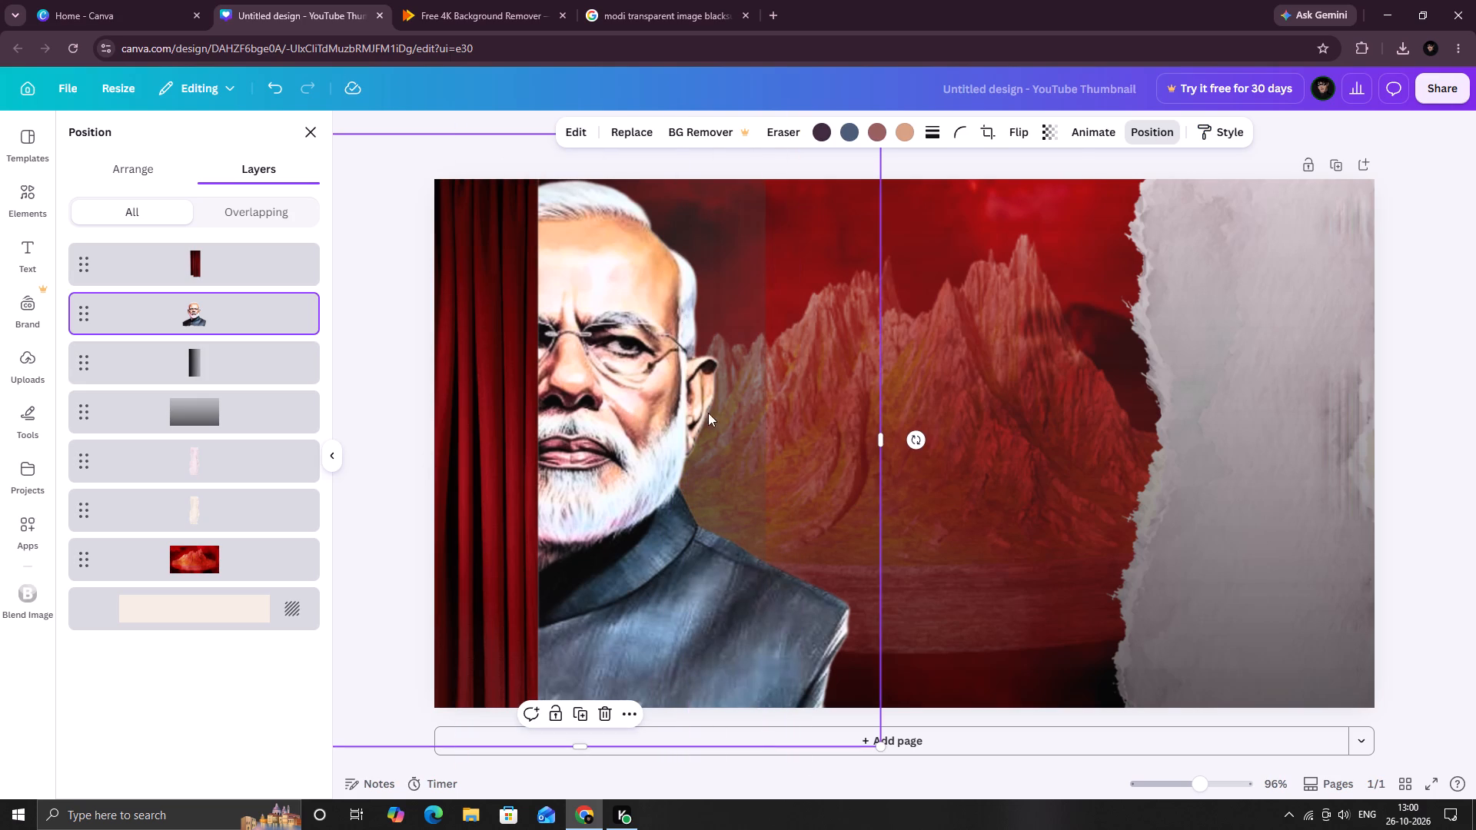
{"action": "left_click", "coordinate": [693, 424]}
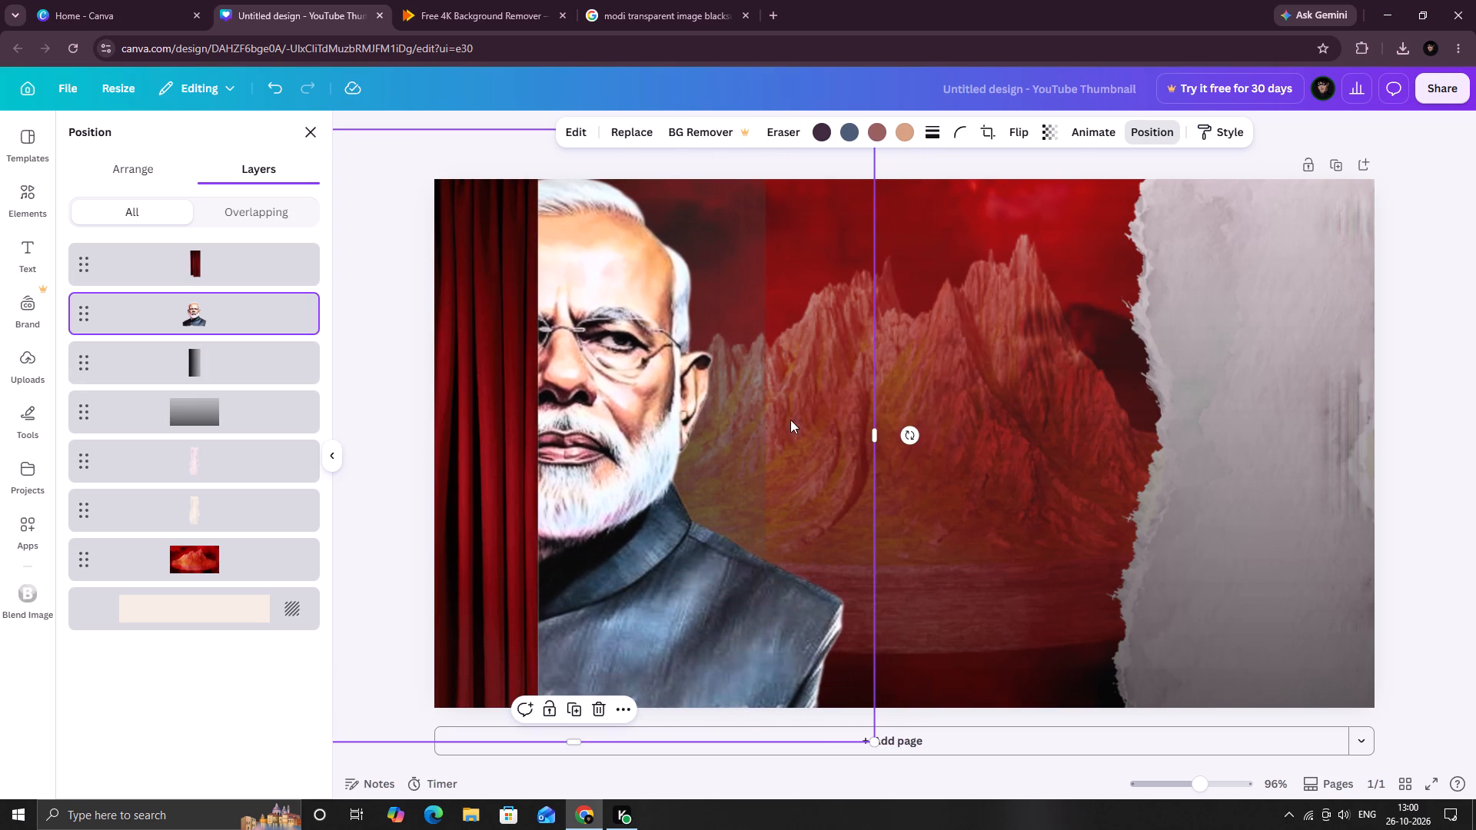
{"action": "left_click", "coordinate": [1022, 382]}
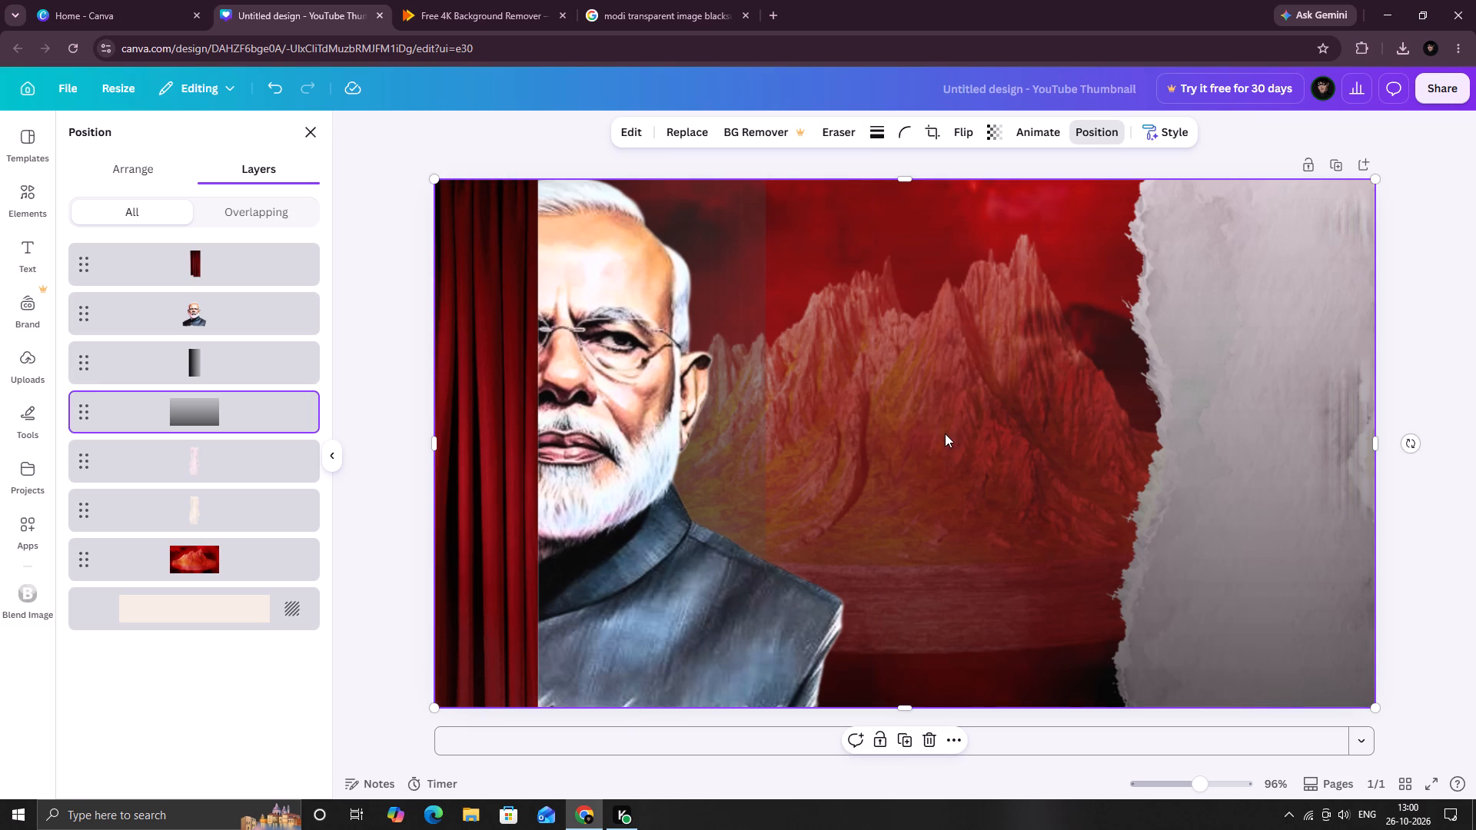
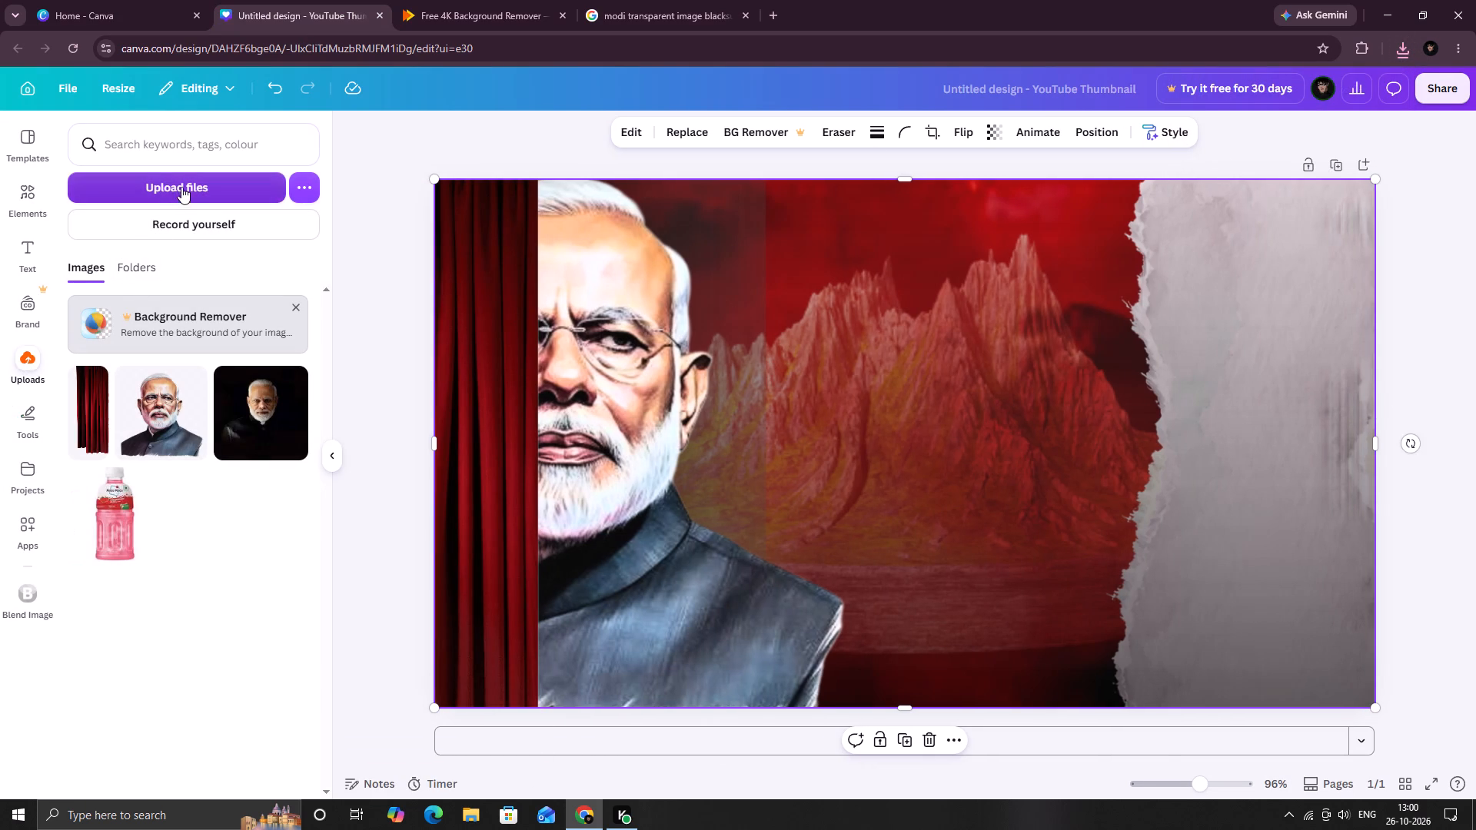
Upload the edited cut-out image of the hand holding a black tray from the Downloads folder.
{"action": "scroll", "coordinate": [433, 254], "scroll_direction": "down", "scroll_amount": 3}
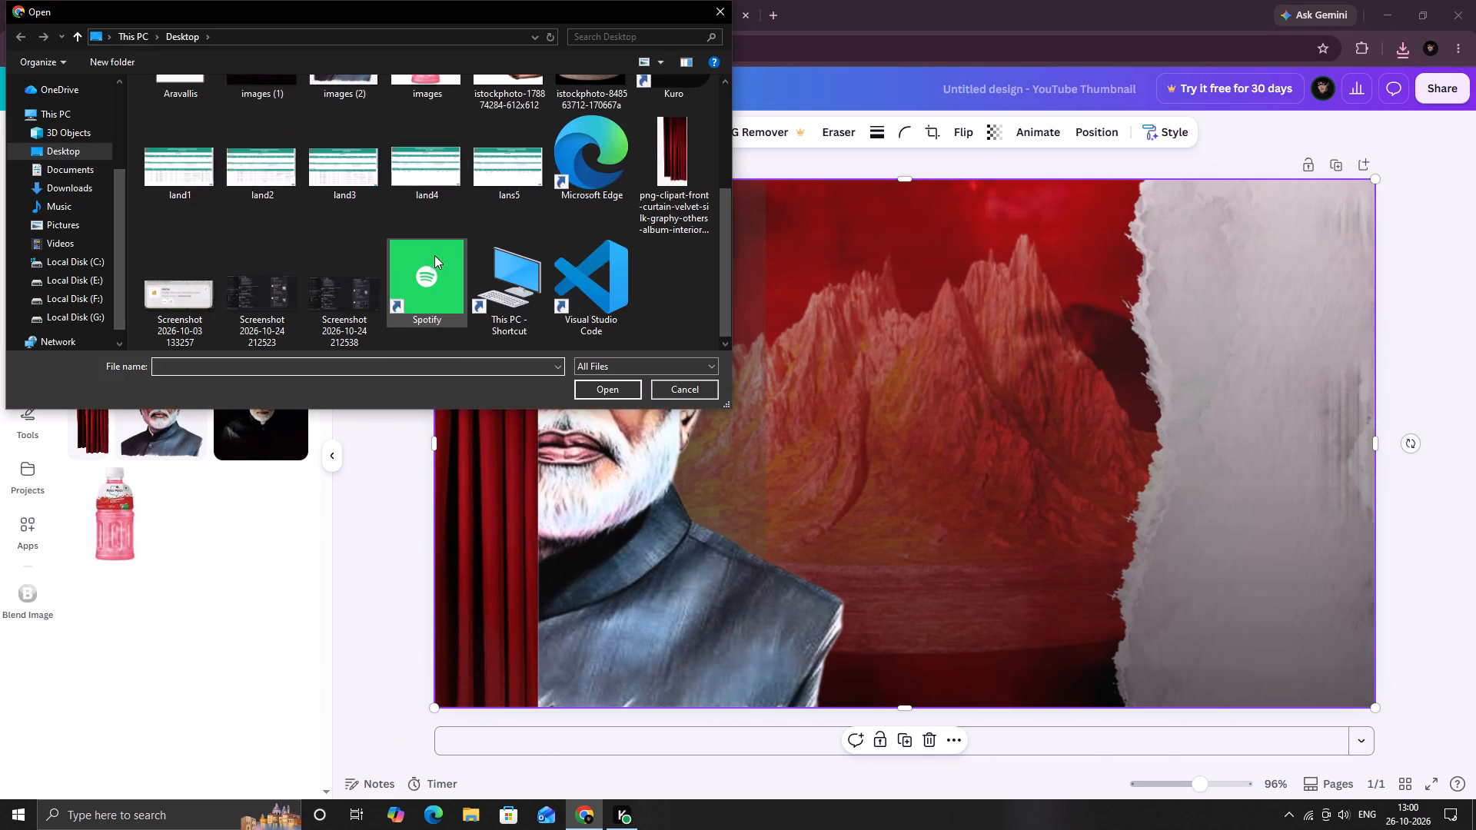
{"action": "scroll", "coordinate": [469, 246], "scroll_direction": "up", "scroll_amount": 5}
{"action": "scroll", "coordinate": [123, 134], "scroll_direction": "up", "scroll_amount": 7}
{"action": "scroll", "coordinate": [77, 121], "scroll_direction": "down", "scroll_amount": 1}
{"action": "scroll", "coordinate": [77, 121], "scroll_direction": "up", "scroll_amount": 4}
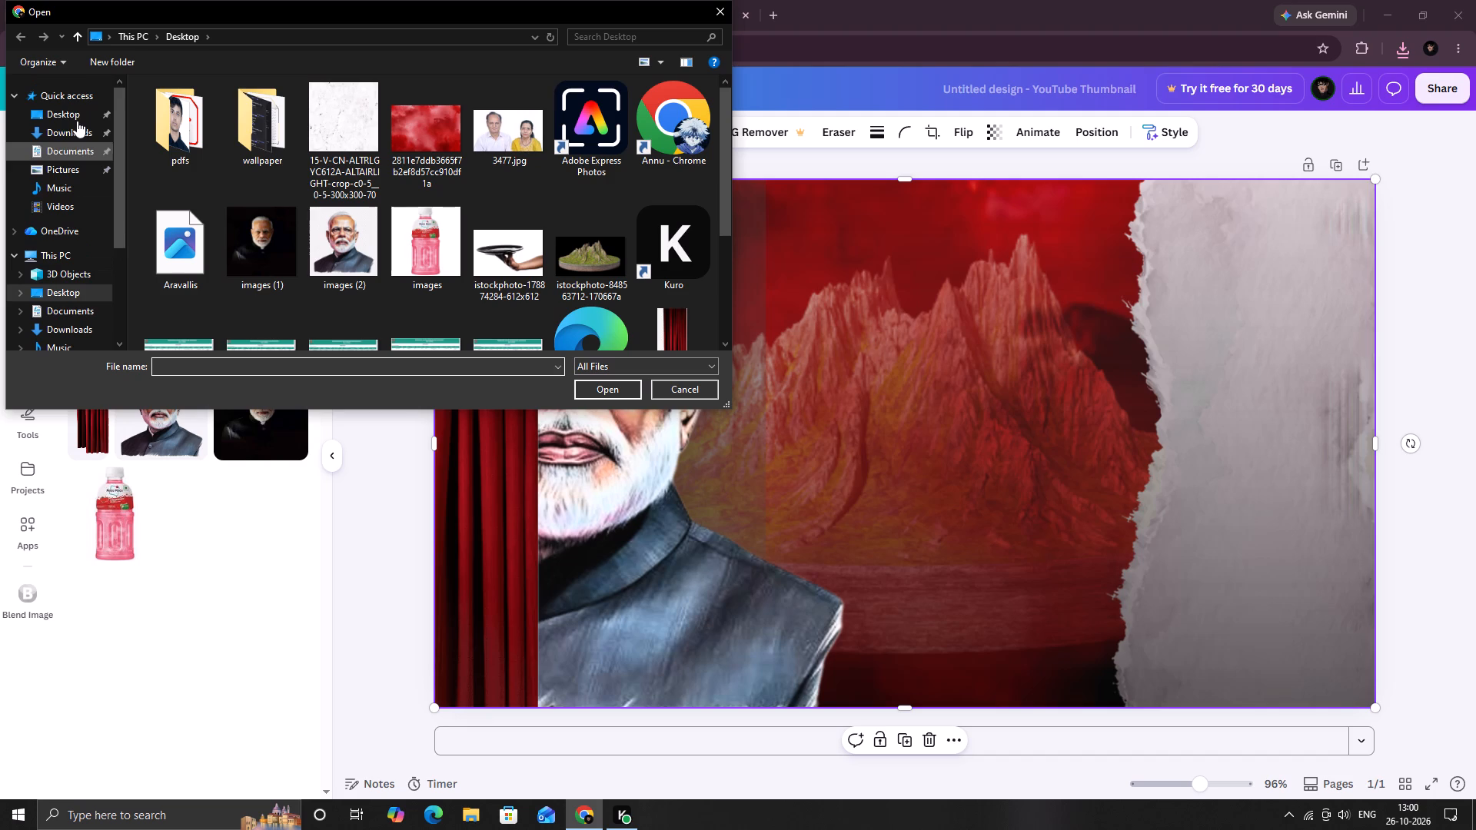
{"action": "left_click", "coordinate": [58, 171]}
{"action": "left_click", "coordinate": [61, 174]}
{"action": "left_click", "coordinate": [70, 137]}
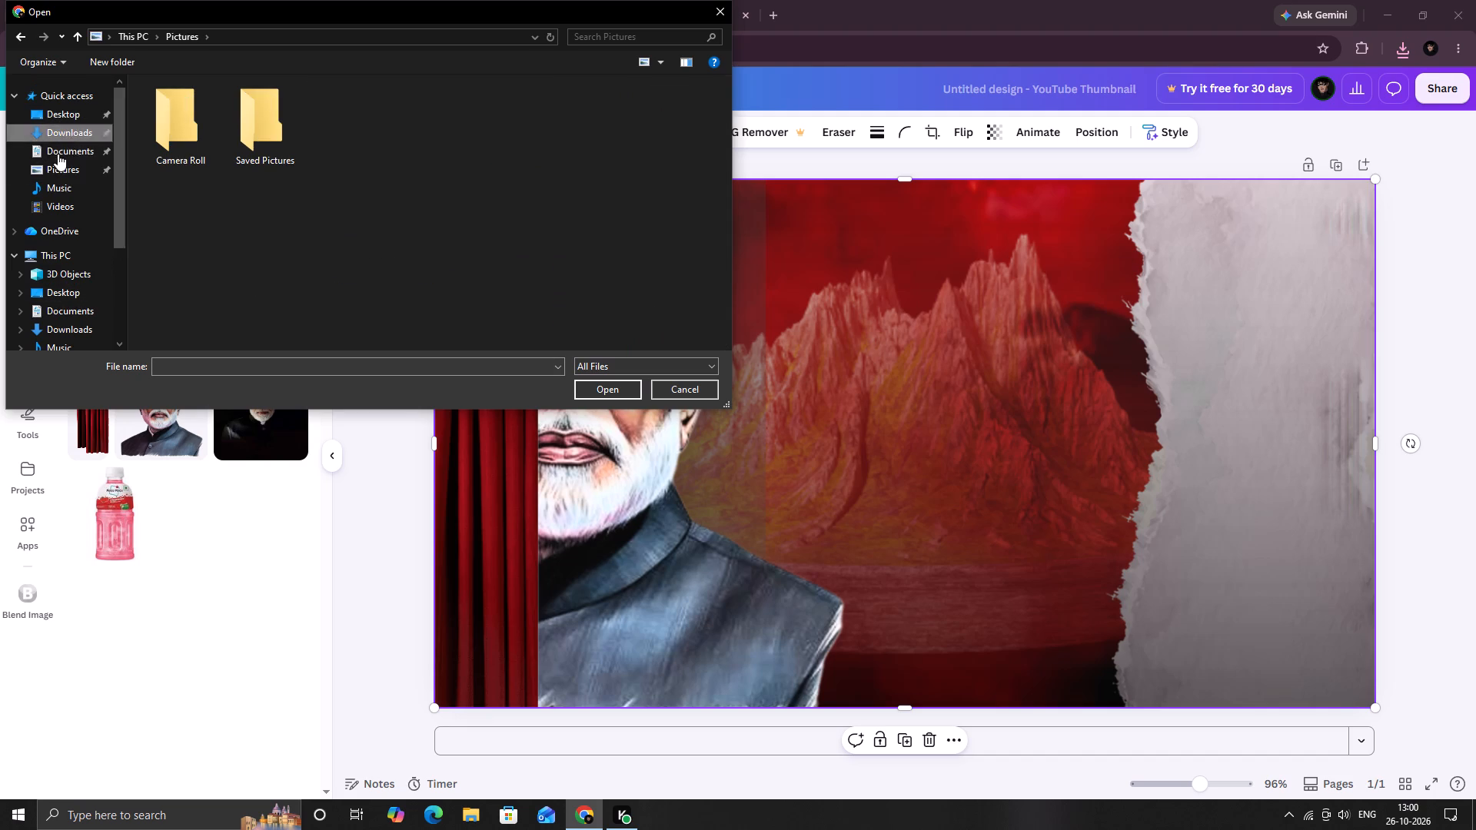
{"action": "double_click", "coordinate": [166, 148]}
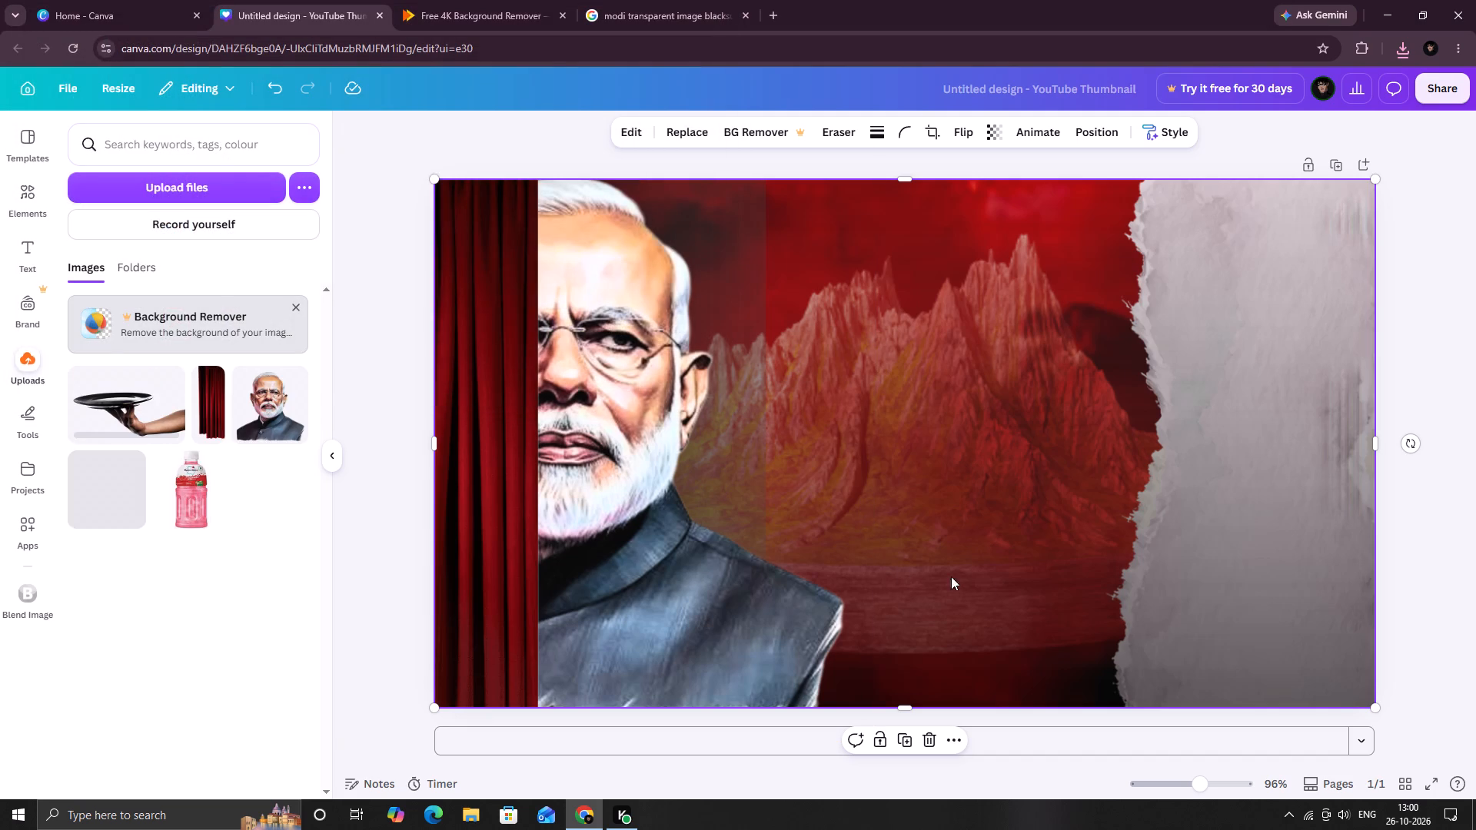
Add the hand-and-tray image at the thumbnail's bottom centre, with only the tray inside the page, and tilt it slightly clockwise.
{"action": "left_click", "coordinate": [138, 387]}
{"action": "left_click_drag", "start_coordinate": [908, 466], "coordinate": [922, 618]}
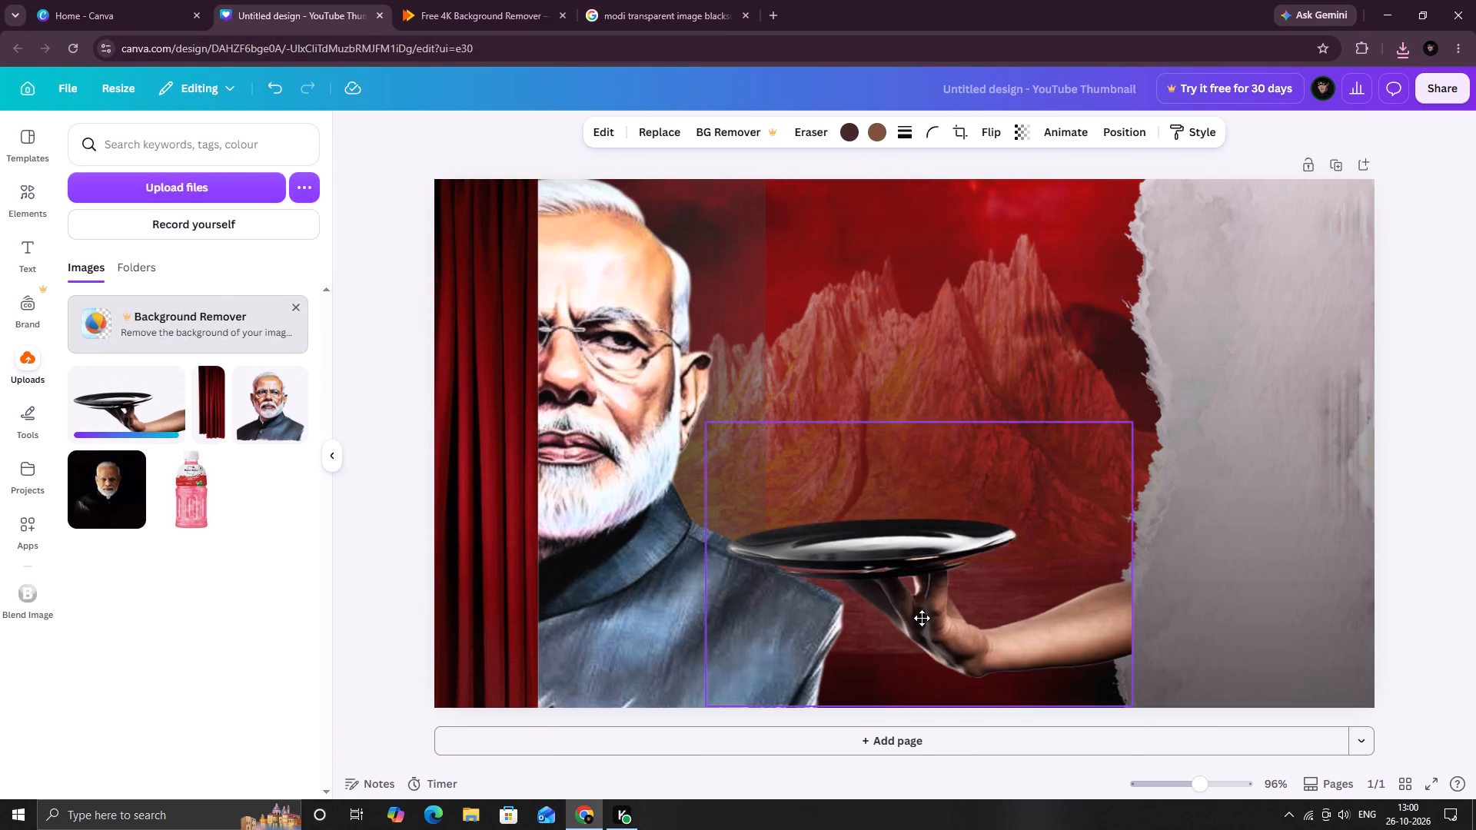
{"action": "left_click_drag", "start_coordinate": [922, 618], "coordinate": [940, 716]}
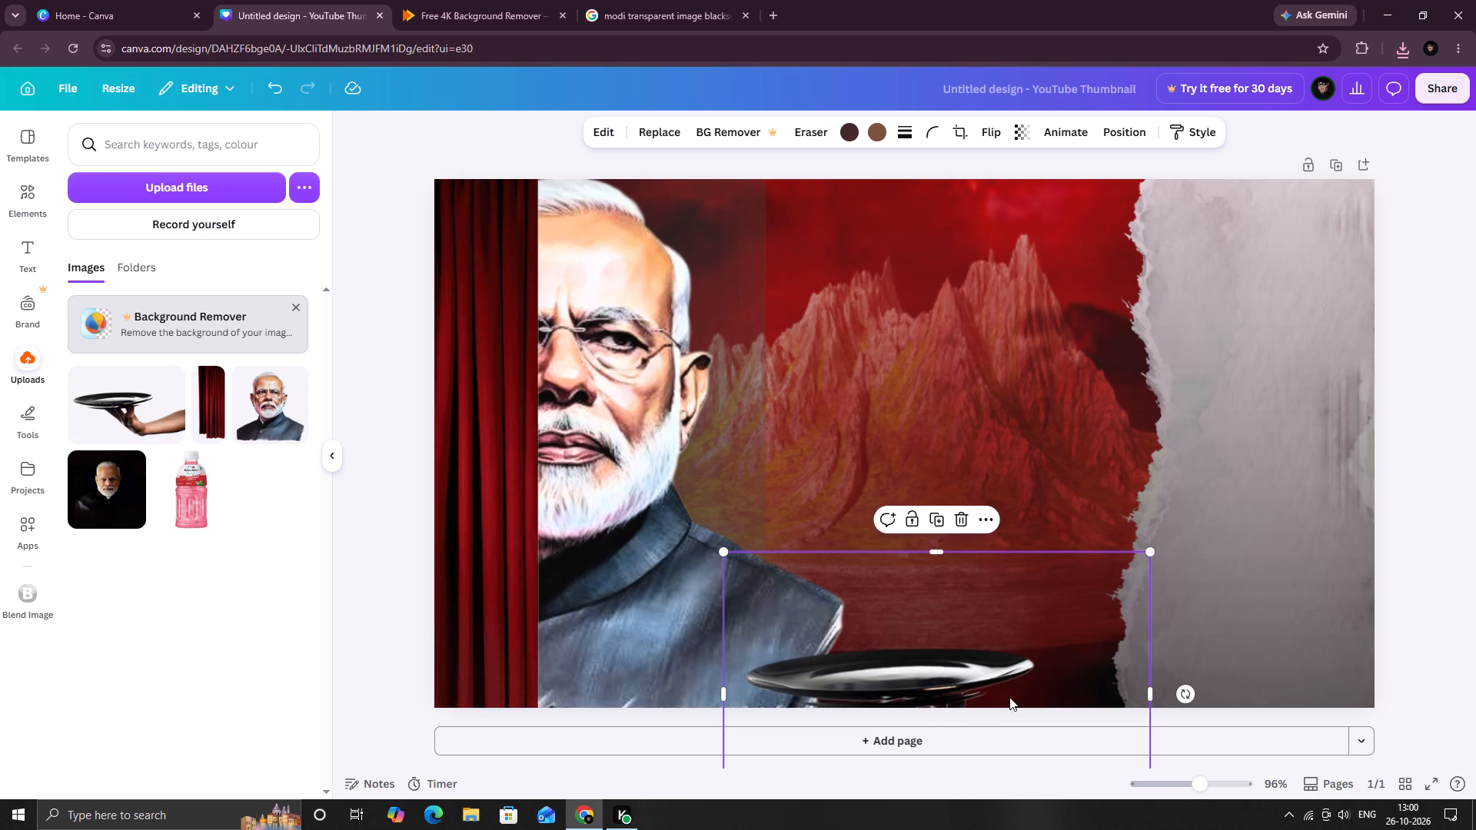
{"action": "left_click_drag", "start_coordinate": [1187, 691], "coordinate": [1183, 707]}
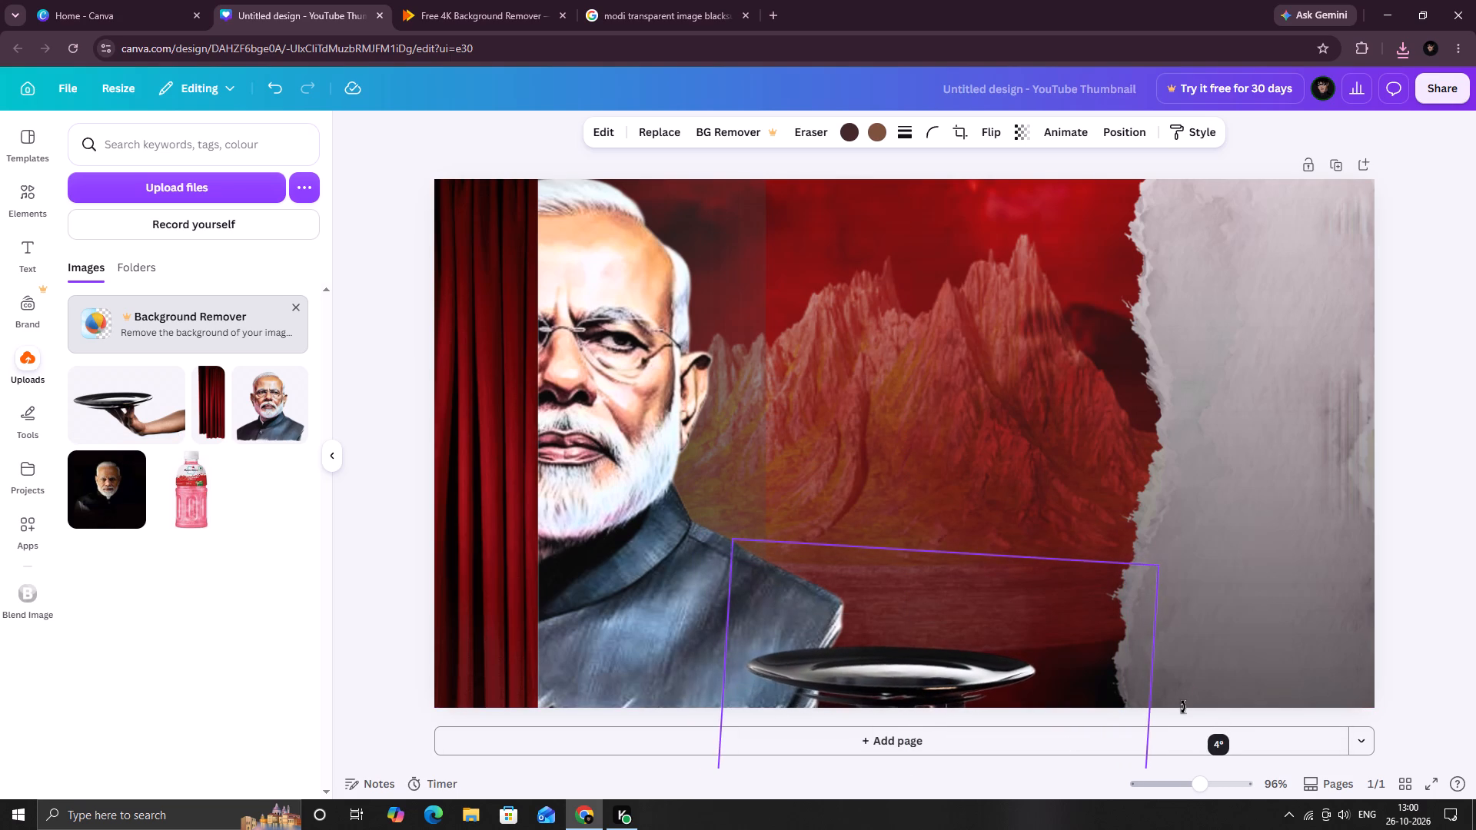
{"action": "left_click_drag", "start_coordinate": [1183, 707], "coordinate": [1184, 701]}
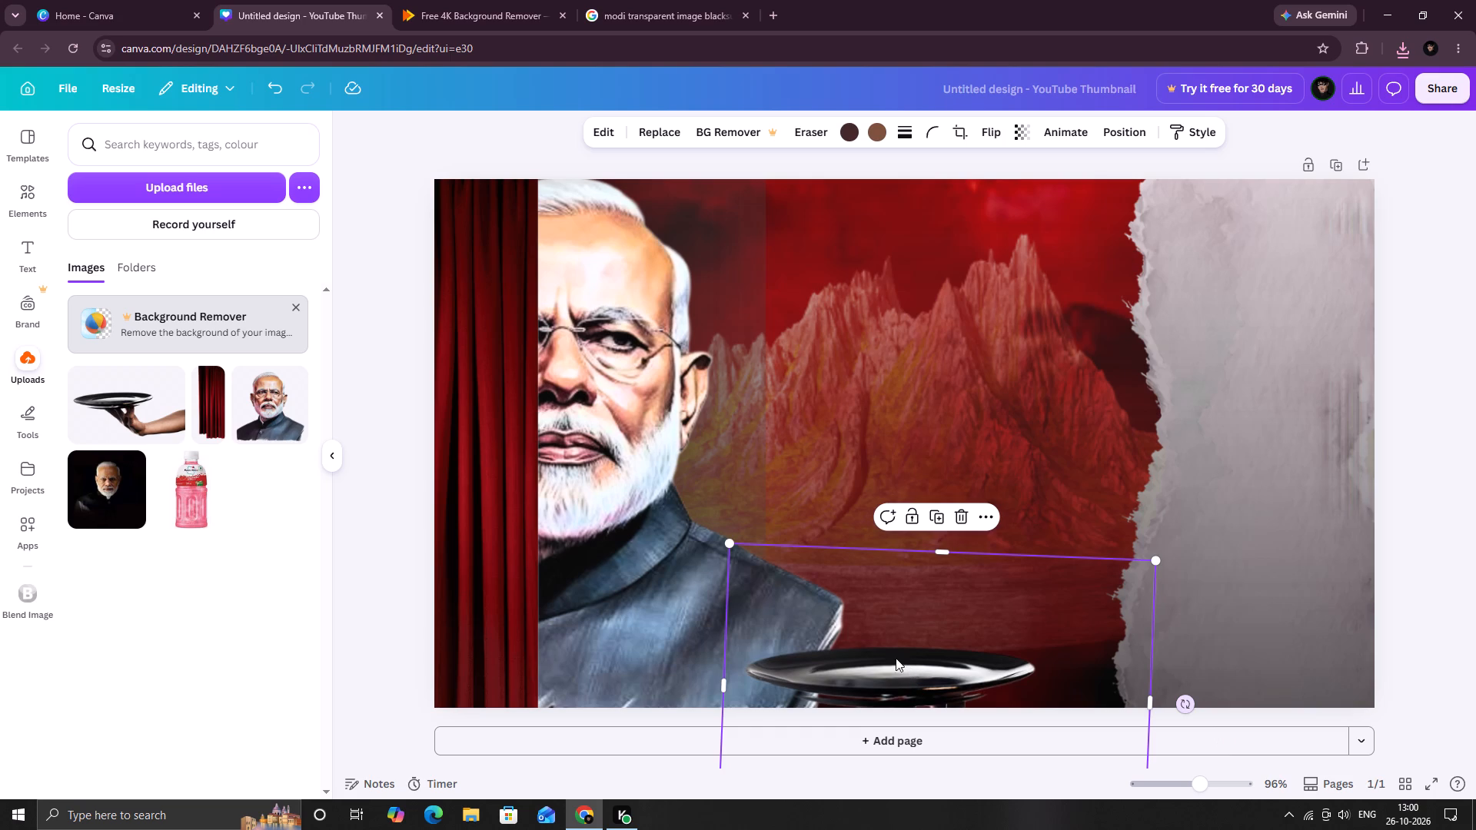
Look through the Desktop folder for another image to upload, checking the mountain terrain model picture.
{"action": "left_click", "coordinate": [184, 189]}
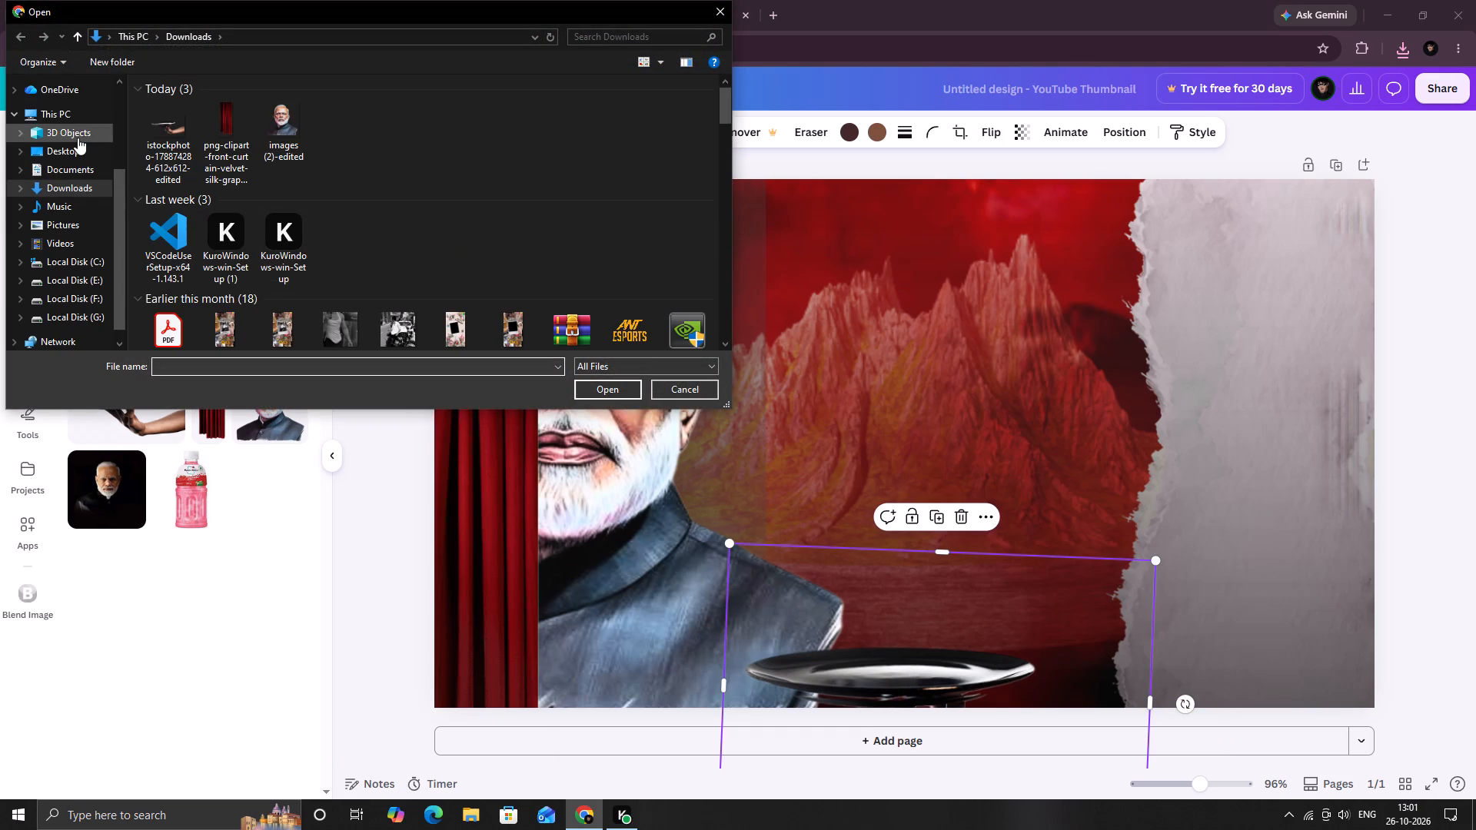
{"action": "scroll", "coordinate": [78, 138], "scroll_direction": "up", "scroll_amount": 2}
{"action": "scroll", "coordinate": [78, 138], "scroll_direction": "down", "scroll_amount": 1}
{"action": "scroll", "coordinate": [78, 138], "scroll_direction": "up", "scroll_amount": 2}
{"action": "scroll", "coordinate": [61, 174], "scroll_direction": "down", "scroll_amount": 1}
{"action": "scroll", "coordinate": [61, 175], "scroll_direction": "up", "scroll_amount": 6}
{"action": "scroll", "coordinate": [67, 183], "scroll_direction": "down", "scroll_amount": 1}
{"action": "scroll", "coordinate": [67, 183], "scroll_direction": "up", "scroll_amount": 1}
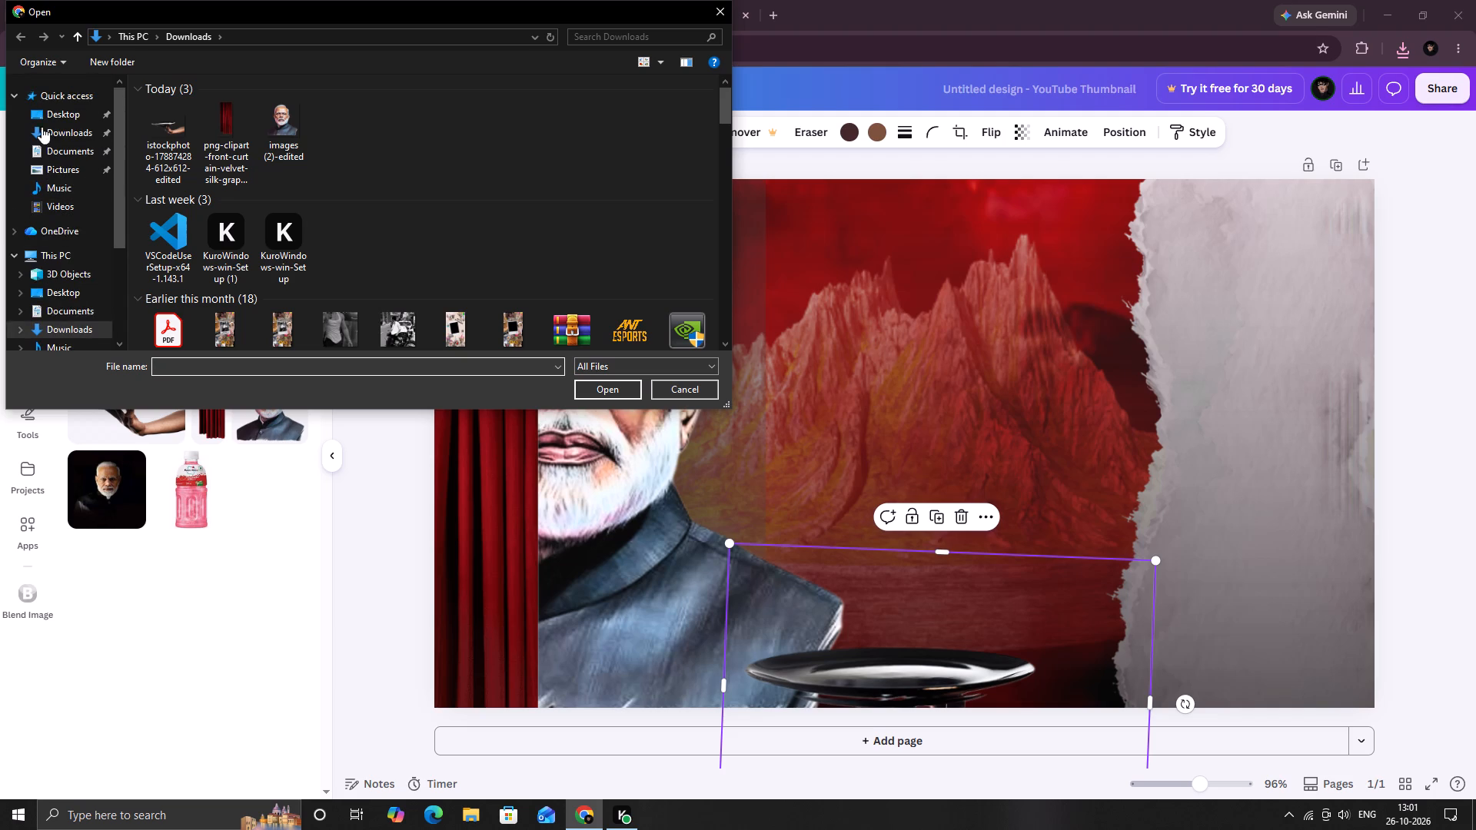
{"action": "left_click", "coordinate": [59, 115]}
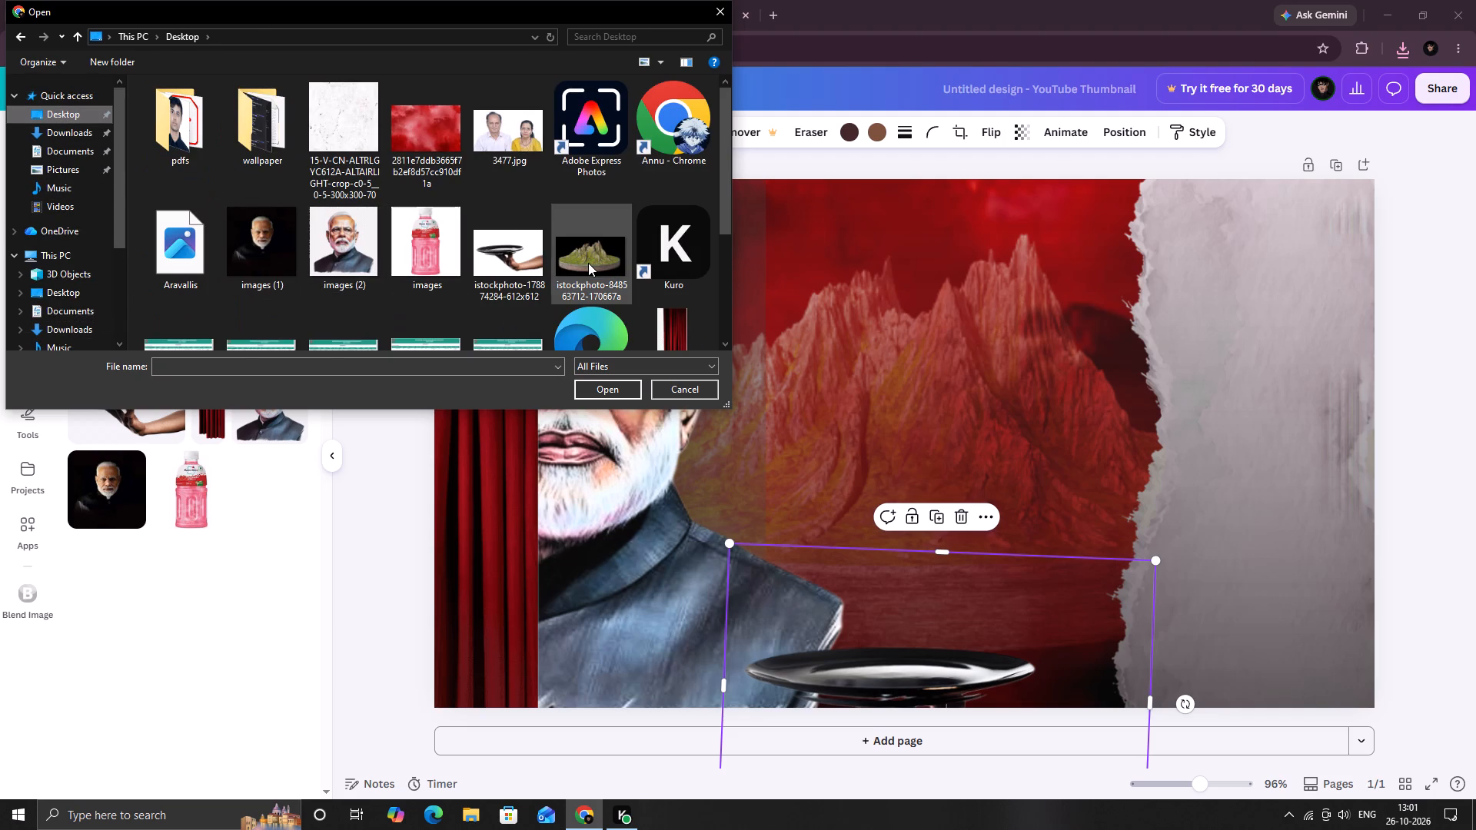
{"action": "scroll", "coordinate": [588, 263], "scroll_direction": "down", "scroll_amount": 2}
{"action": "scroll", "coordinate": [588, 263], "scroll_direction": "up", "scroll_amount": 4}
{"action": "scroll", "coordinate": [588, 263], "scroll_direction": "down", "scroll_amount": 2}
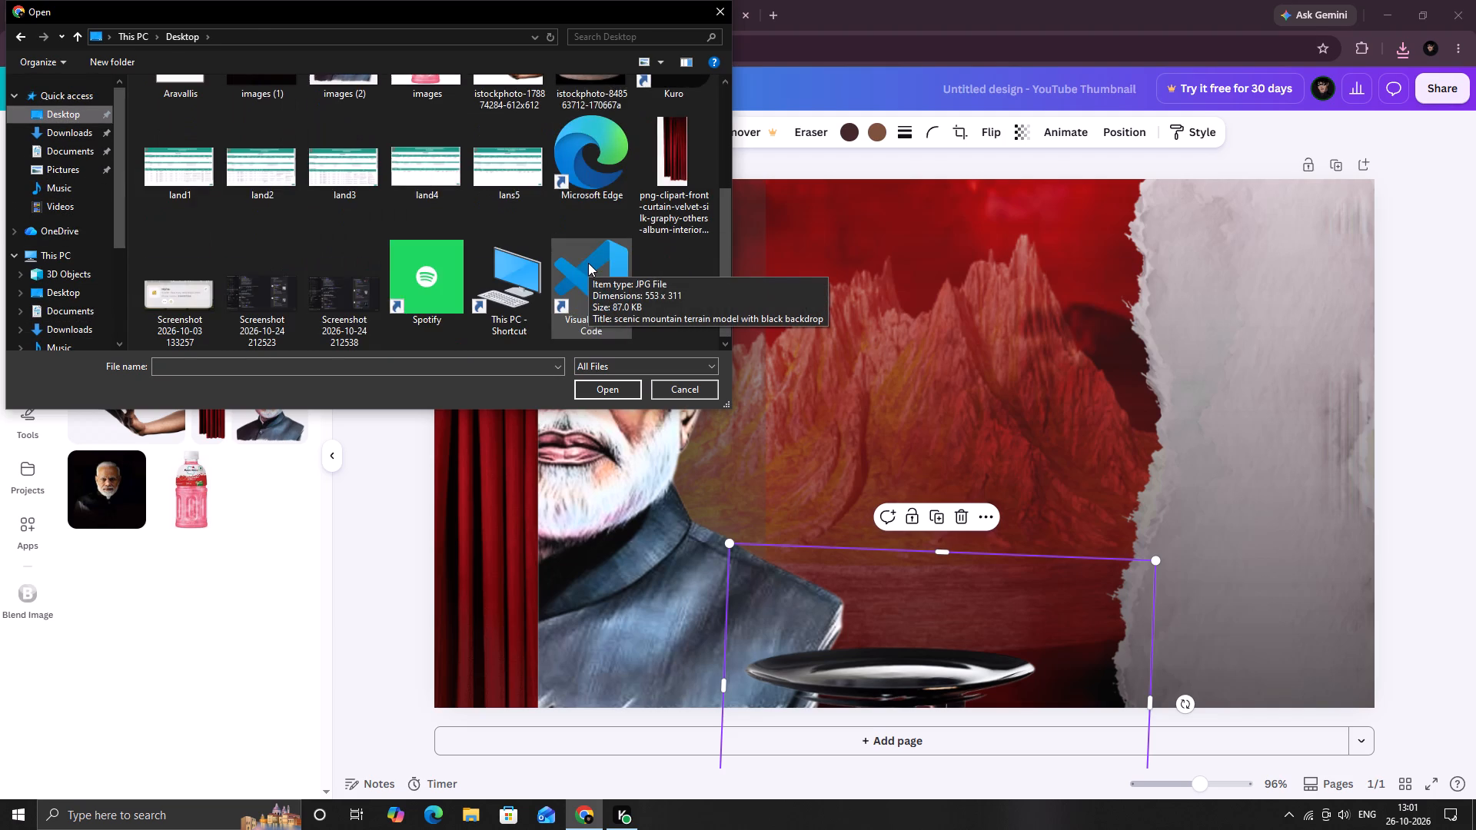
{"action": "scroll", "coordinate": [588, 263], "scroll_direction": "up", "scroll_amount": 2}
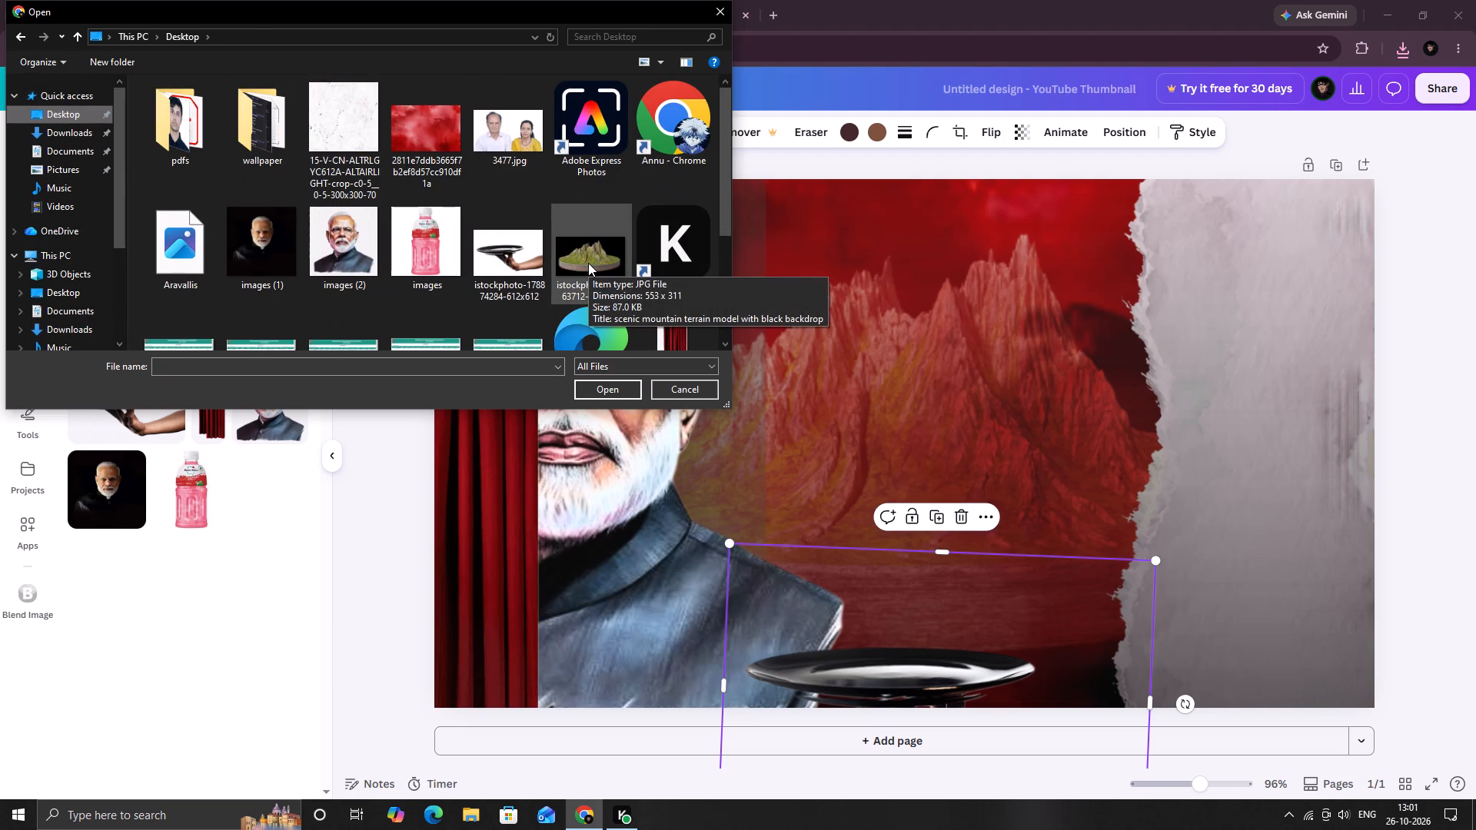
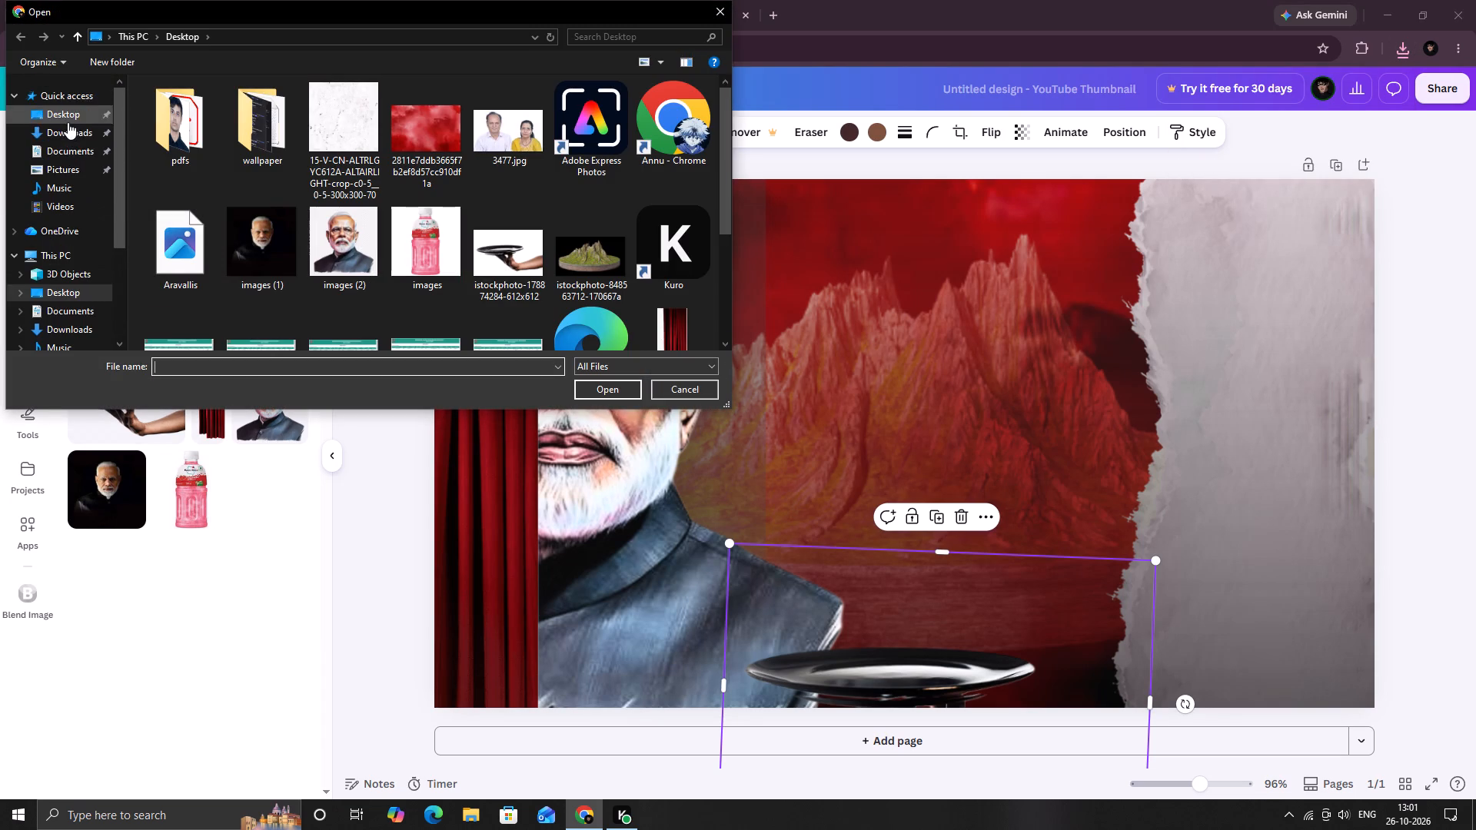
Upload the edited cut-out image of the mountain terrain model from the Downloads folder.
{"action": "left_click", "coordinate": [64, 132]}
{"action": "double_click", "coordinate": [169, 149]}
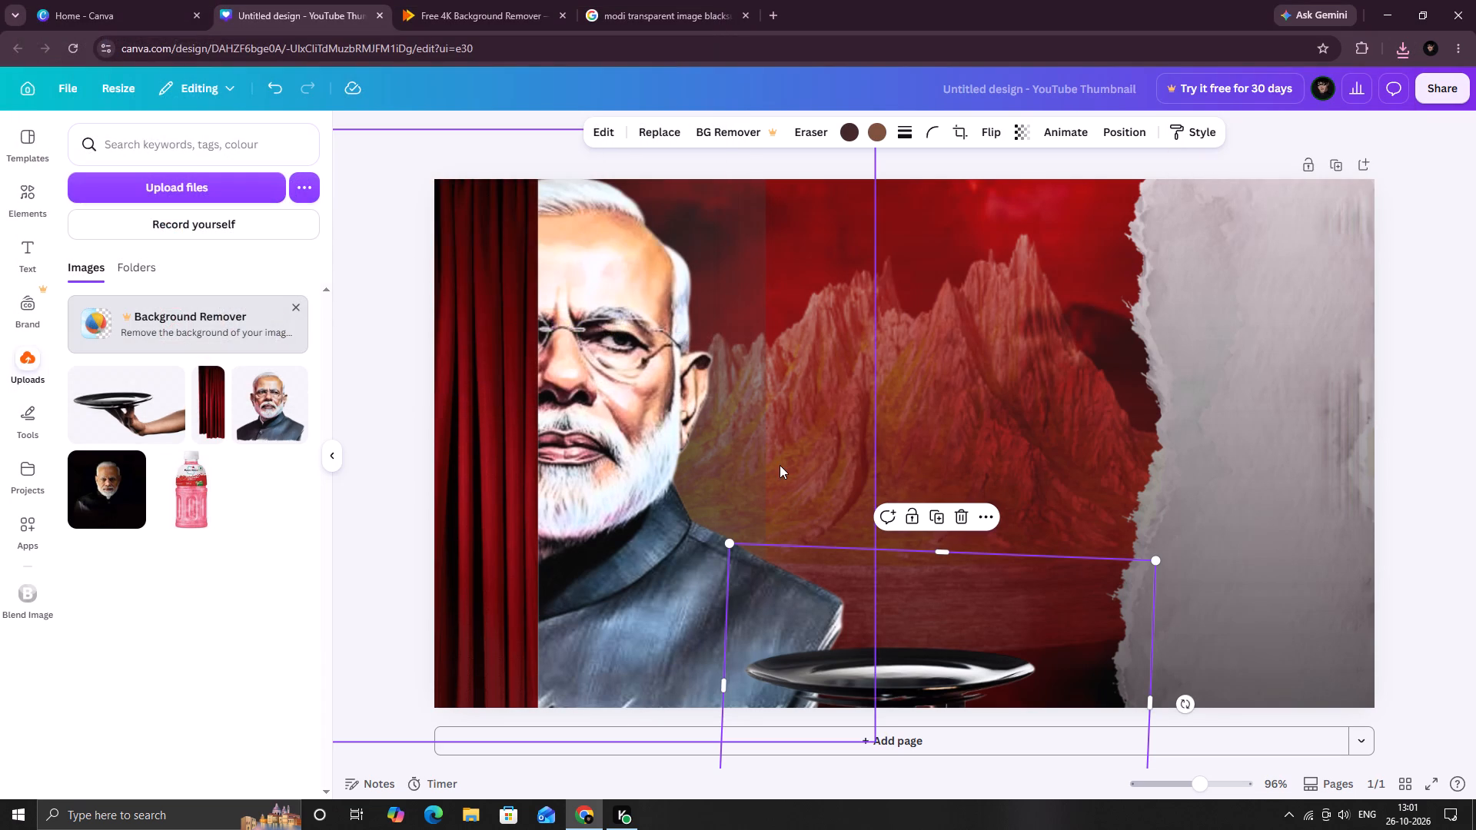
Add the mountain terrain model to the thumbnail, shrink it, widen it slightly and set it on top of the black tray.
{"action": "left_click", "coordinate": [135, 389]}
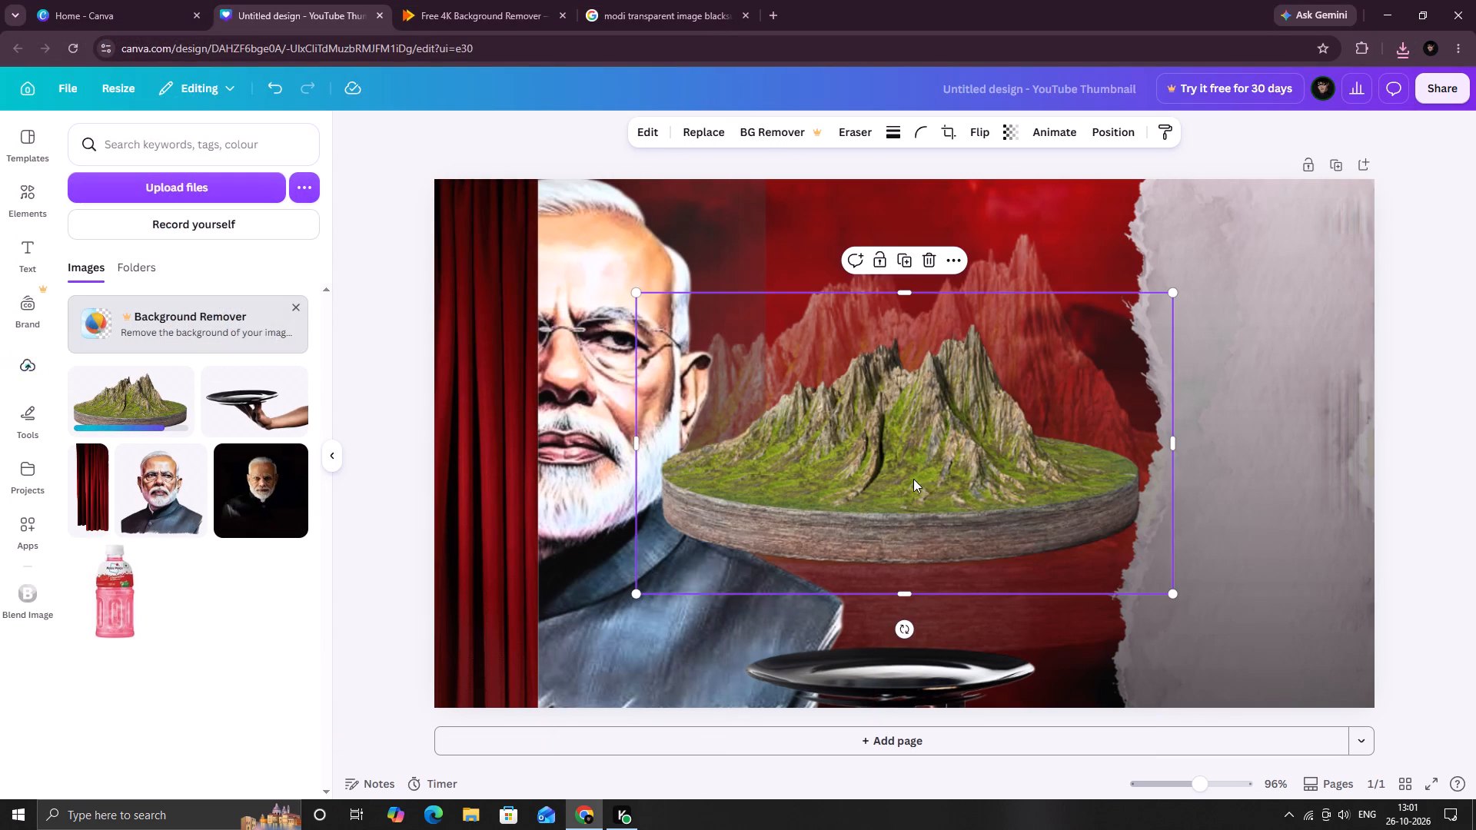
{"action": "left_click_drag", "start_coordinate": [630, 296], "coordinate": [695, 366]}
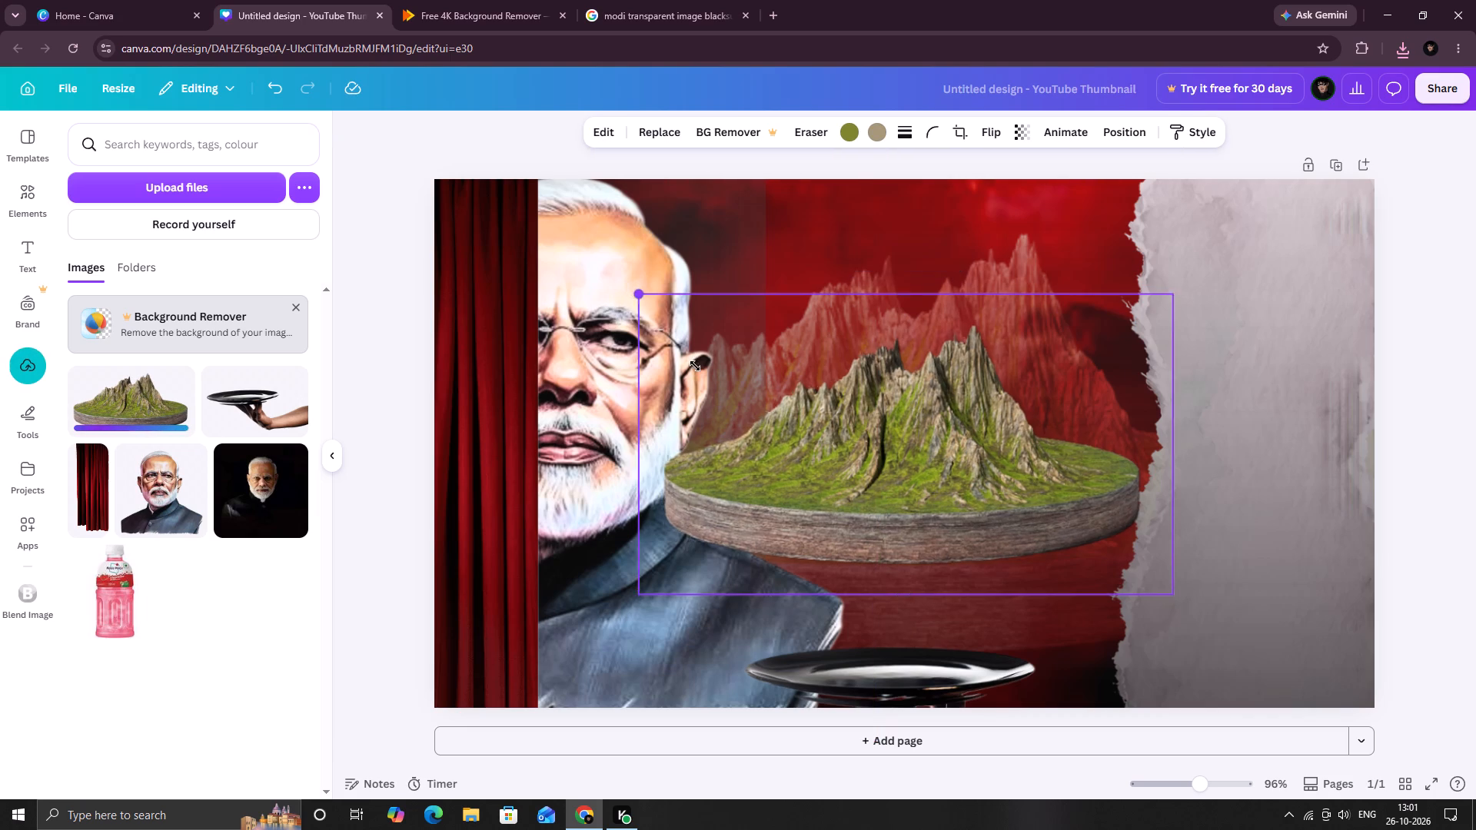
{"action": "left_click_drag", "start_coordinate": [695, 366], "coordinate": [880, 493]}
{"action": "left_click_drag", "start_coordinate": [1043, 534], "coordinate": [895, 648]}
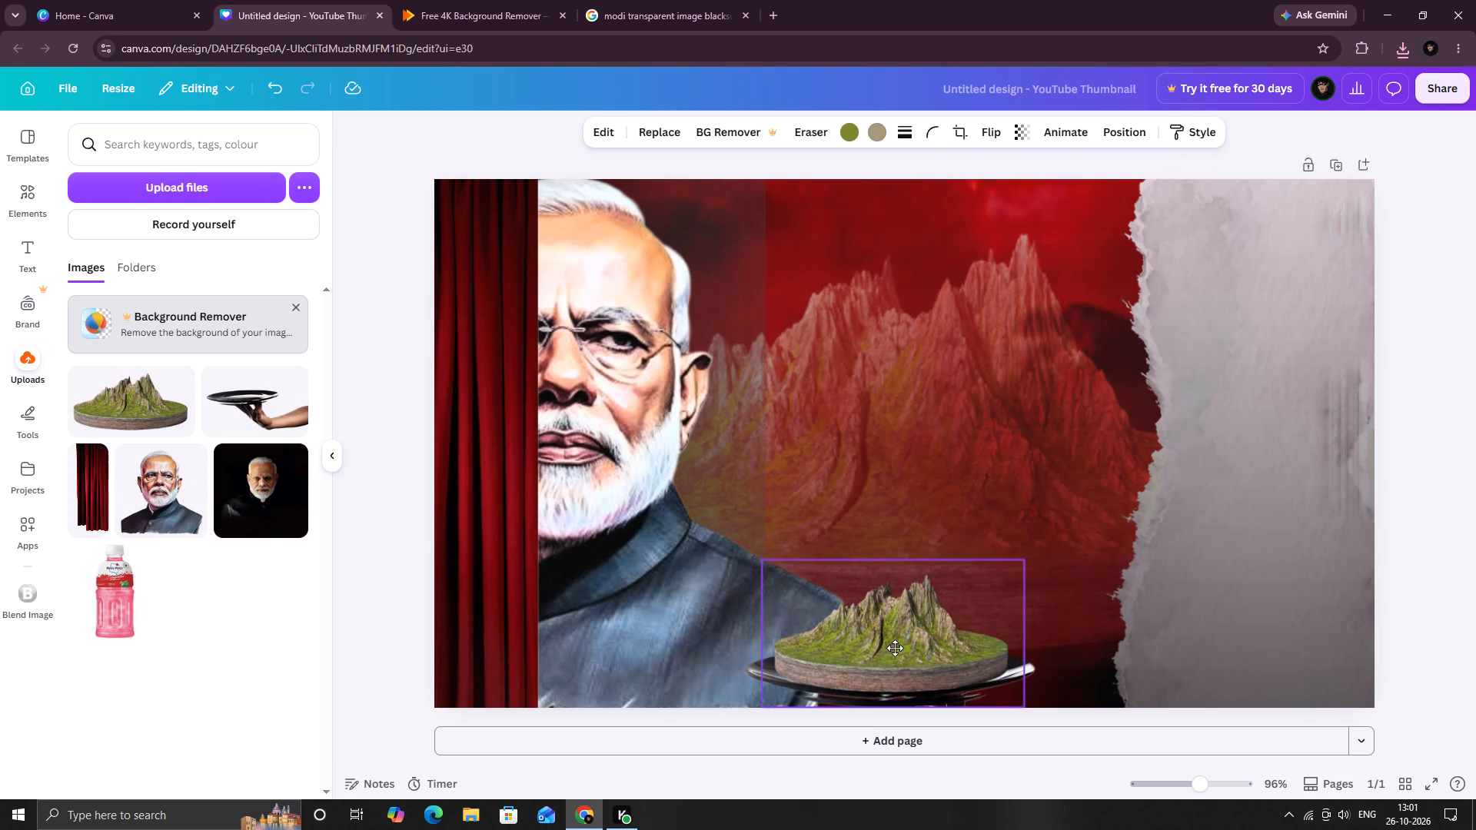
{"action": "left_click_drag", "start_coordinate": [895, 648], "coordinate": [895, 643]}
{"action": "left_click_drag", "start_coordinate": [1027, 638], "coordinate": [1048, 633]}
{"action": "left_click_drag", "start_coordinate": [948, 678], "coordinate": [940, 659]}
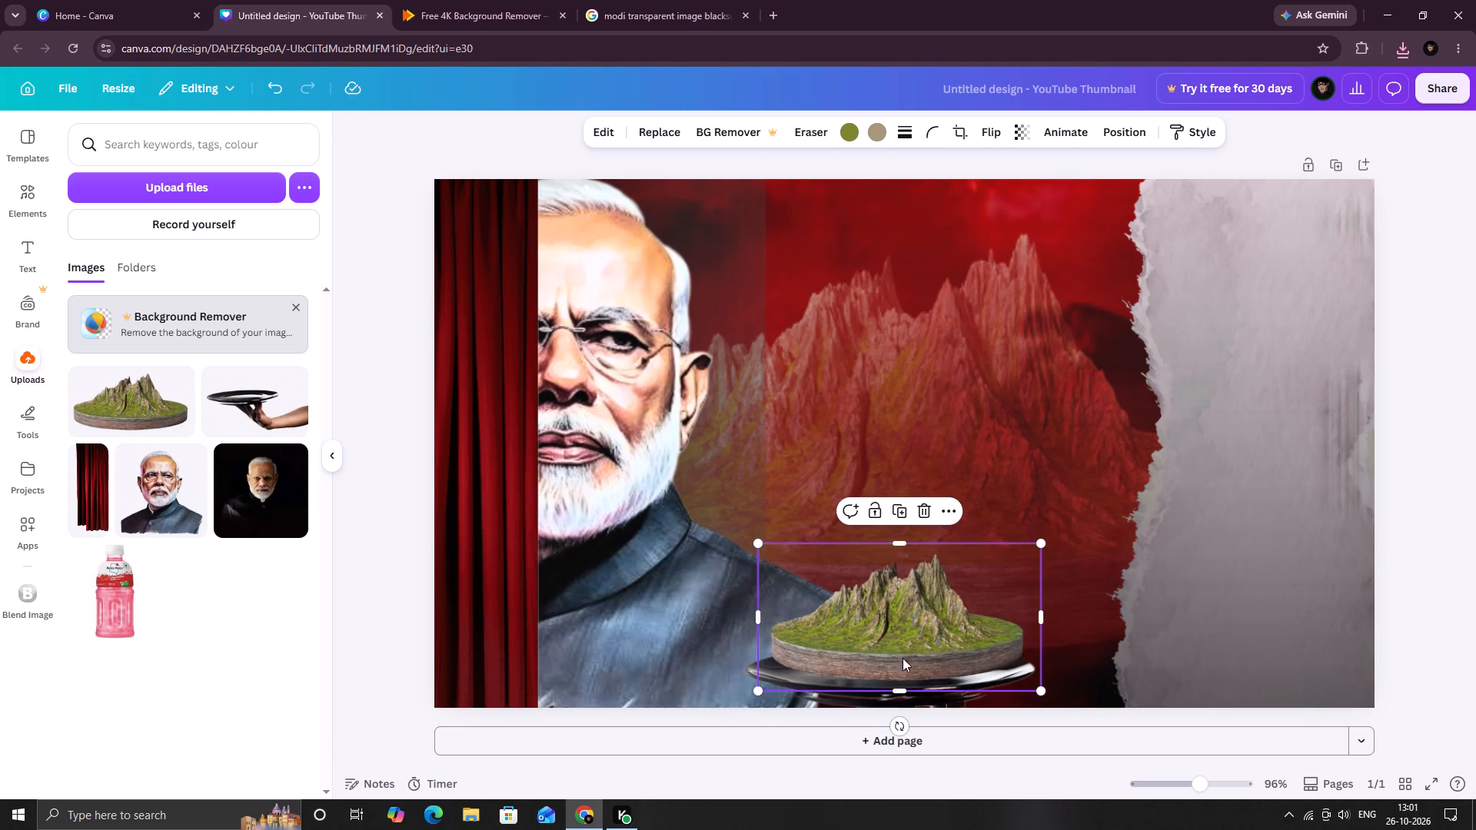
{"action": "left_click_drag", "start_coordinate": [759, 621], "coordinate": [733, 615]}
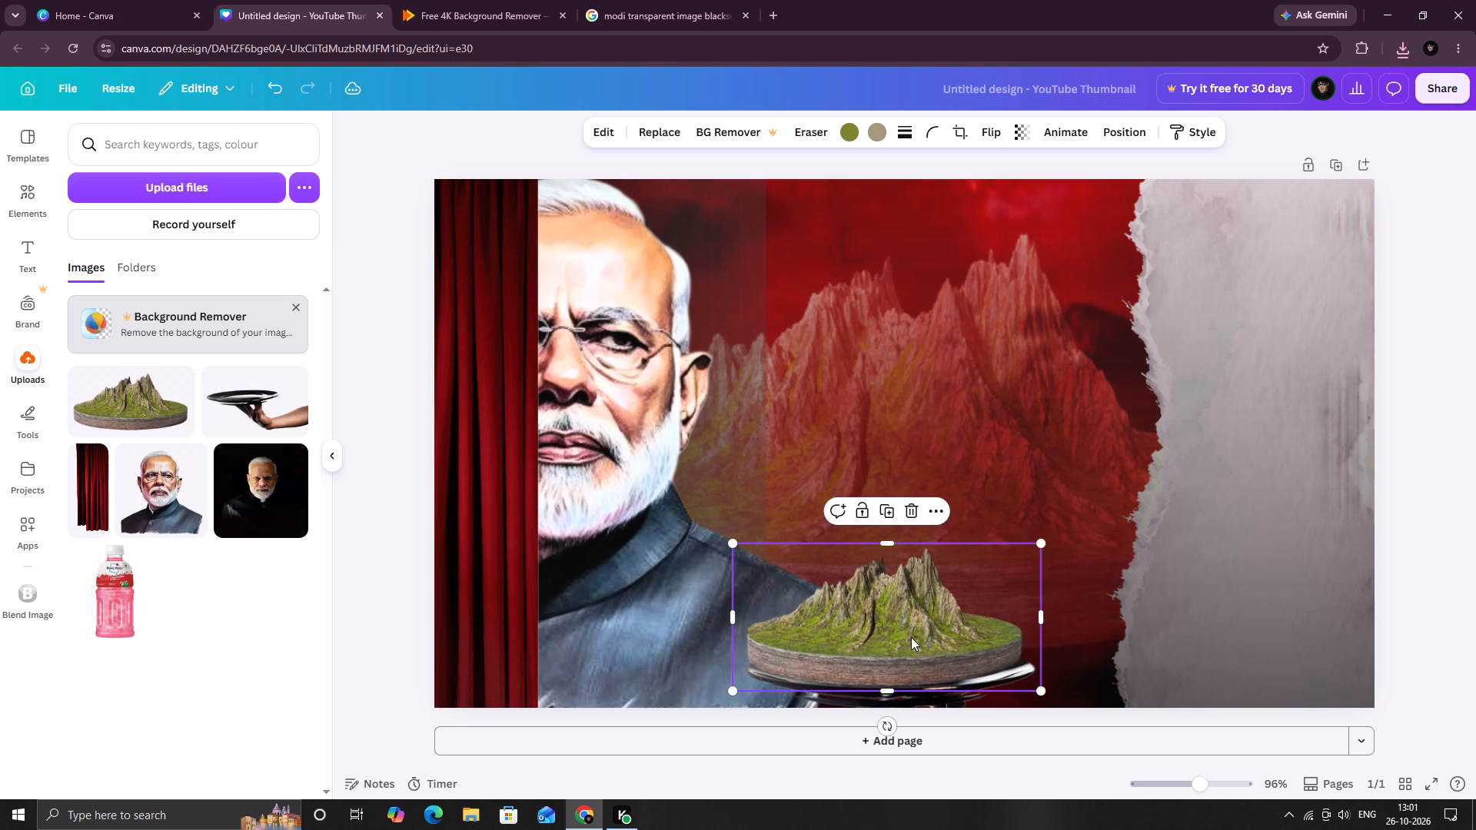
{"action": "left_click_drag", "start_coordinate": [911, 637], "coordinate": [920, 644]}
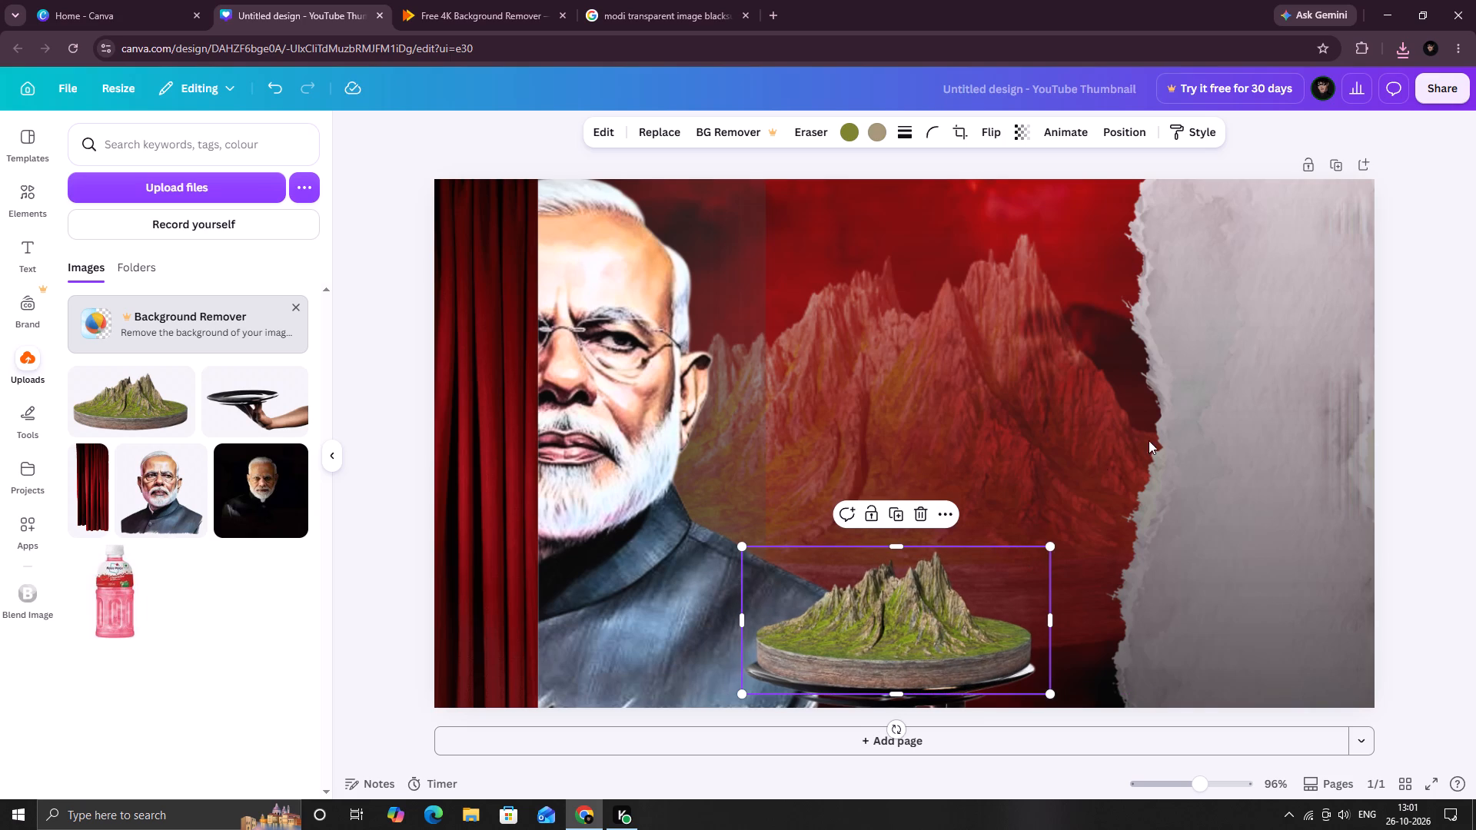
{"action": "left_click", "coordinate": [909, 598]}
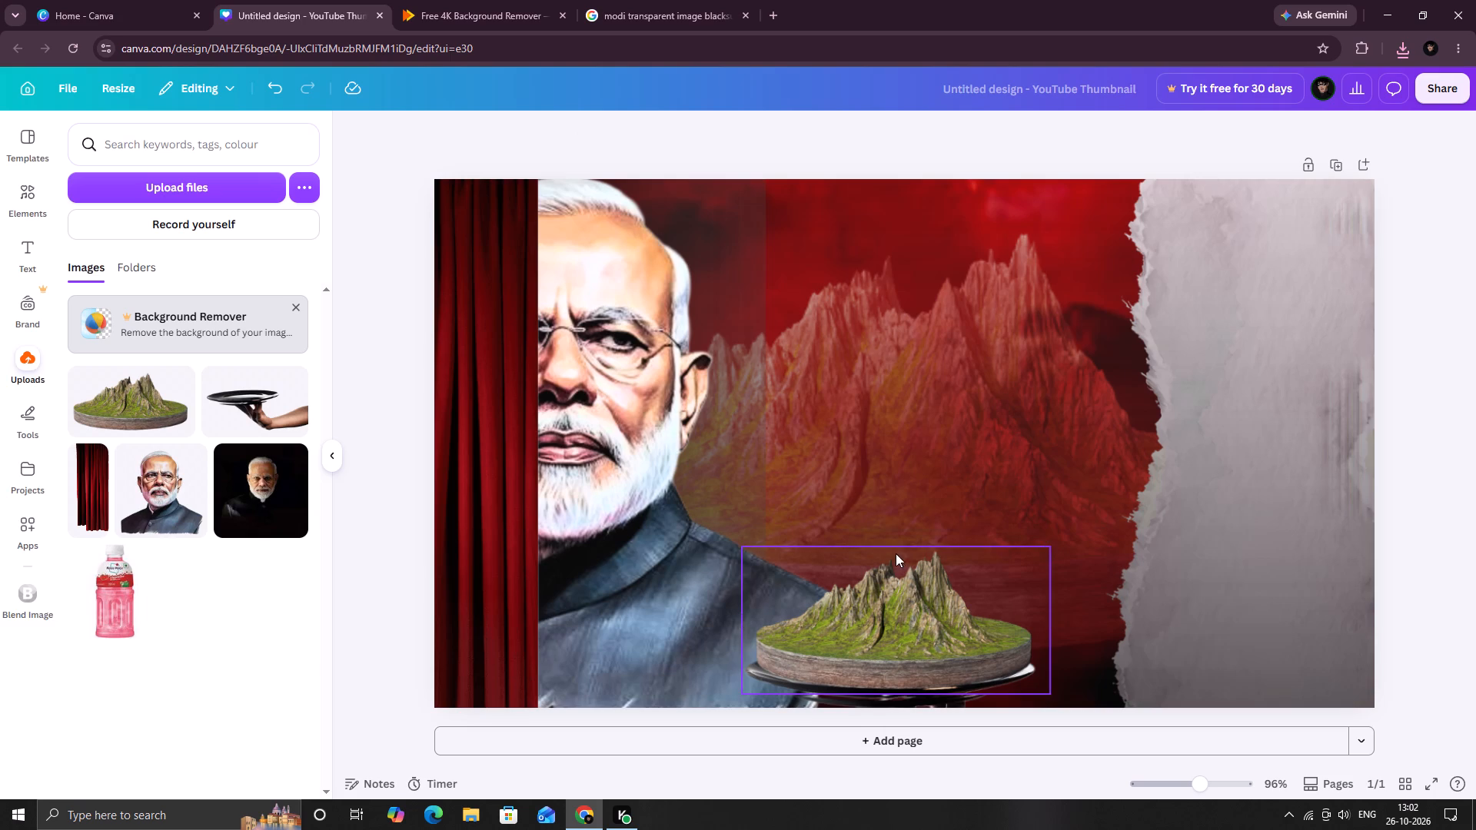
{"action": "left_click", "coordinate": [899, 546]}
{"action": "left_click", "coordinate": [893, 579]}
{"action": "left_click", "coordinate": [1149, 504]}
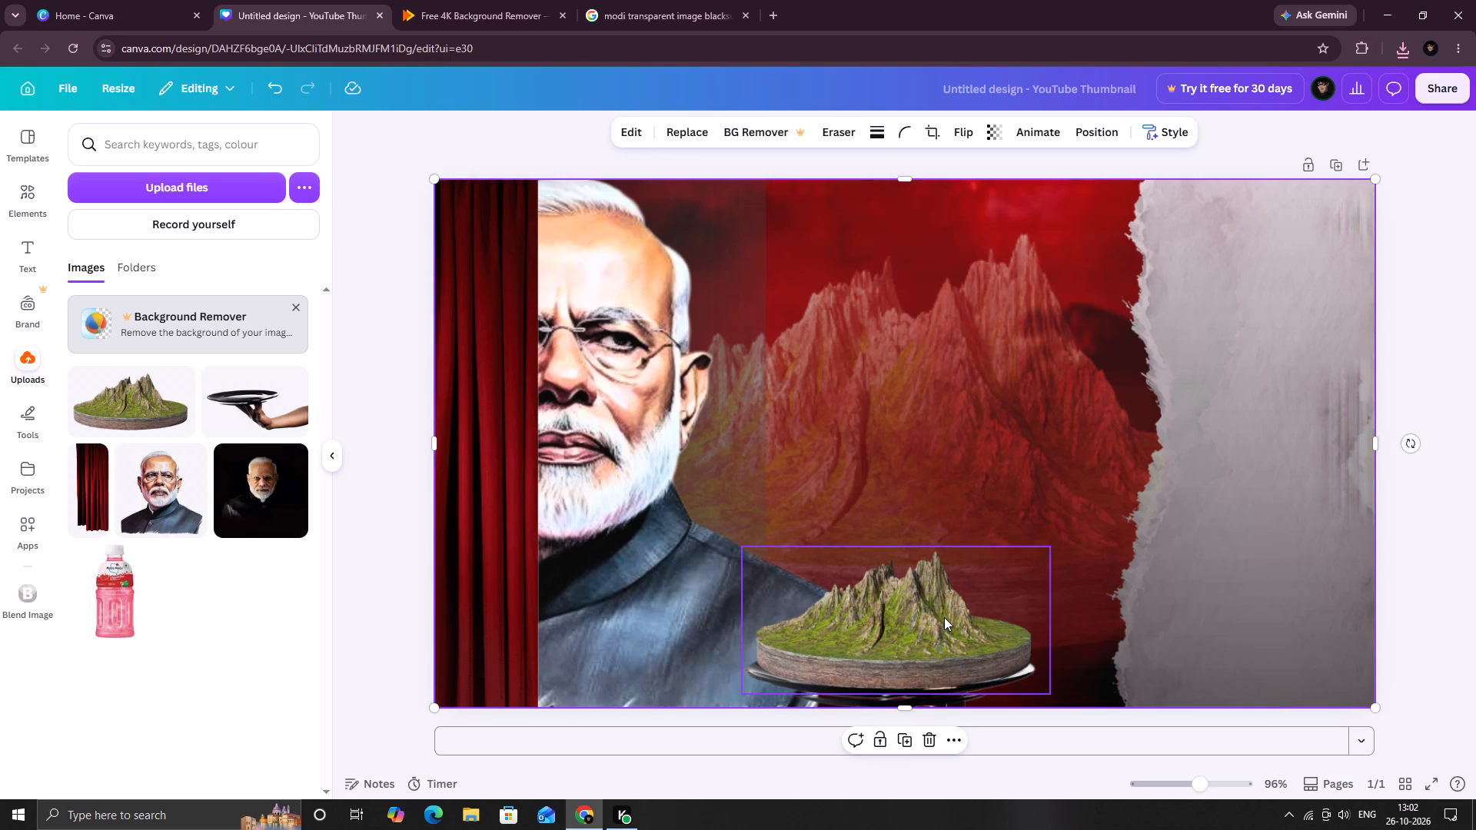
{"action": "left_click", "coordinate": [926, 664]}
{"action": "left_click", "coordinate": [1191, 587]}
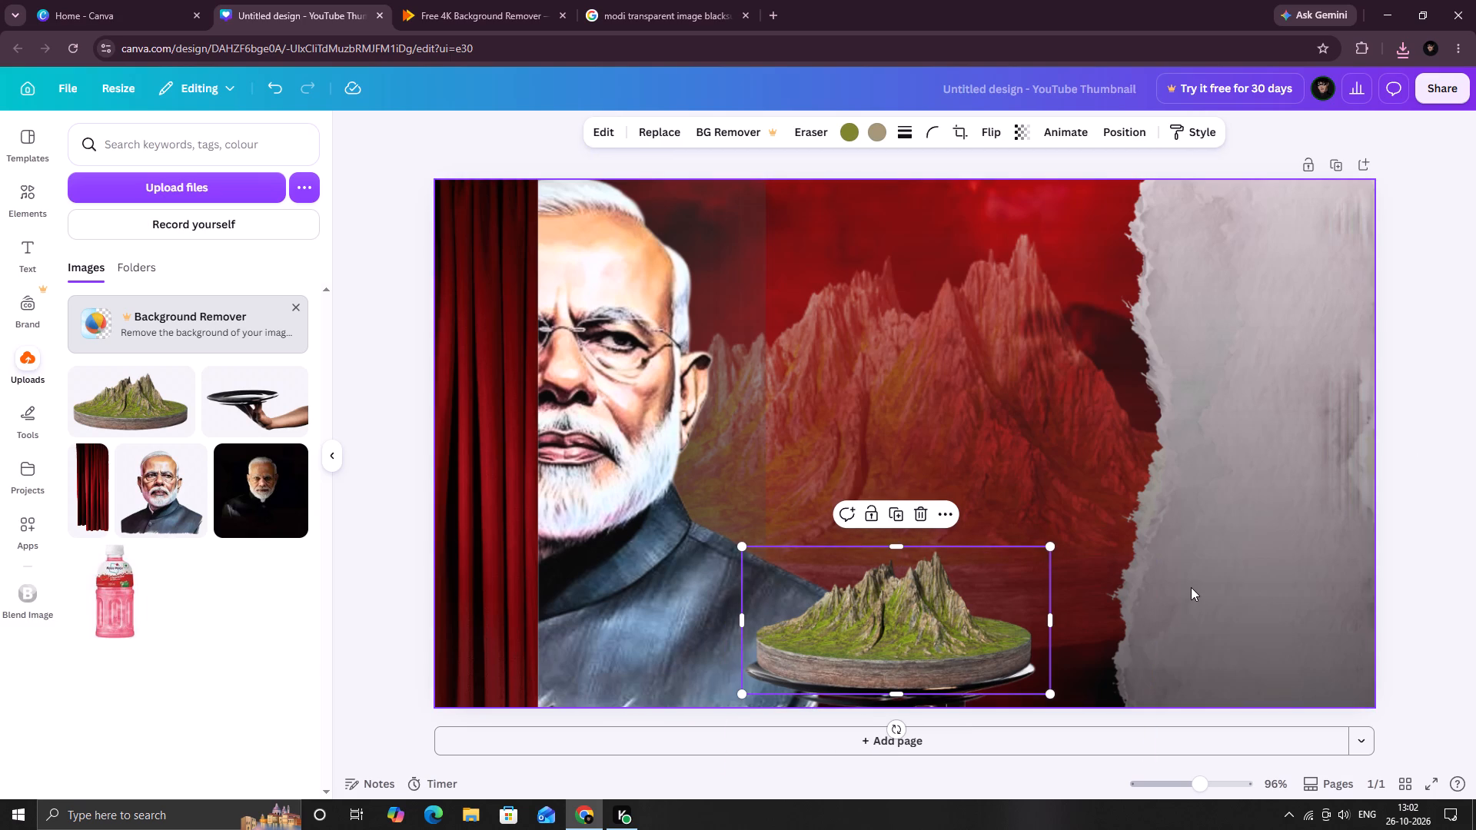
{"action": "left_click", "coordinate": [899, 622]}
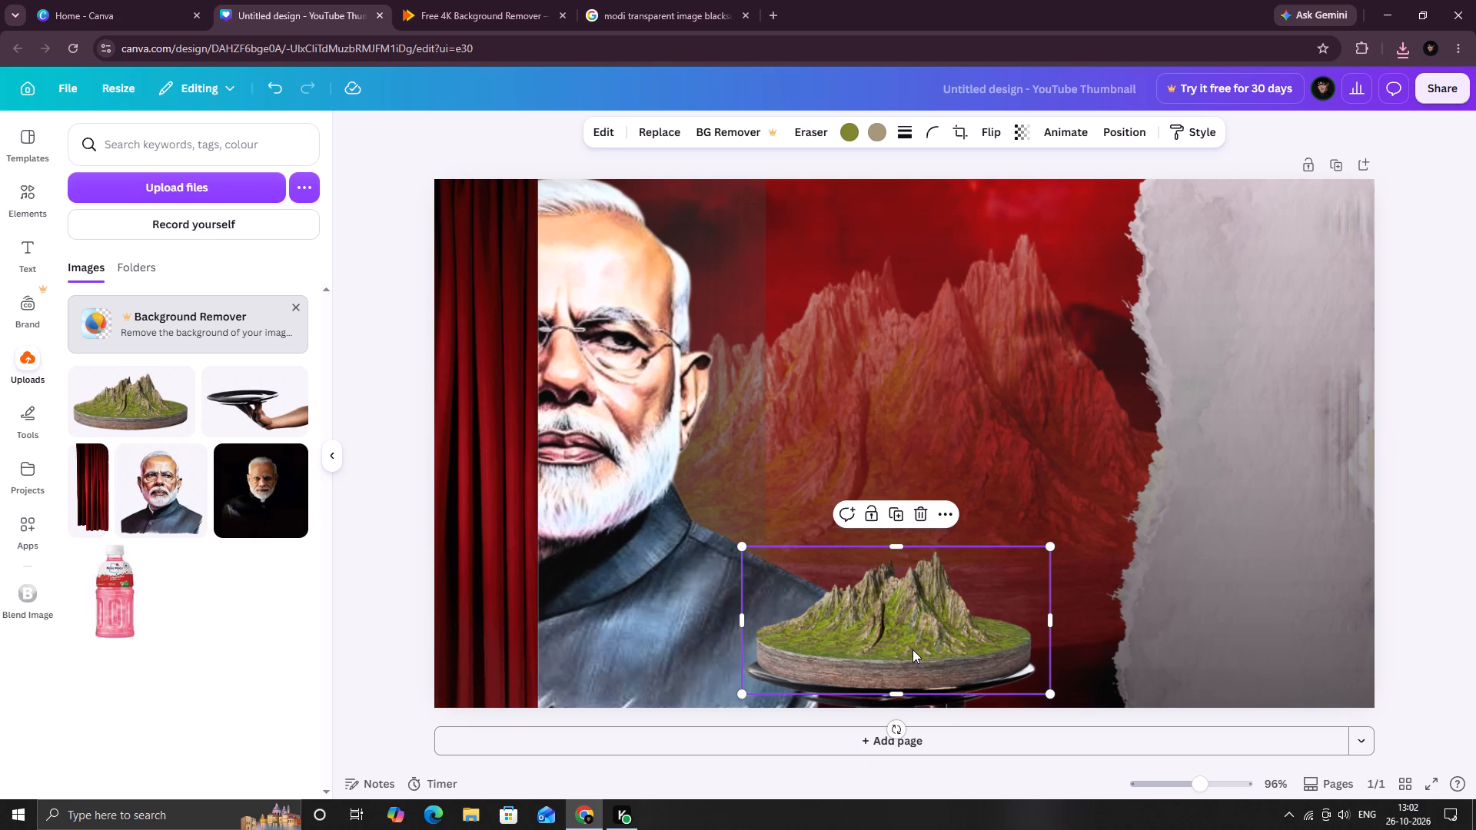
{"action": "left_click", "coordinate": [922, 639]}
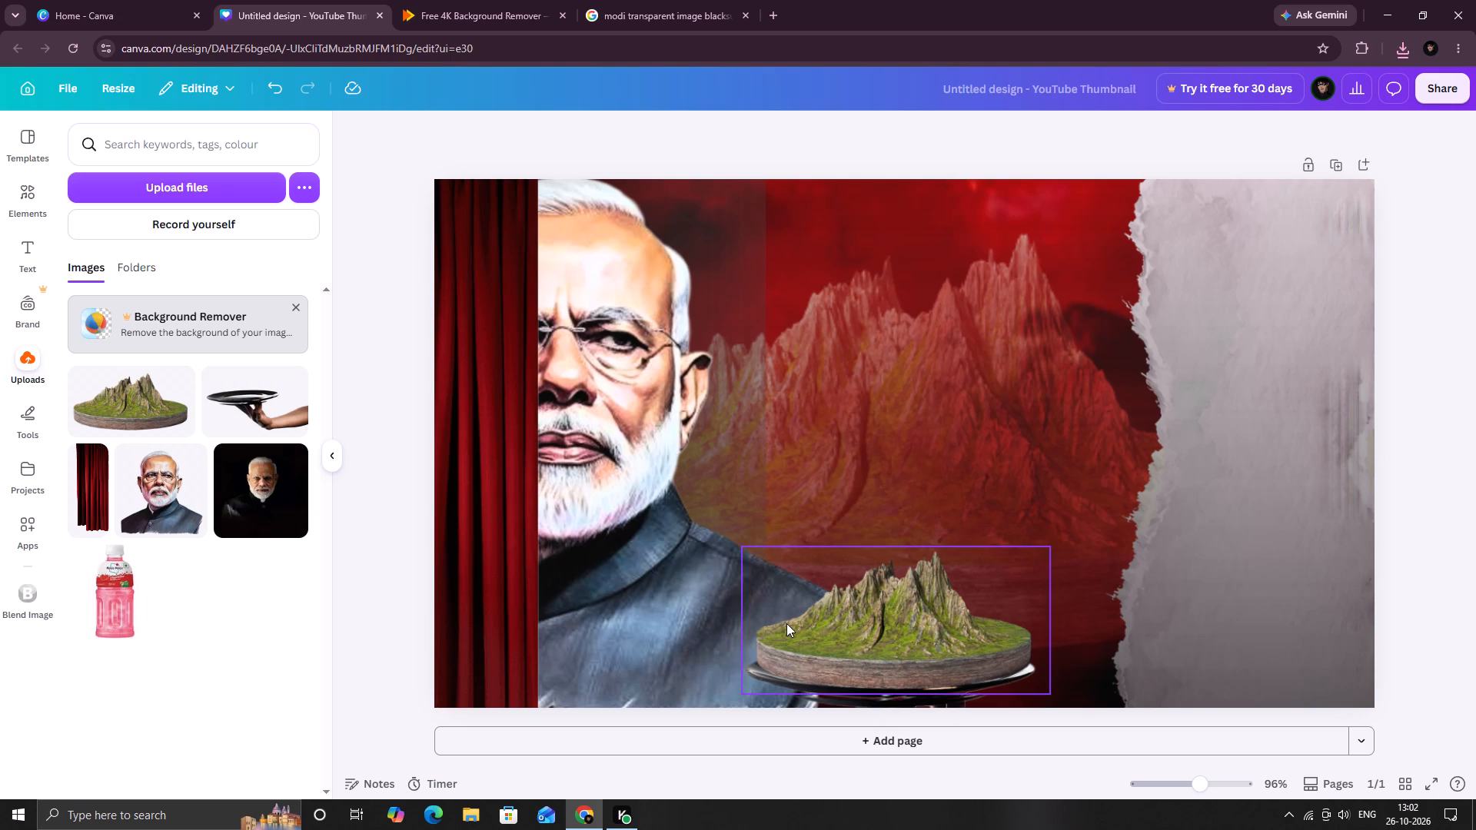
Lift the mountain model clear of the tray and raise the hand-and-tray image beneath it so that more of the hand shows.
{"action": "left_click_drag", "start_coordinate": [906, 652], "coordinate": [913, 609]}
{"action": "left_click_drag", "start_coordinate": [876, 682], "coordinate": [870, 676]}
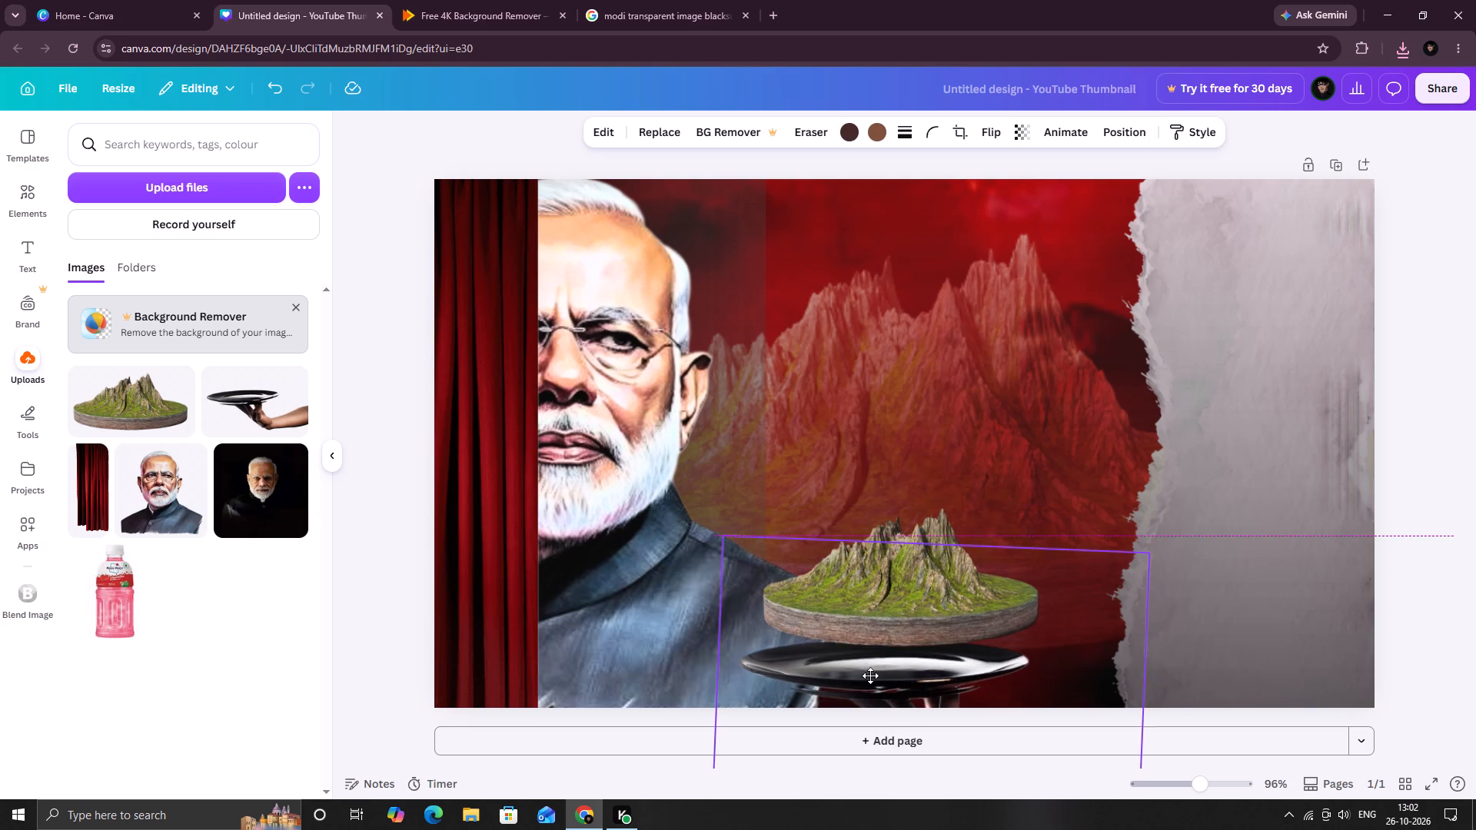
{"action": "left_click_drag", "start_coordinate": [870, 676], "coordinate": [865, 658]}
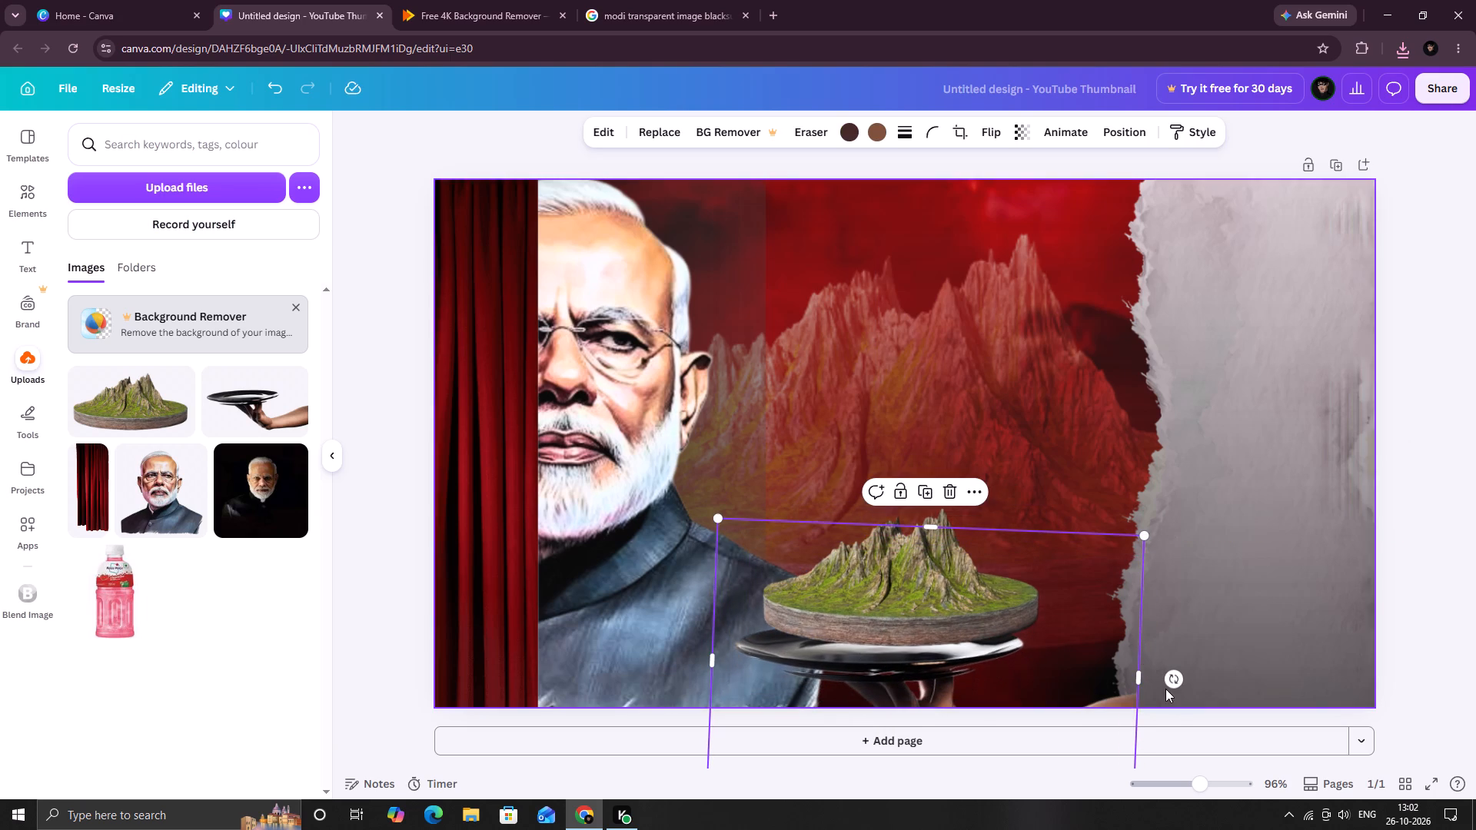
Flip the hand-and-tray image horizontally, tilt it slightly counterclockwise and reposition it so the tray sits just below the mountain model.
{"action": "left_click", "coordinate": [985, 128]}
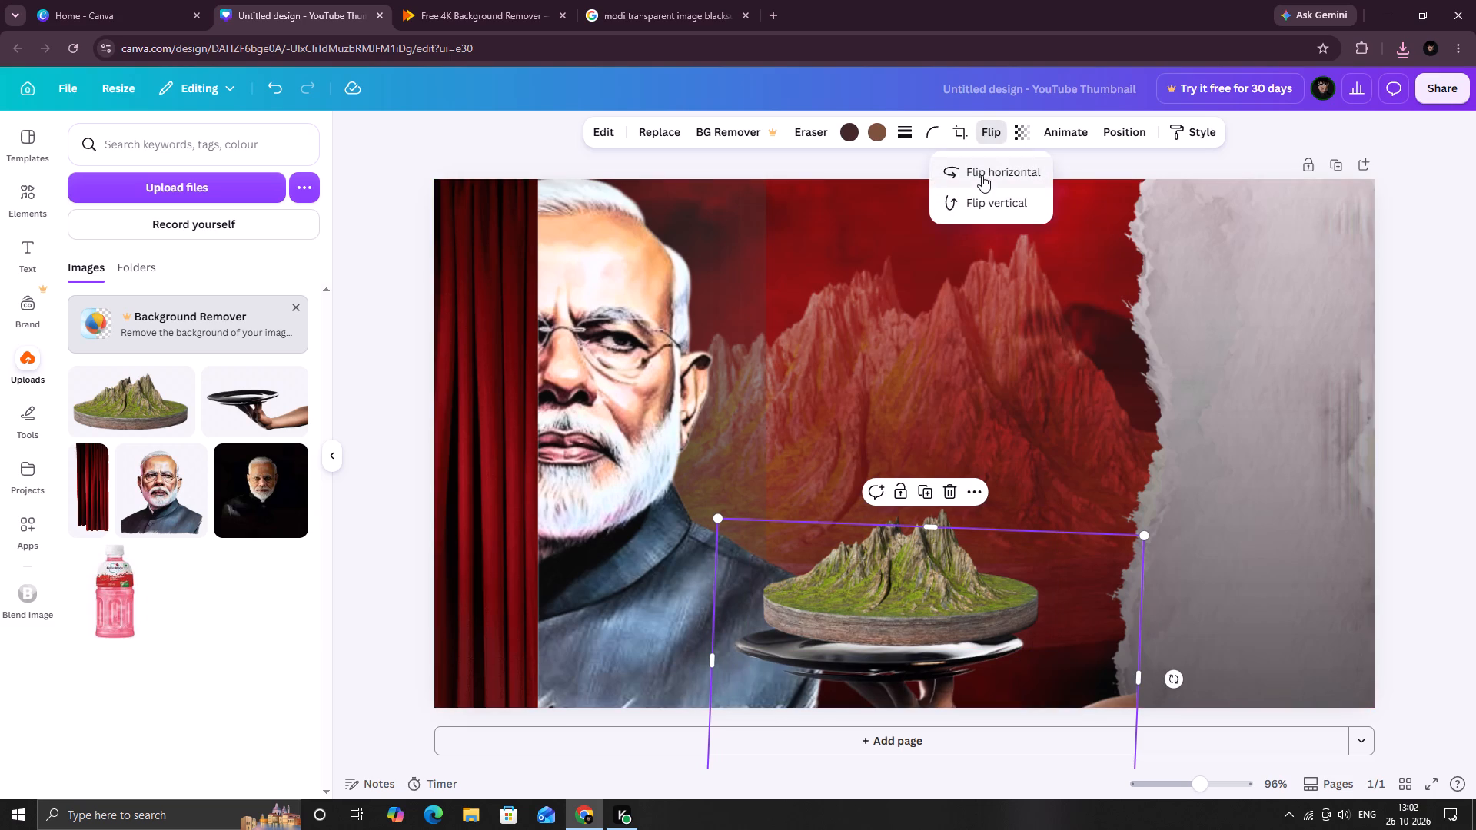
{"action": "left_click", "coordinate": [986, 171]}
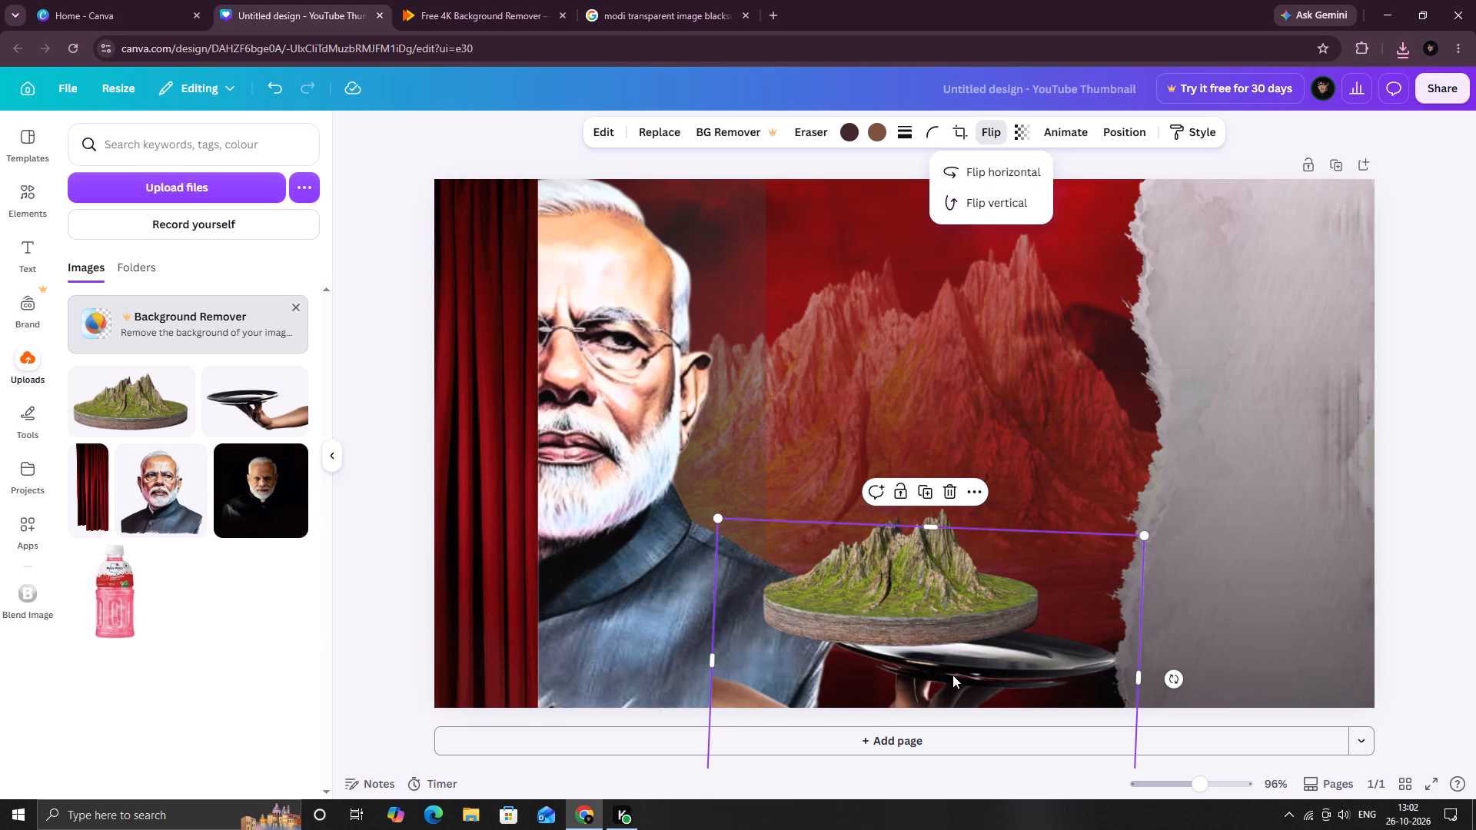
{"action": "left_click_drag", "start_coordinate": [954, 679], "coordinate": [899, 684]}
{"action": "left_click_drag", "start_coordinate": [1122, 687], "coordinate": [1118, 660]}
{"action": "left_click_drag", "start_coordinate": [929, 603], "coordinate": [932, 597]}
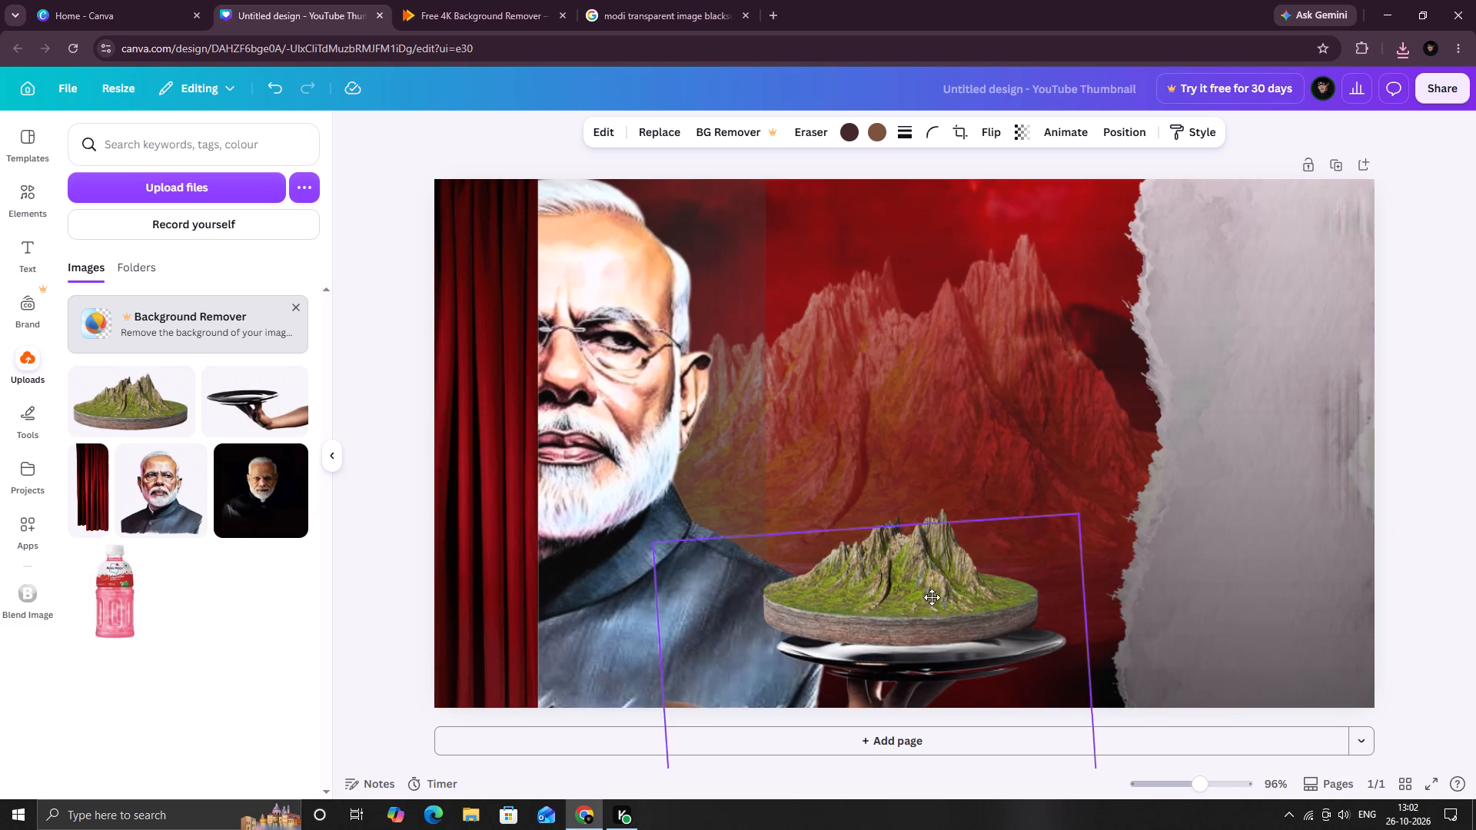
{"action": "left_click_drag", "start_coordinate": [932, 597], "coordinate": [920, 599]}
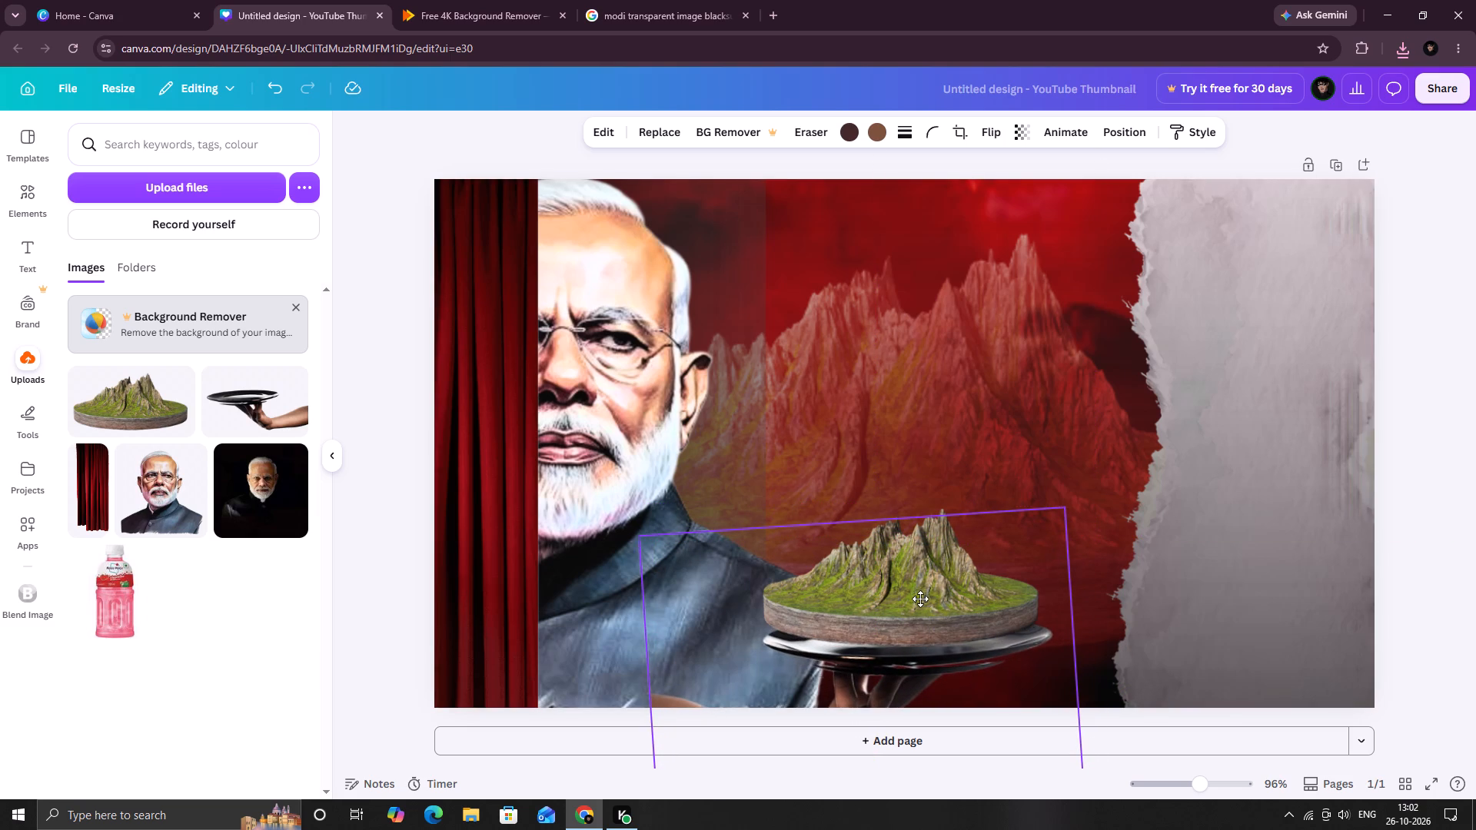
{"action": "left_click_drag", "start_coordinate": [920, 599], "coordinate": [920, 608]}
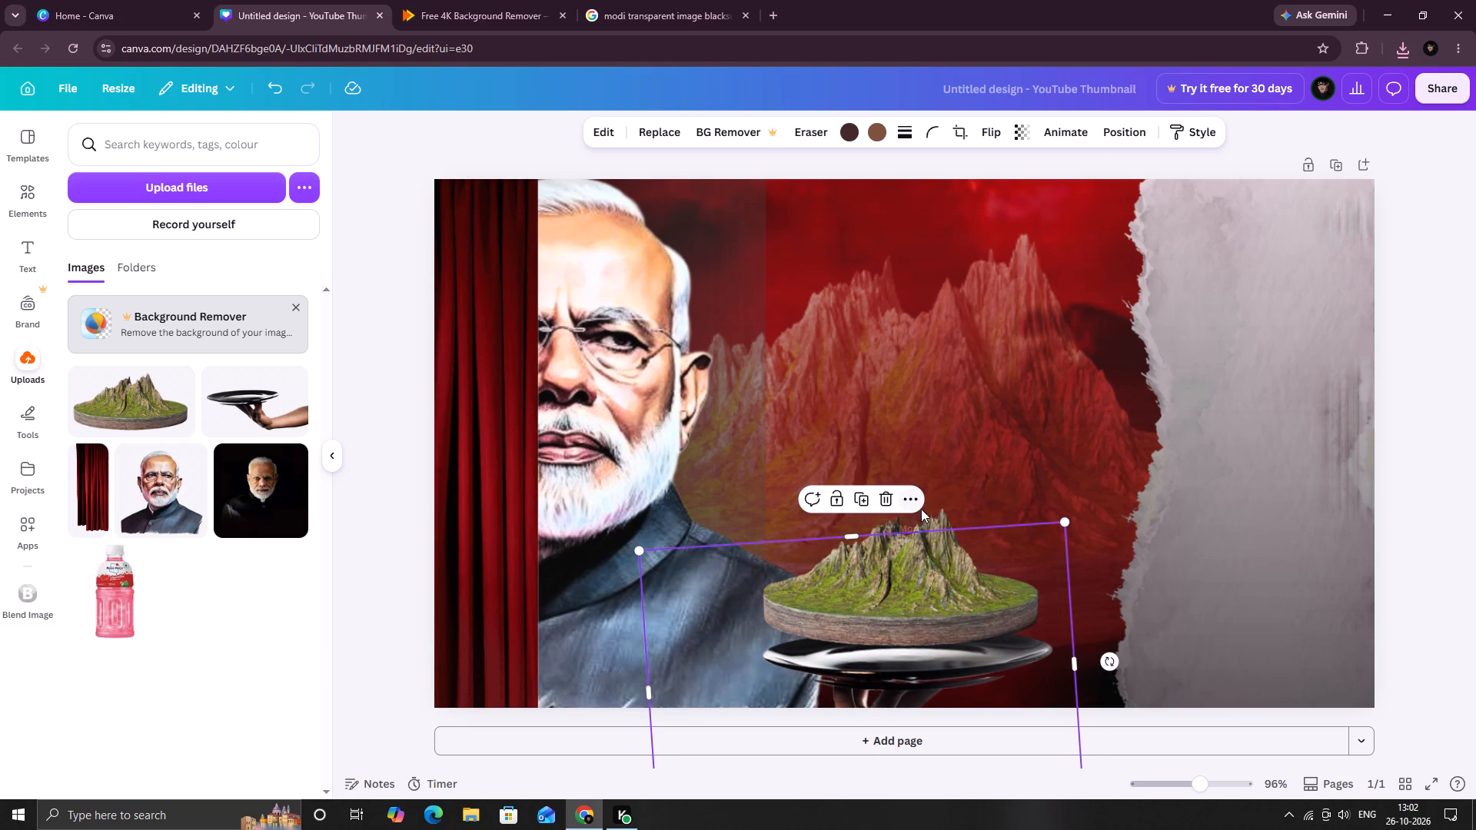
Lower the mountain model onto the flipped tray and centre it there.
{"action": "left_click", "coordinate": [934, 513]}
{"action": "left_click_drag", "start_coordinate": [928, 535], "coordinate": [938, 563]}
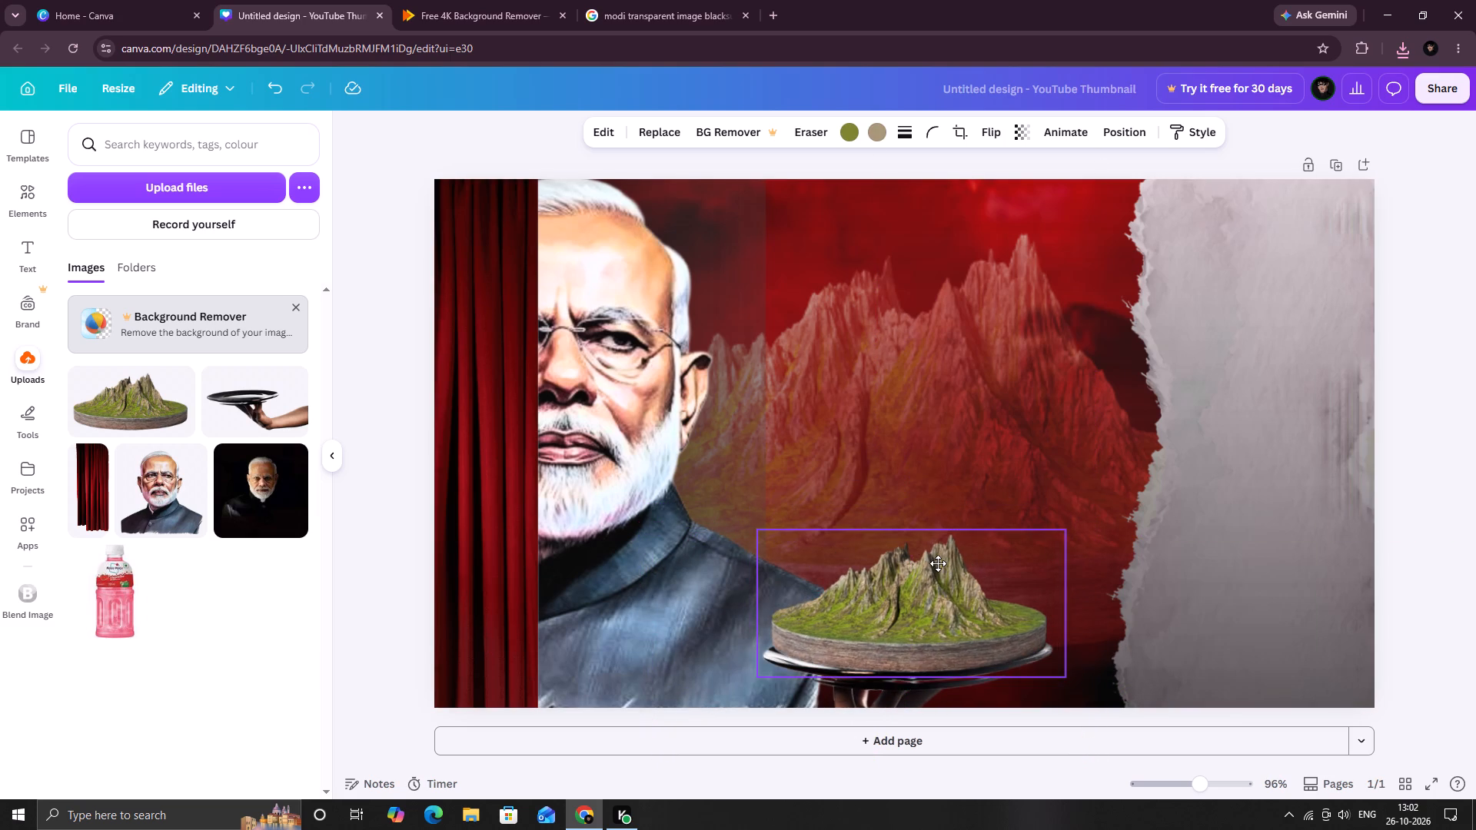
{"action": "left_click_drag", "start_coordinate": [938, 563], "coordinate": [933, 564]}
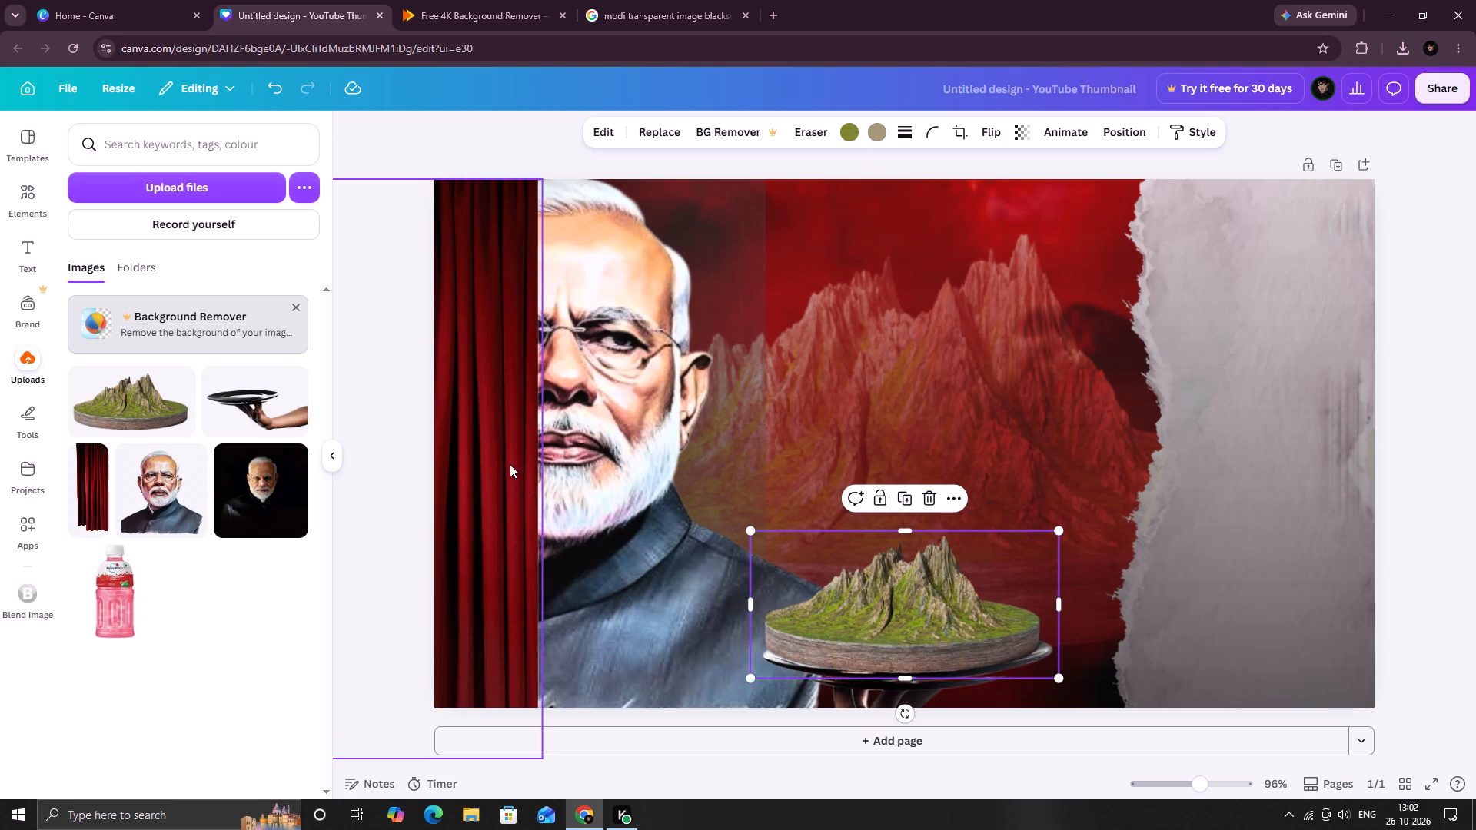
{"action": "left_click", "coordinate": [1289, 414]}
{"action": "left_click", "coordinate": [1440, 293]}
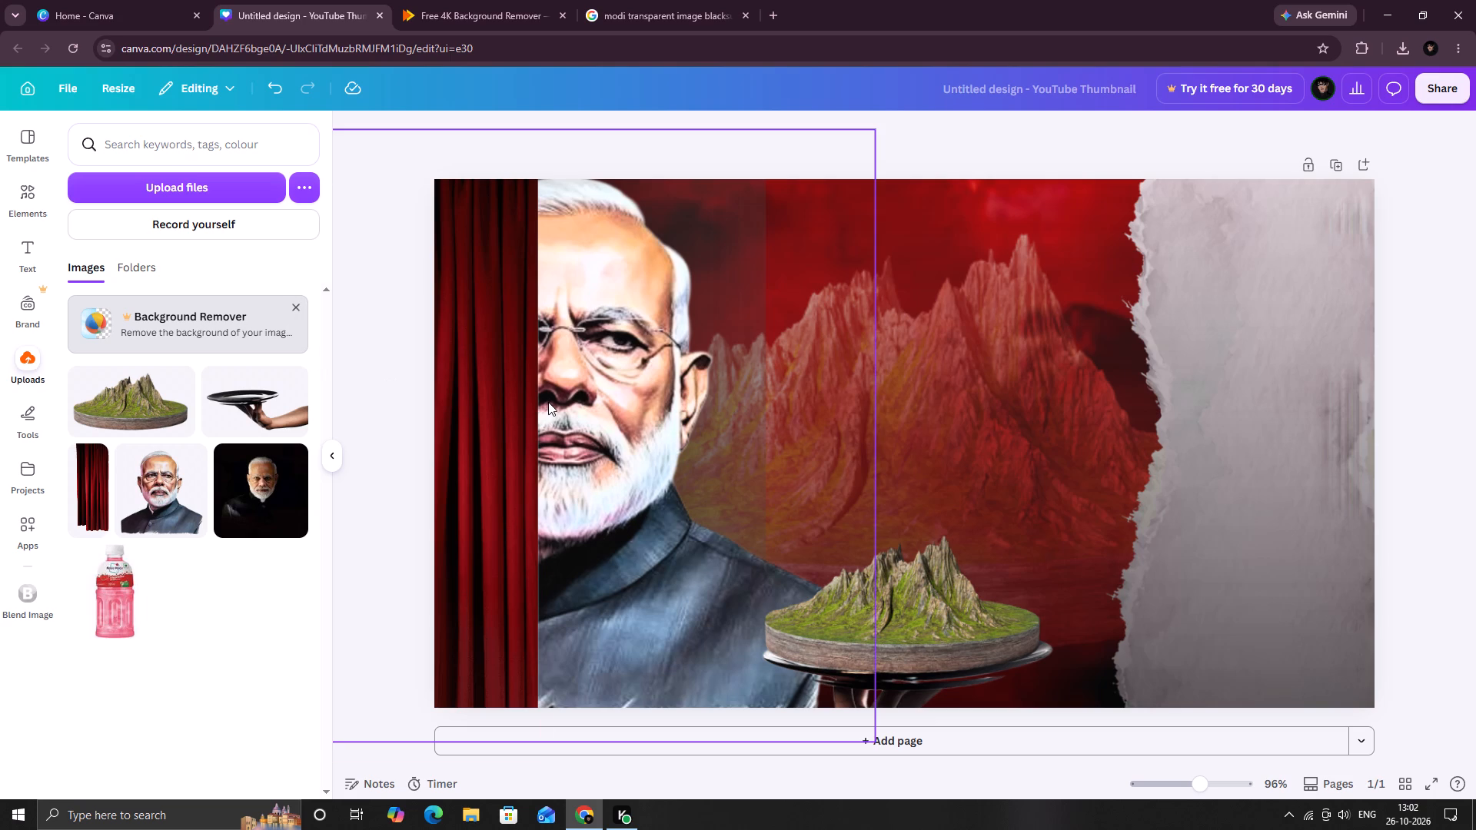
Look through the Downloads folder for another image to upload, closing the file picker without choosing one.
{"action": "left_click", "coordinate": [152, 187]}
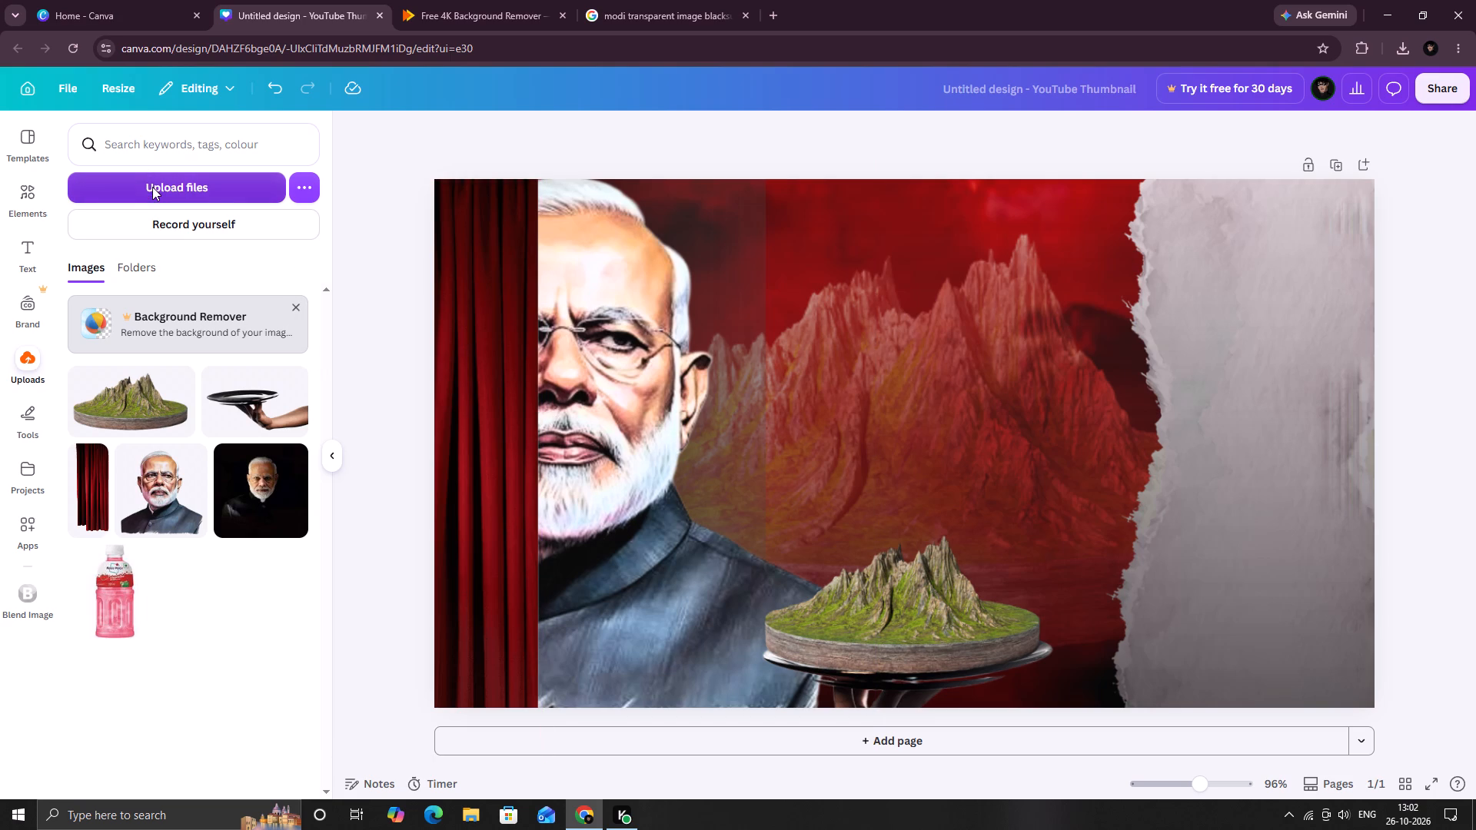
{"action": "scroll", "coordinate": [398, 246], "scroll_direction": "down", "scroll_amount": 2}
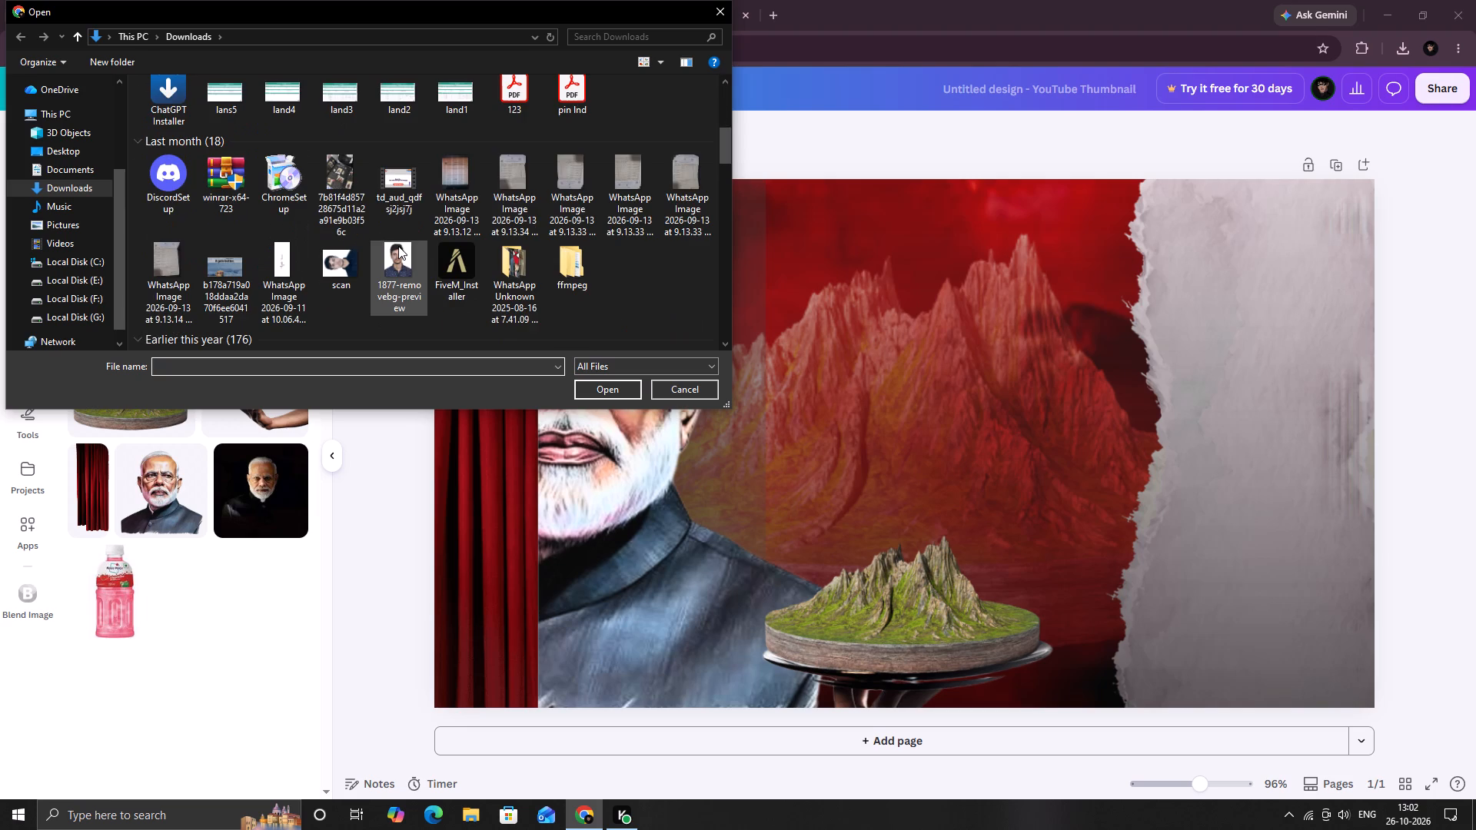
{"action": "scroll", "coordinate": [398, 246], "scroll_direction": "down", "scroll_amount": 4}
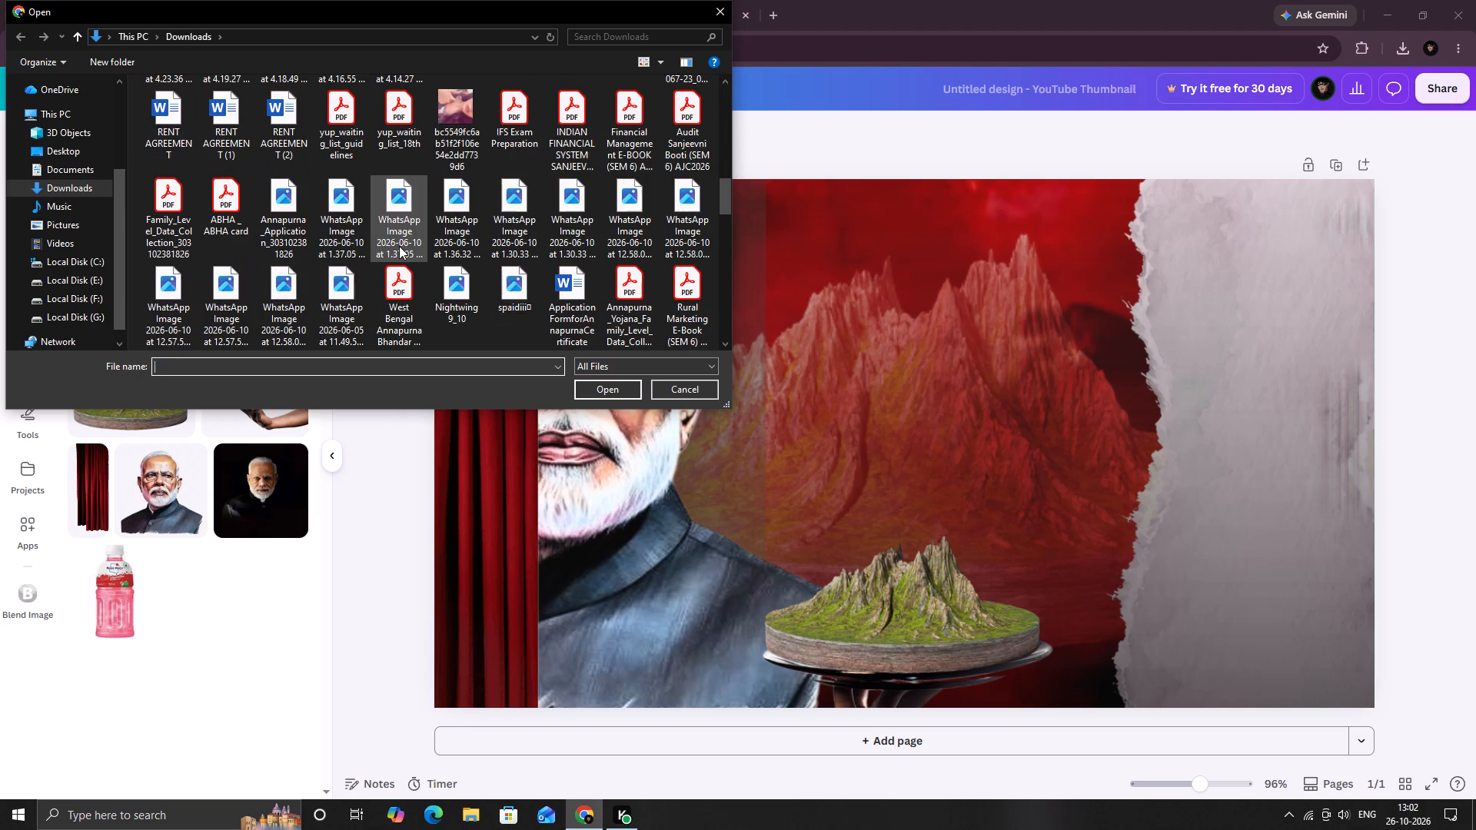
{"action": "scroll", "coordinate": [399, 246], "scroll_direction": "down", "scroll_amount": 5}
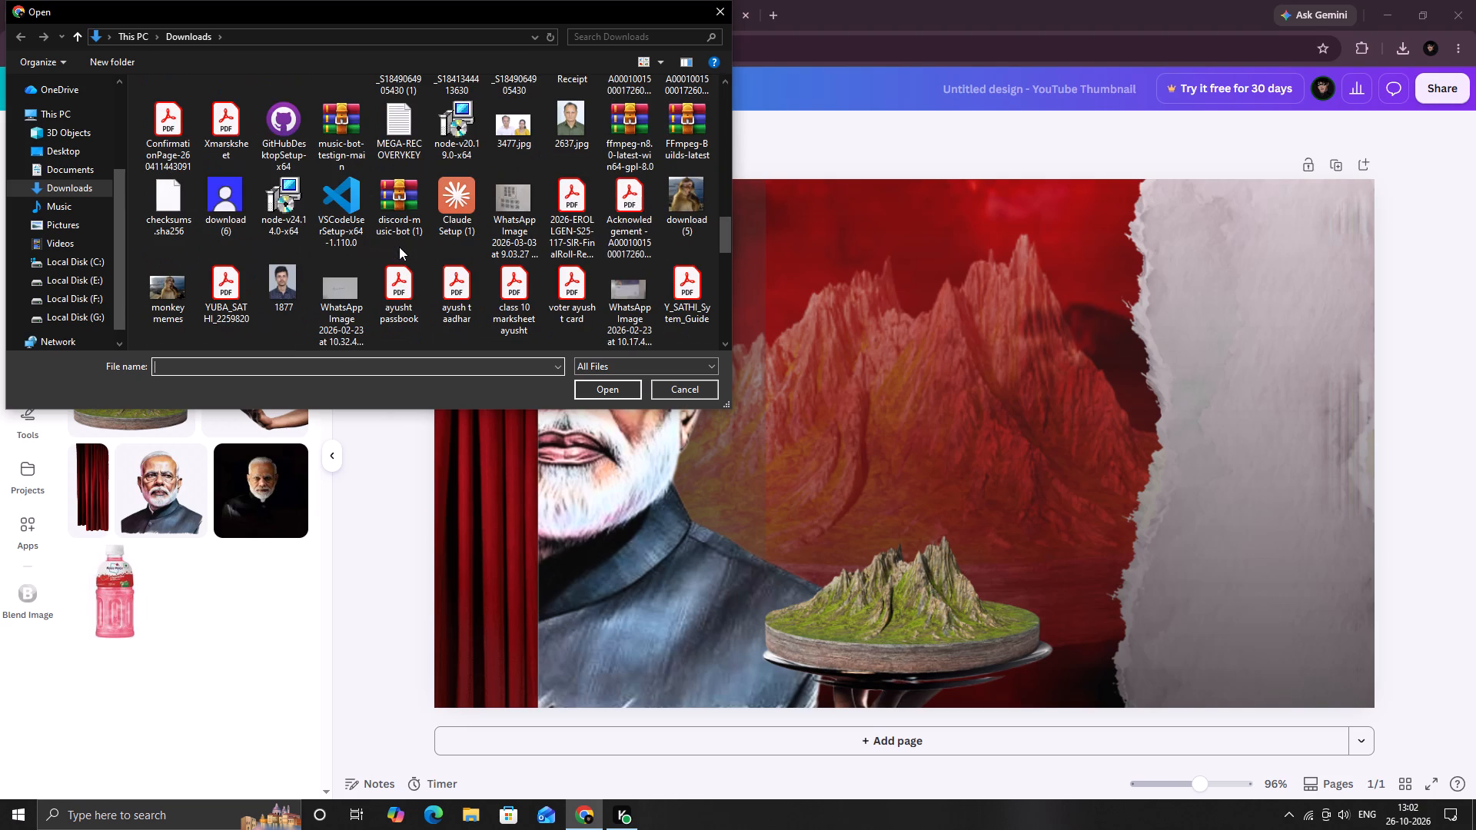
{"action": "scroll", "coordinate": [399, 247], "scroll_direction": "down", "scroll_amount": 8}
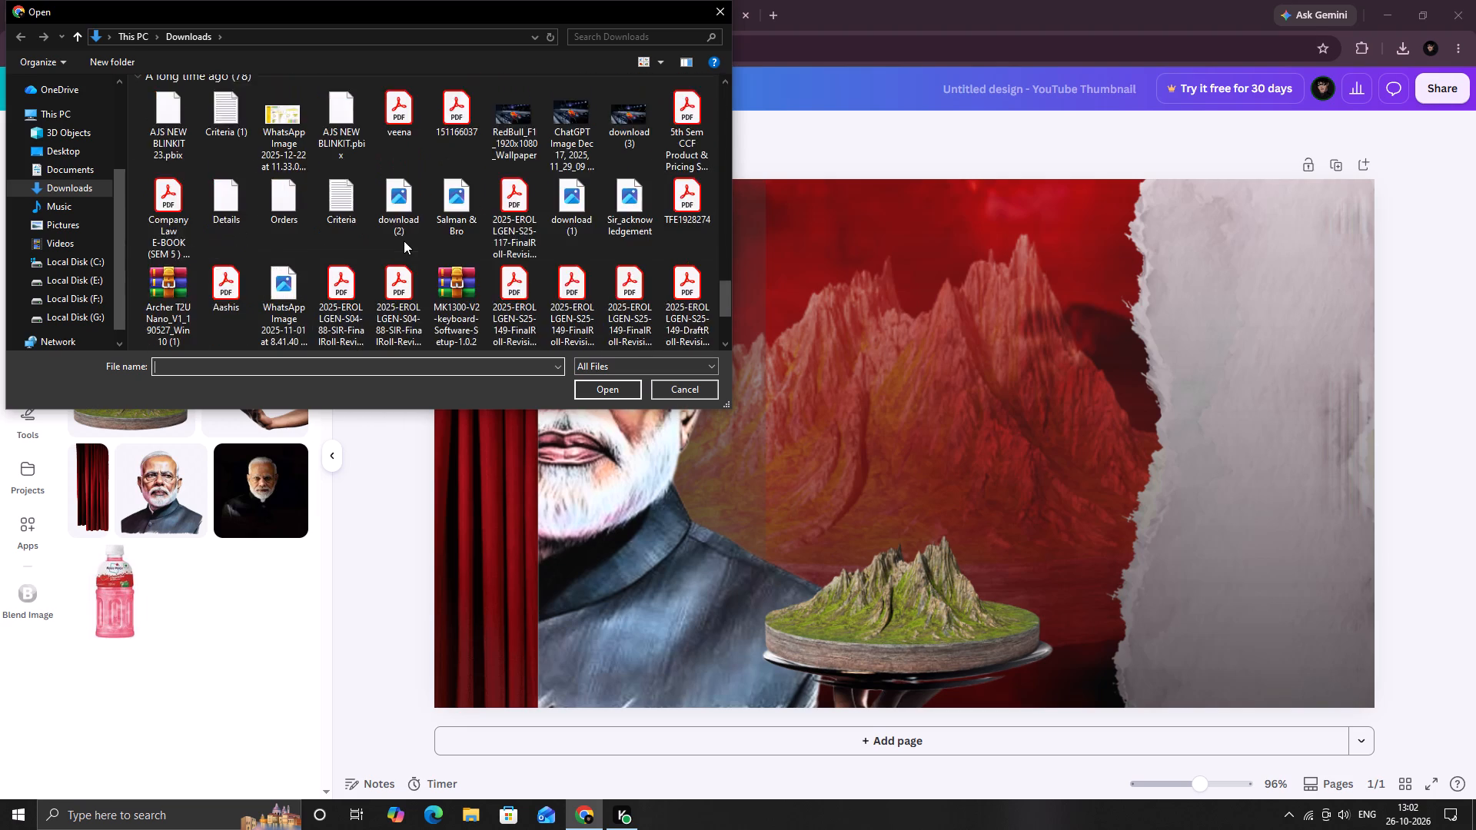
{"action": "scroll", "coordinate": [404, 241], "scroll_direction": "down", "scroll_amount": 3}
{"action": "scroll", "coordinate": [404, 241], "scroll_direction": "up", "scroll_amount": 1}
{"action": "scroll", "coordinate": [404, 241], "scroll_direction": "down", "scroll_amount": 1}
{"action": "scroll", "coordinate": [404, 240], "scroll_direction": "up", "scroll_amount": 3}
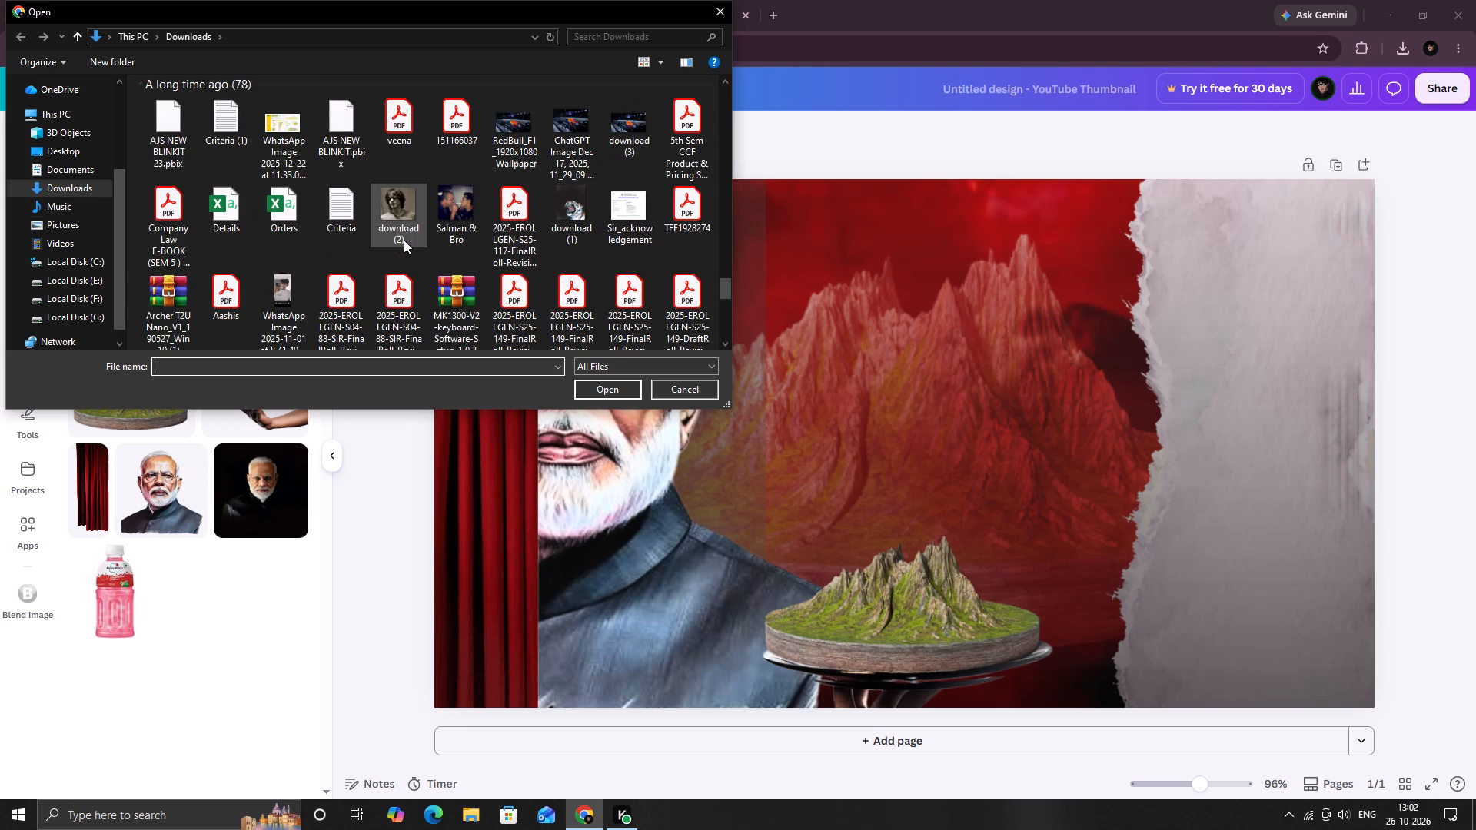
{"action": "scroll", "coordinate": [404, 240], "scroll_direction": "up", "scroll_amount": 7}
{"action": "scroll", "coordinate": [404, 240], "scroll_direction": "down", "scroll_amount": 1}
{"action": "scroll", "coordinate": [404, 240], "scroll_direction": "up", "scroll_amount": 7}
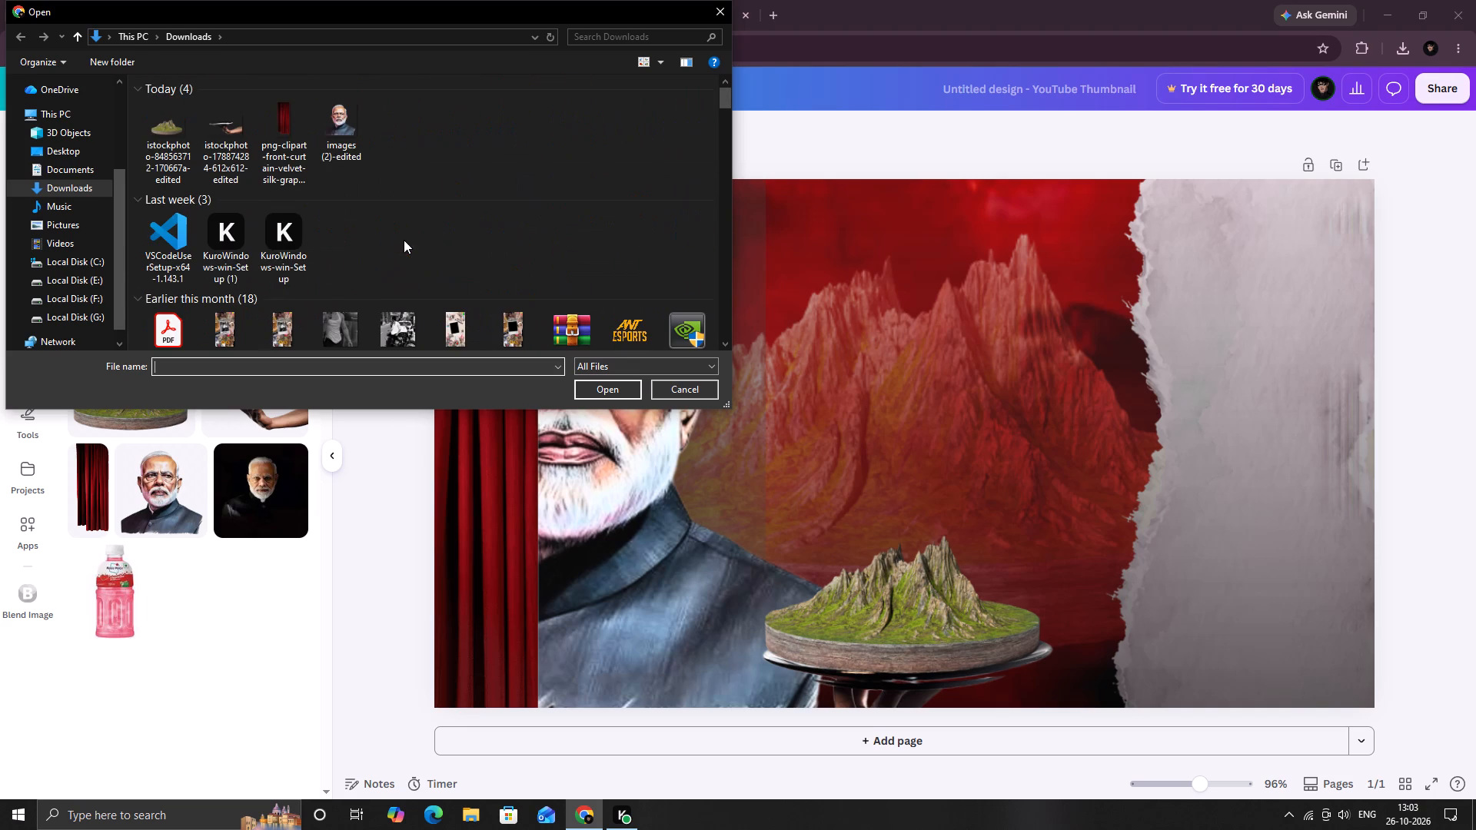
{"action": "scroll", "coordinate": [404, 240], "scroll_direction": "up", "scroll_amount": 2}
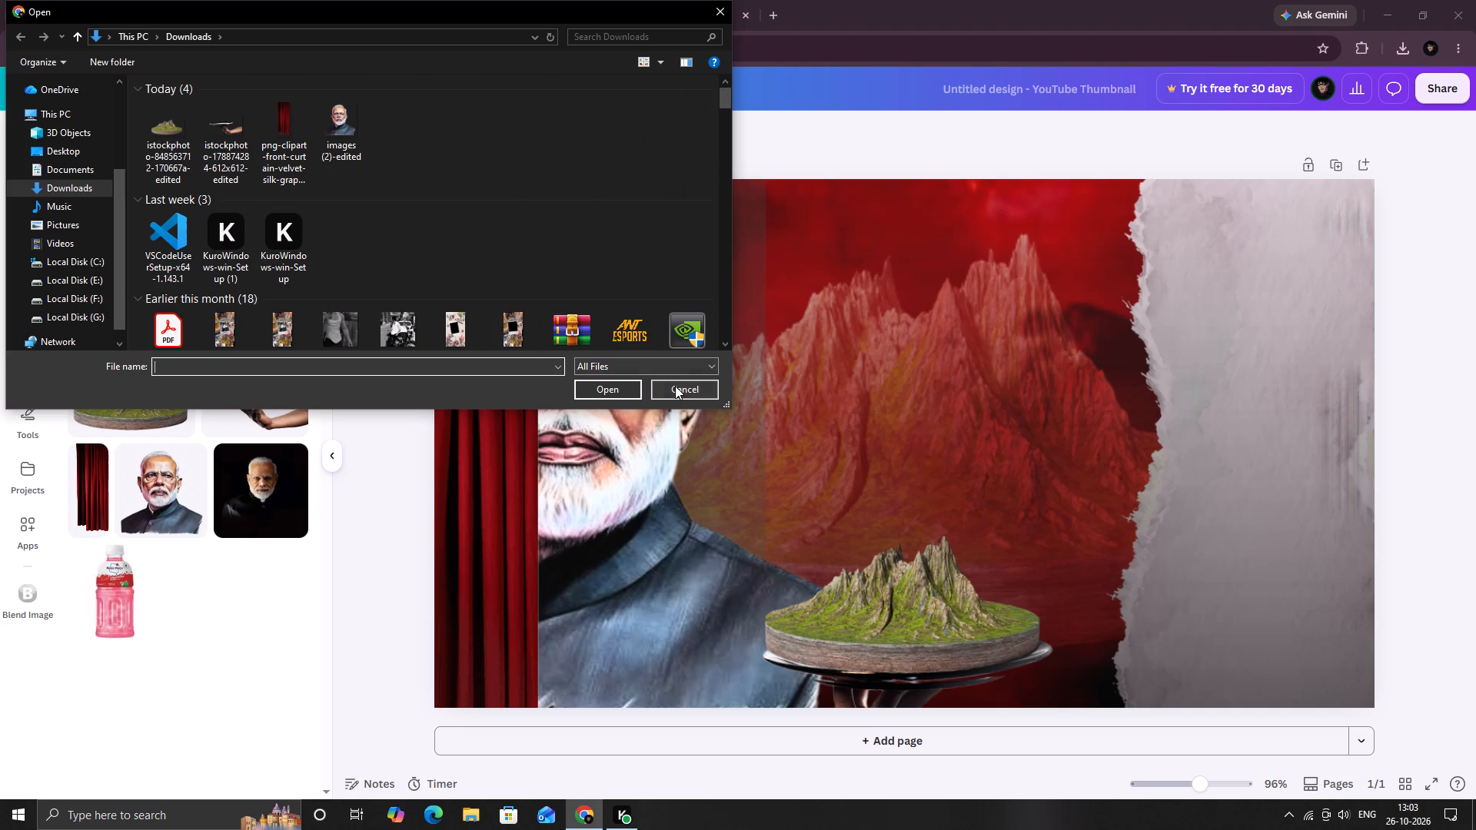
{"action": "left_click", "coordinate": [675, 386]}
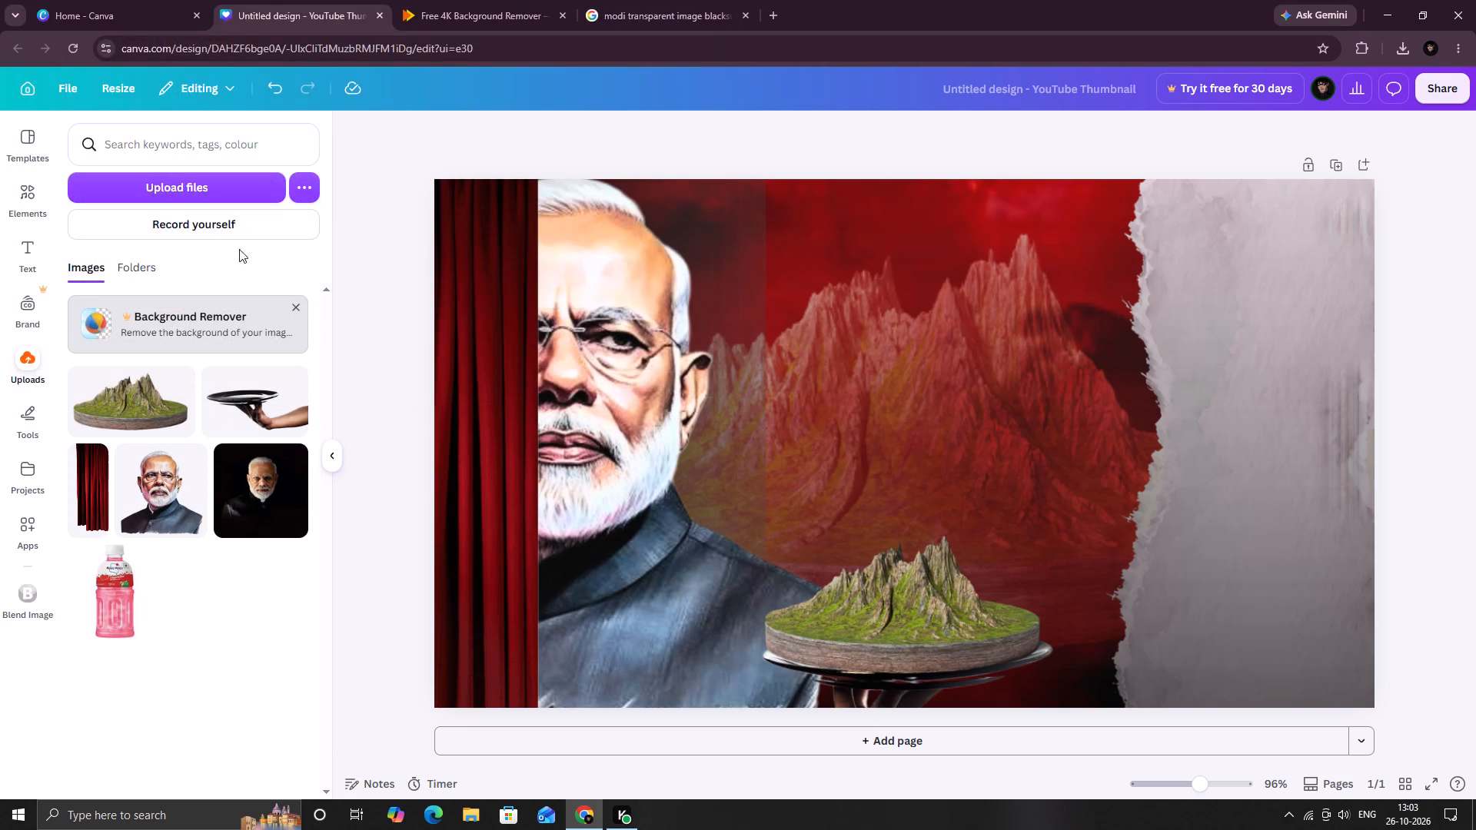
Search Google Images in a new browser tab for "dhruv raathi".
{"action": "left_click", "coordinate": [763, 17]}
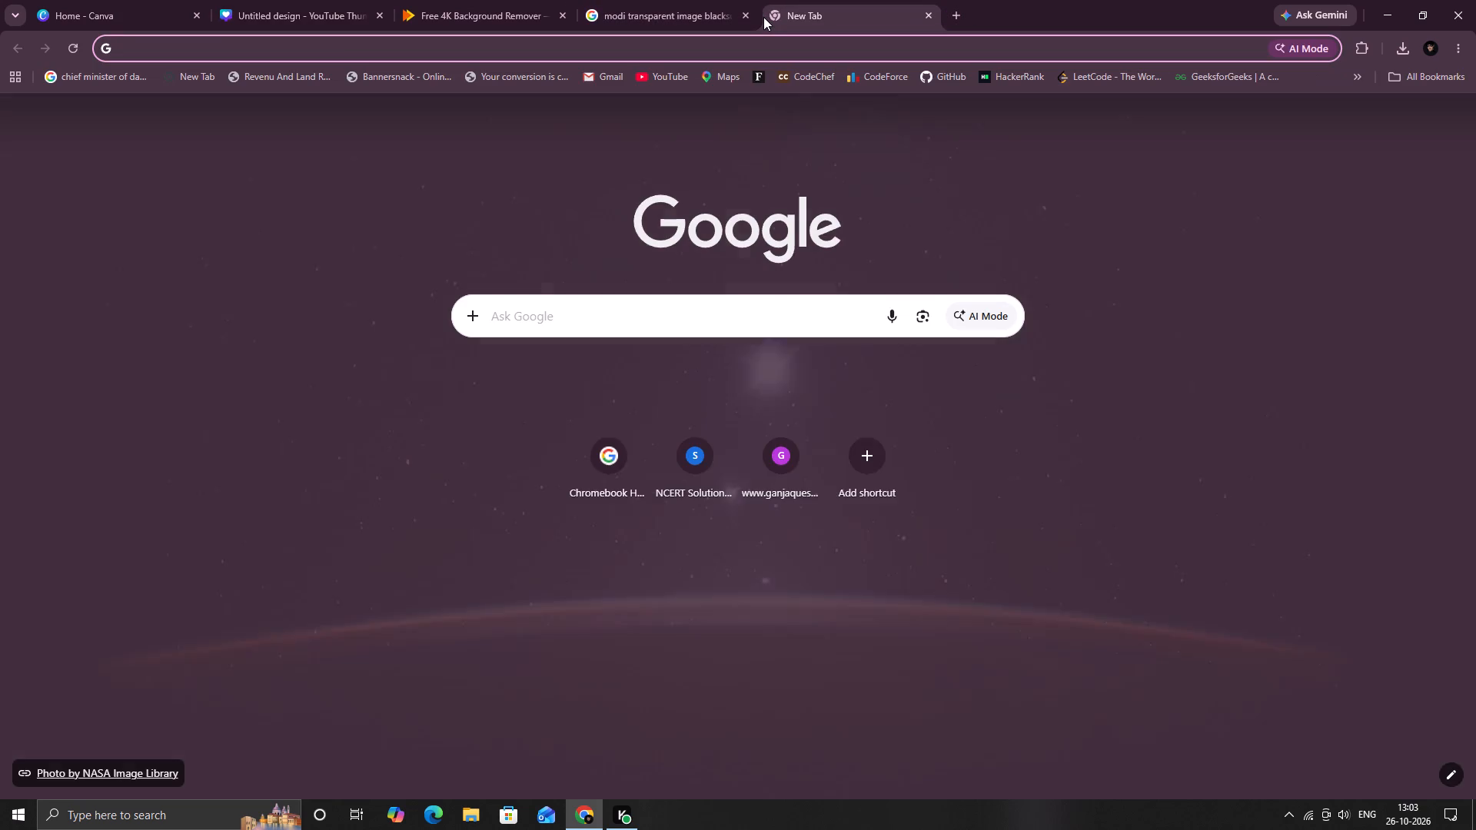
{"action": "type", "text": "dhruv raathi"}
{"action": "key", "text": "space"}
{"action": "key", "text": "Return"}
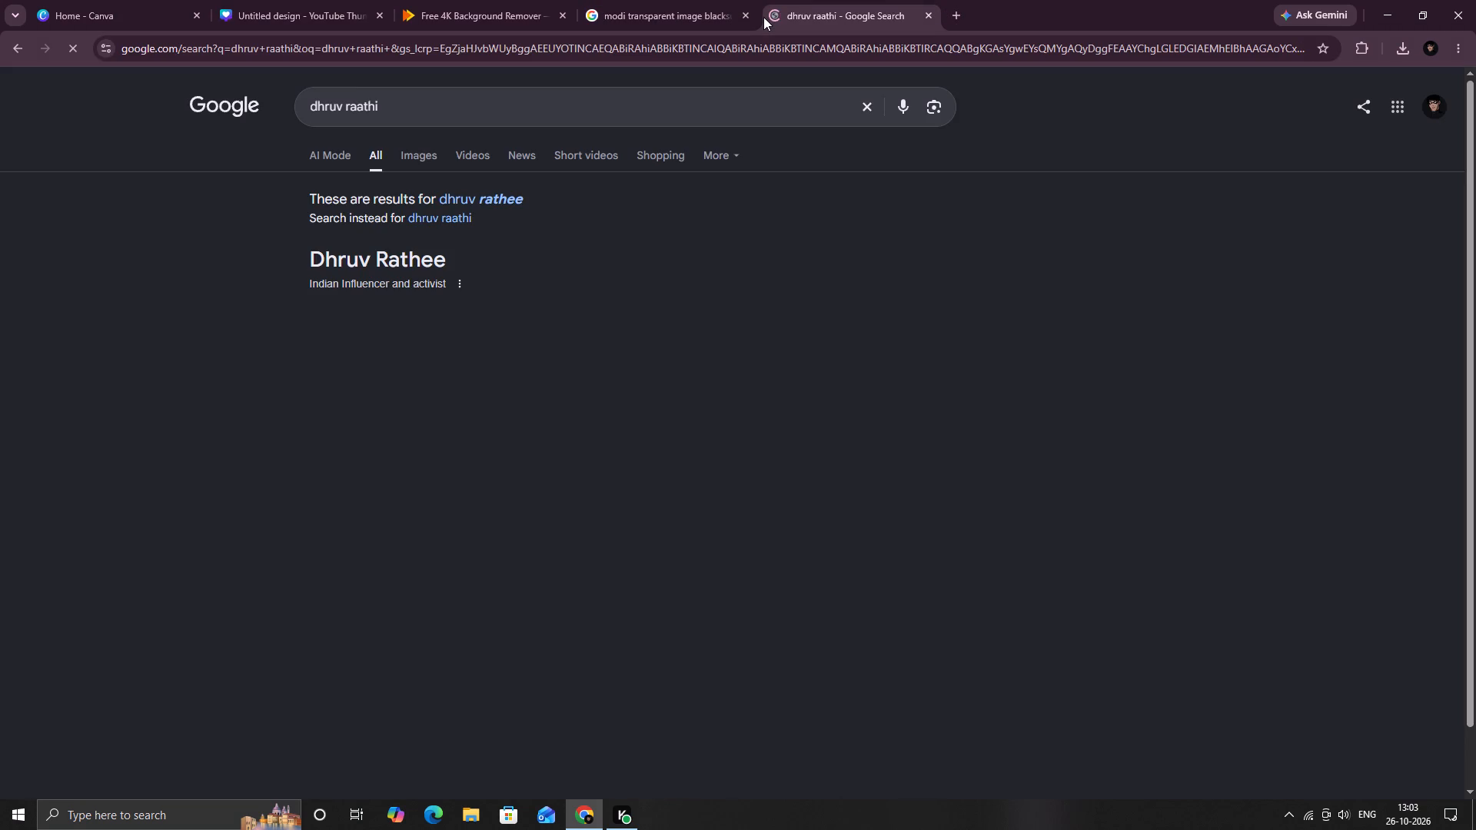
{"action": "left_click", "coordinate": [432, 151]}
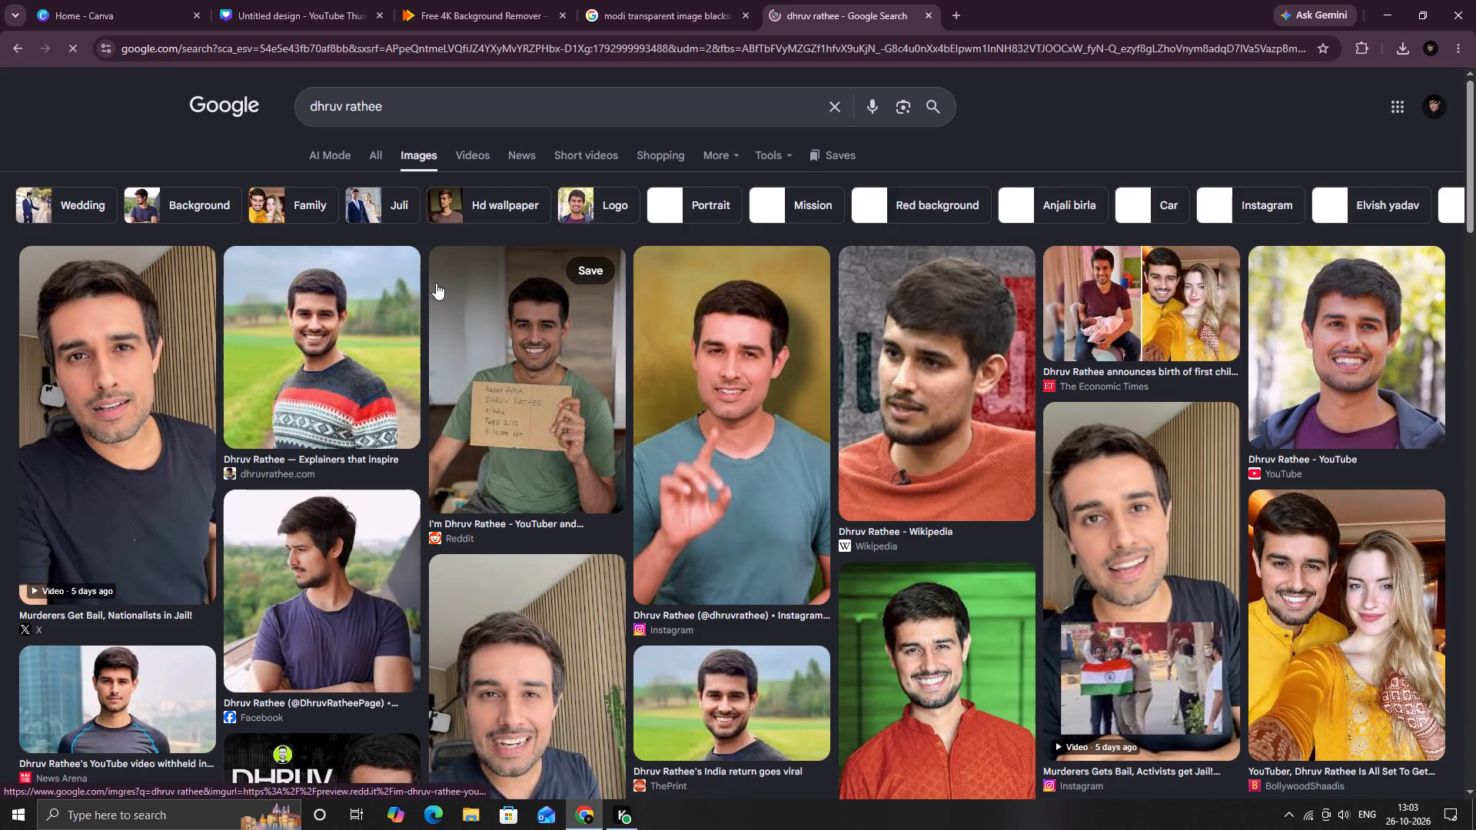
Extend the image search to "dhruv ratheethumblinia" to look for thumbnail-style pictures.
{"action": "left_click", "coordinate": [493, 114]}
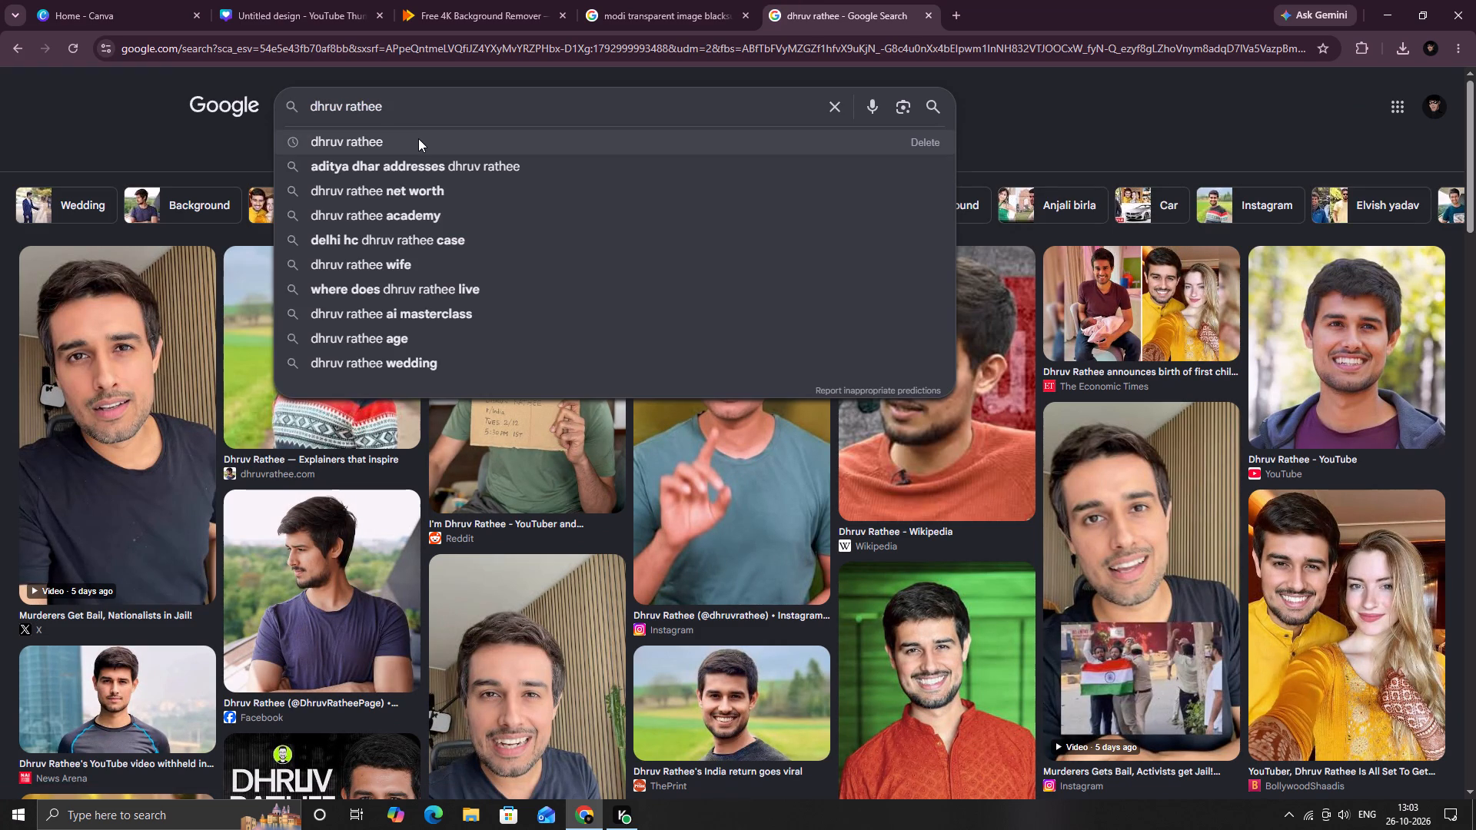
{"action": "type", "text": "thumblinia"}
{"action": "key", "text": "space"}
{"action": "key", "text": "Return"}
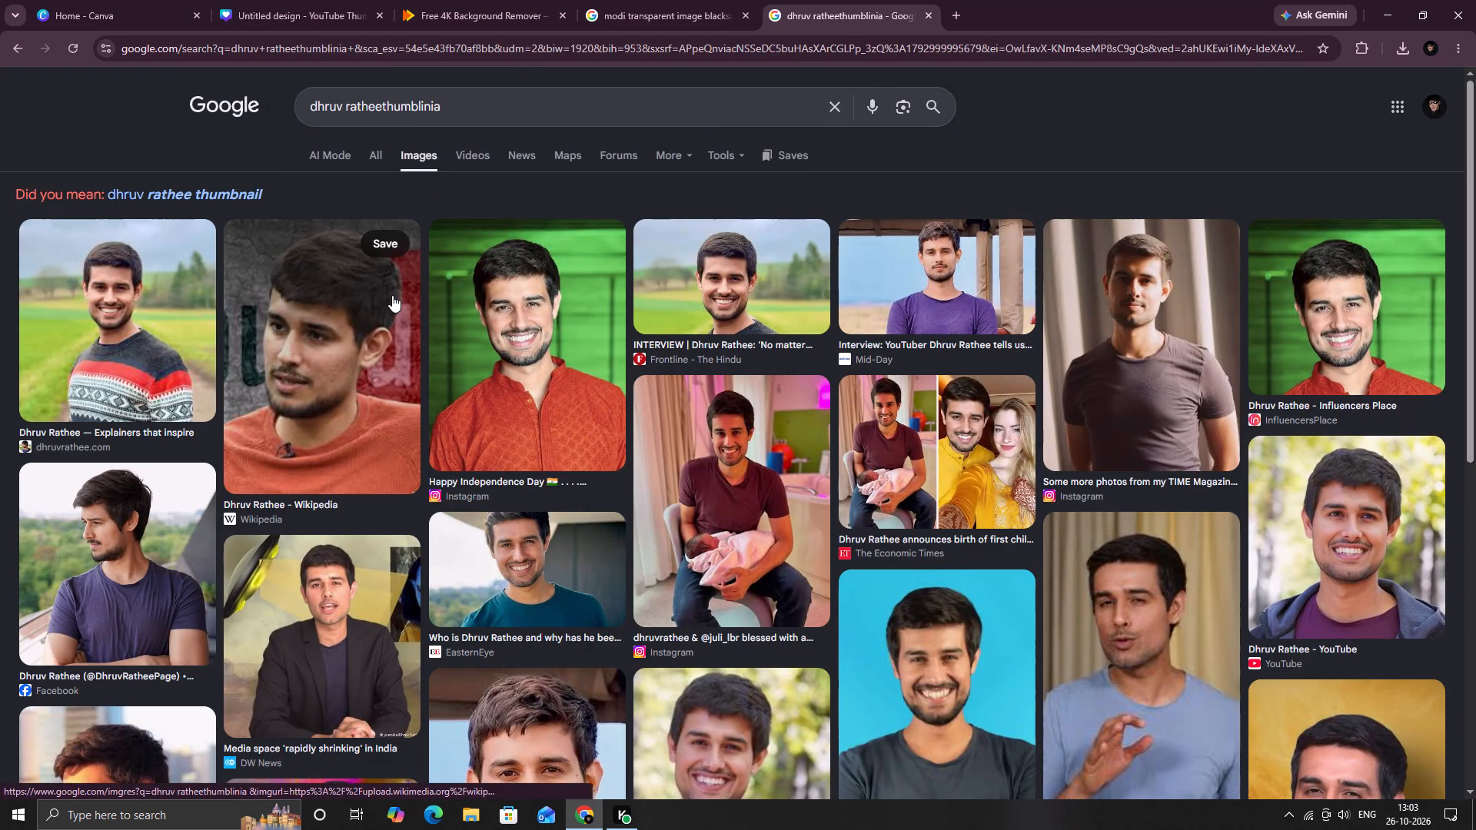
Add "modi" to the image search query and run it again.
{"action": "left_click", "coordinate": [494, 108]}
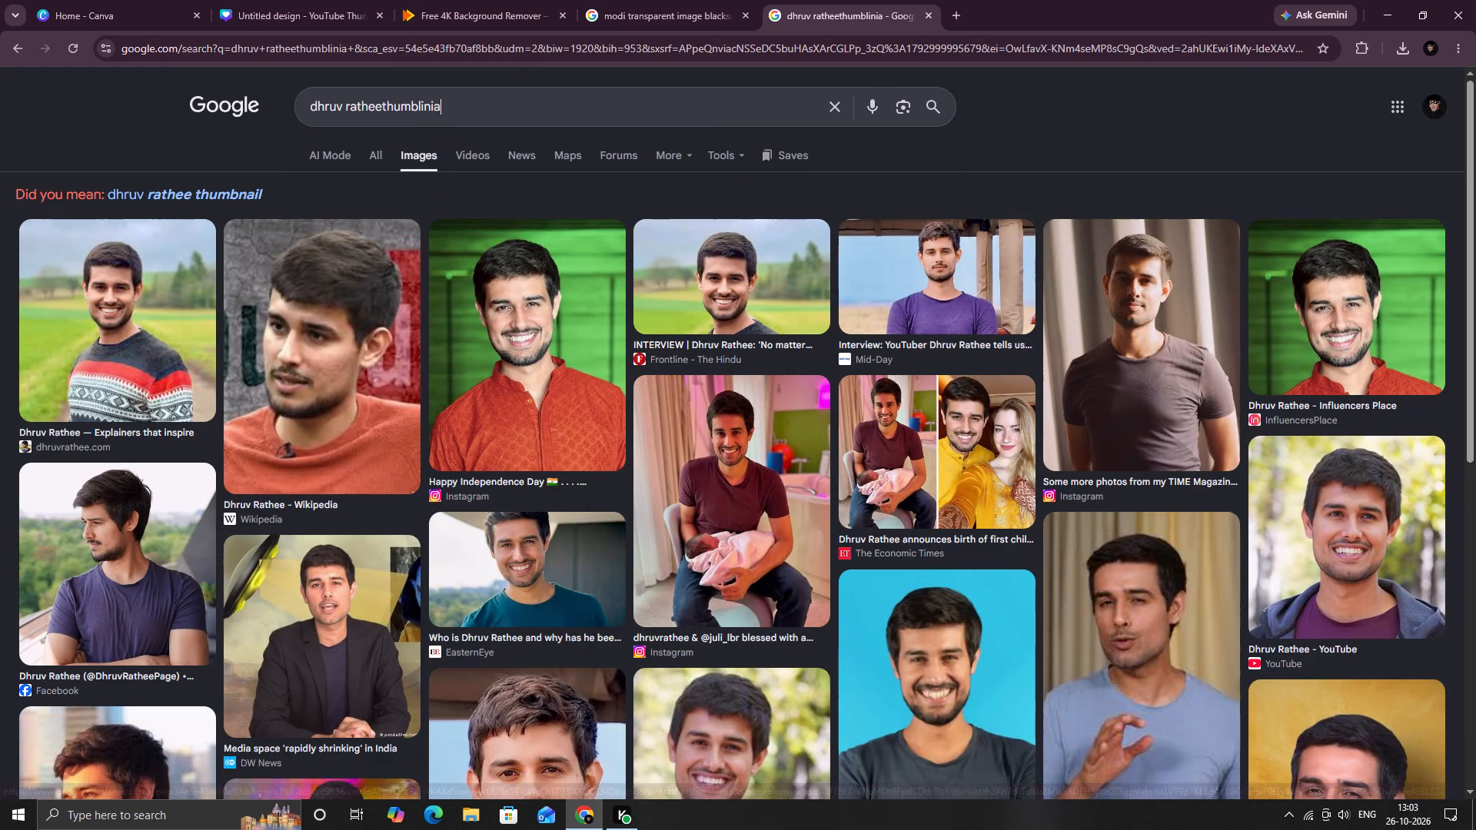
{"action": "key", "text": "space"}
{"action": "type", "text": "modi"}
{"action": "key", "text": "Return"}
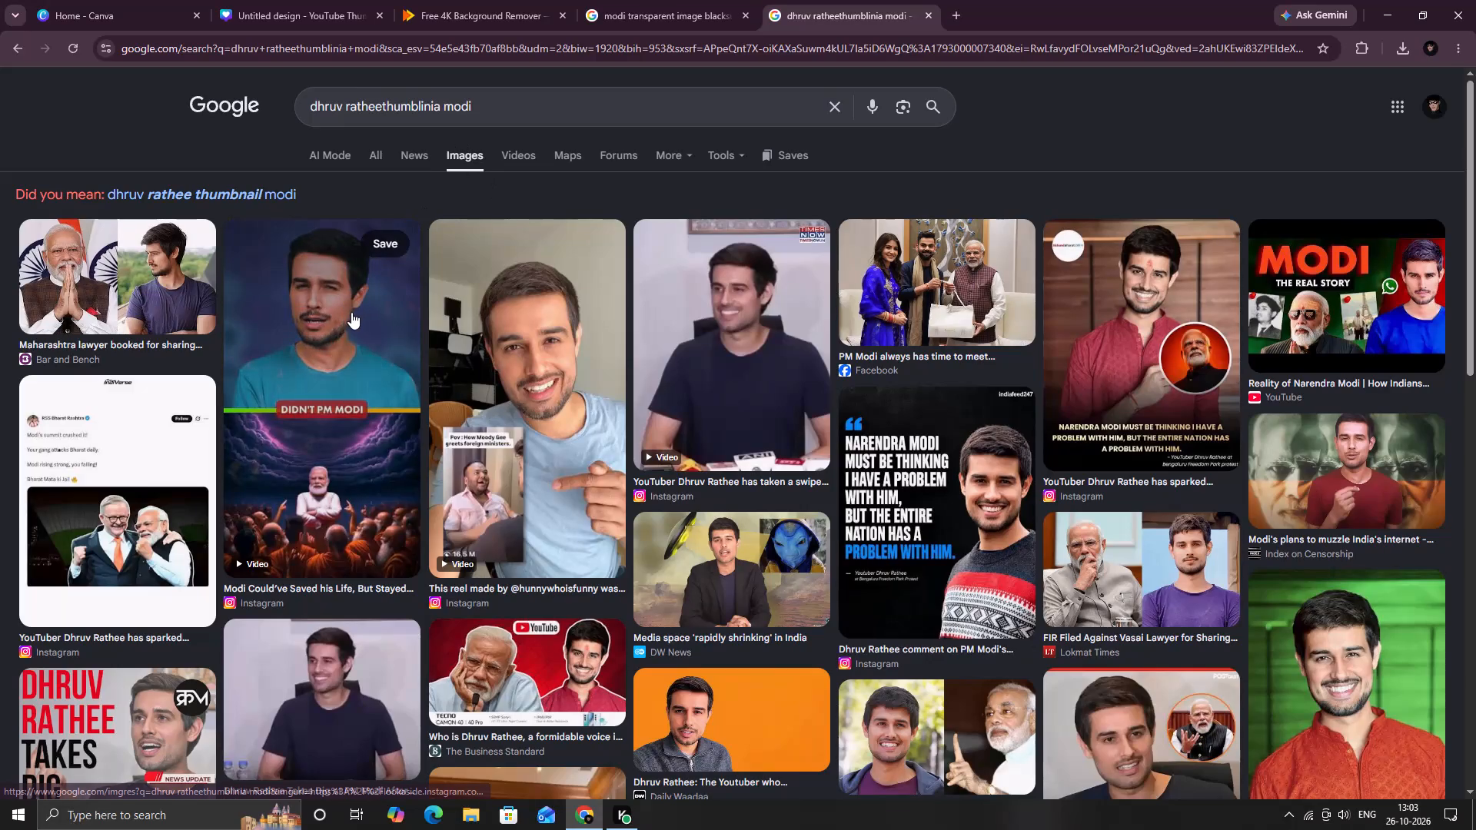
Look through the Dhruv Rathee and Modi image results for a portrait suitable for the thumbnail.
{"action": "scroll", "coordinate": [337, 321], "scroll_direction": "down", "scroll_amount": 3}
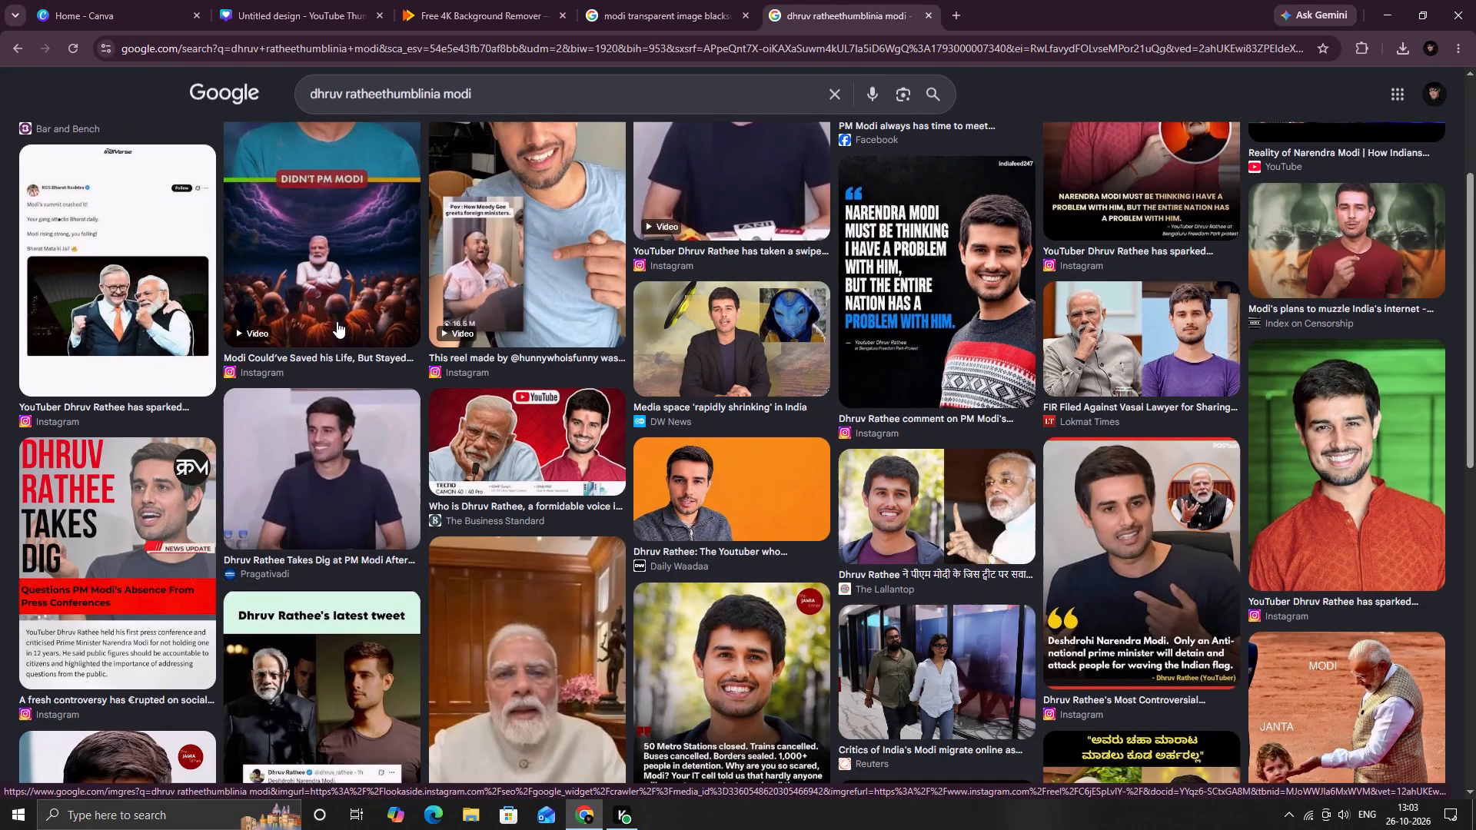
{"action": "scroll", "coordinate": [337, 321], "scroll_direction": "down", "scroll_amount": 6}
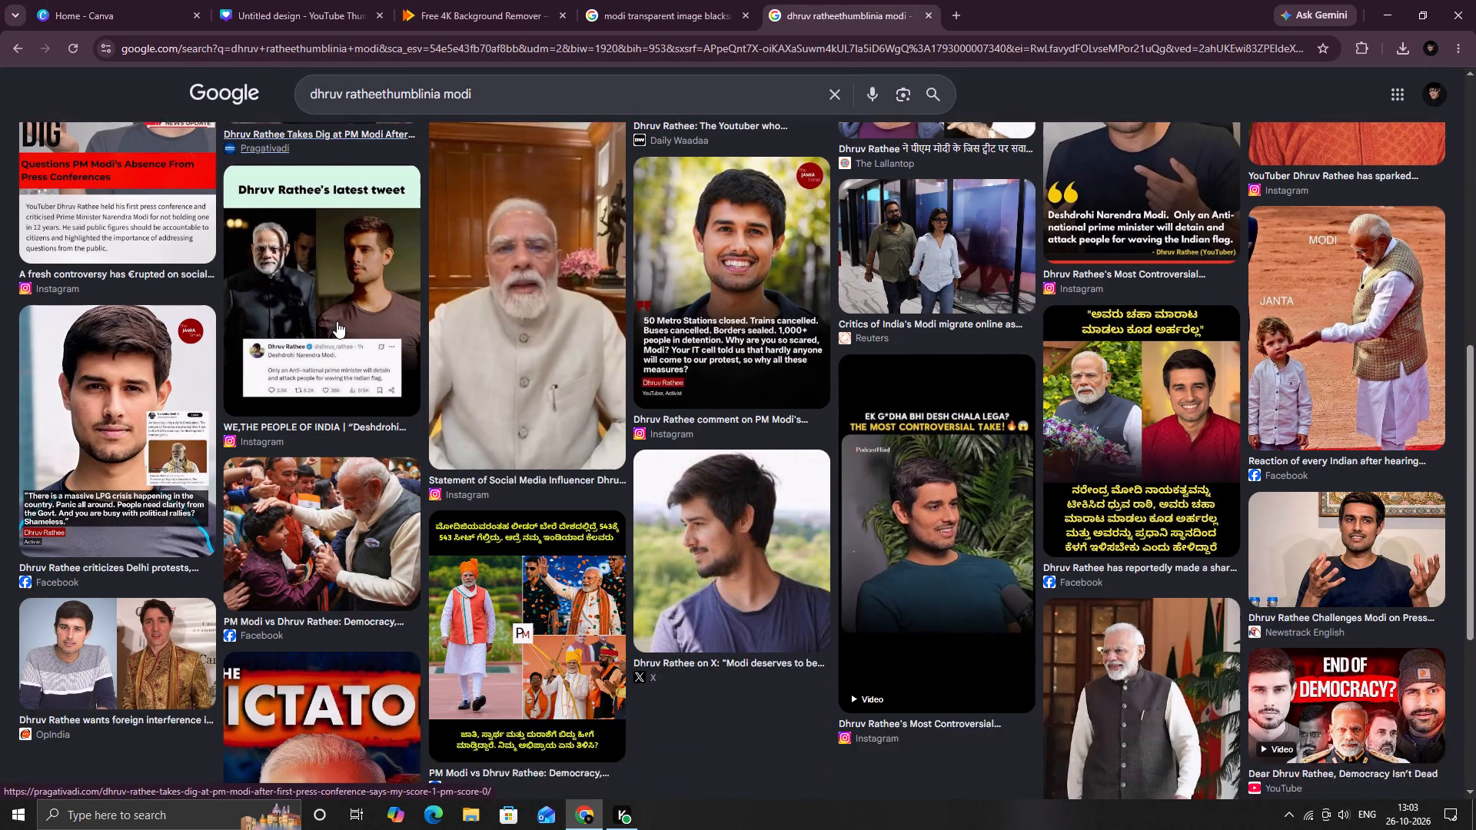
{"action": "scroll", "coordinate": [337, 321], "scroll_direction": "down", "scroll_amount": 7}
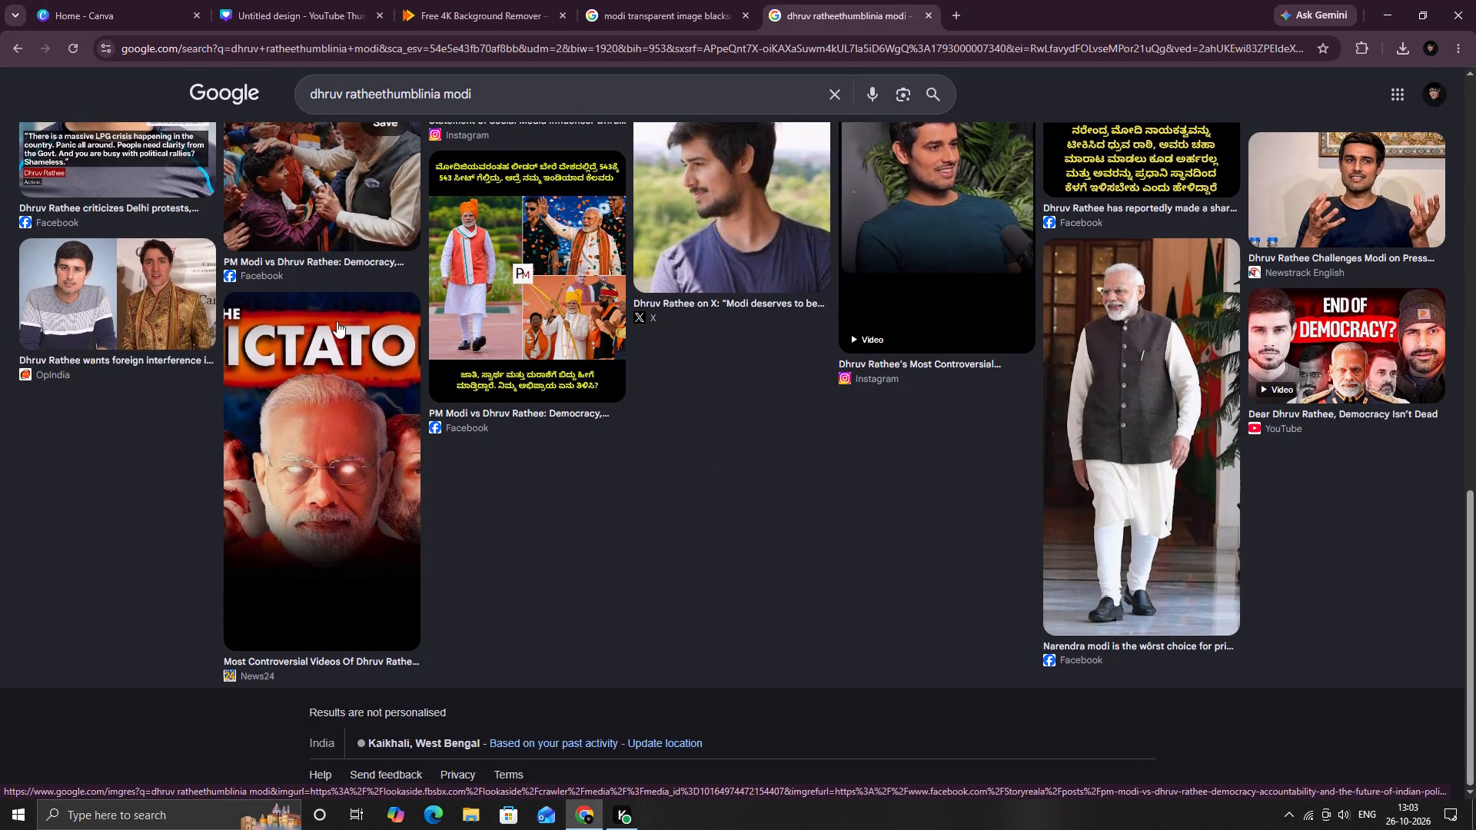
{"action": "scroll", "coordinate": [336, 322], "scroll_direction": "down", "scroll_amount": 1}
{"action": "scroll", "coordinate": [336, 322], "scroll_direction": "up", "scroll_amount": 4}
{"action": "scroll", "coordinate": [334, 319], "scroll_direction": "down", "scroll_amount": 1}
{"action": "scroll", "coordinate": [334, 319], "scroll_direction": "up", "scroll_amount": 1}
{"action": "scroll", "coordinate": [334, 321], "scroll_direction": "down", "scroll_amount": 1}
{"action": "scroll", "coordinate": [334, 321], "scroll_direction": "up", "scroll_amount": 9}
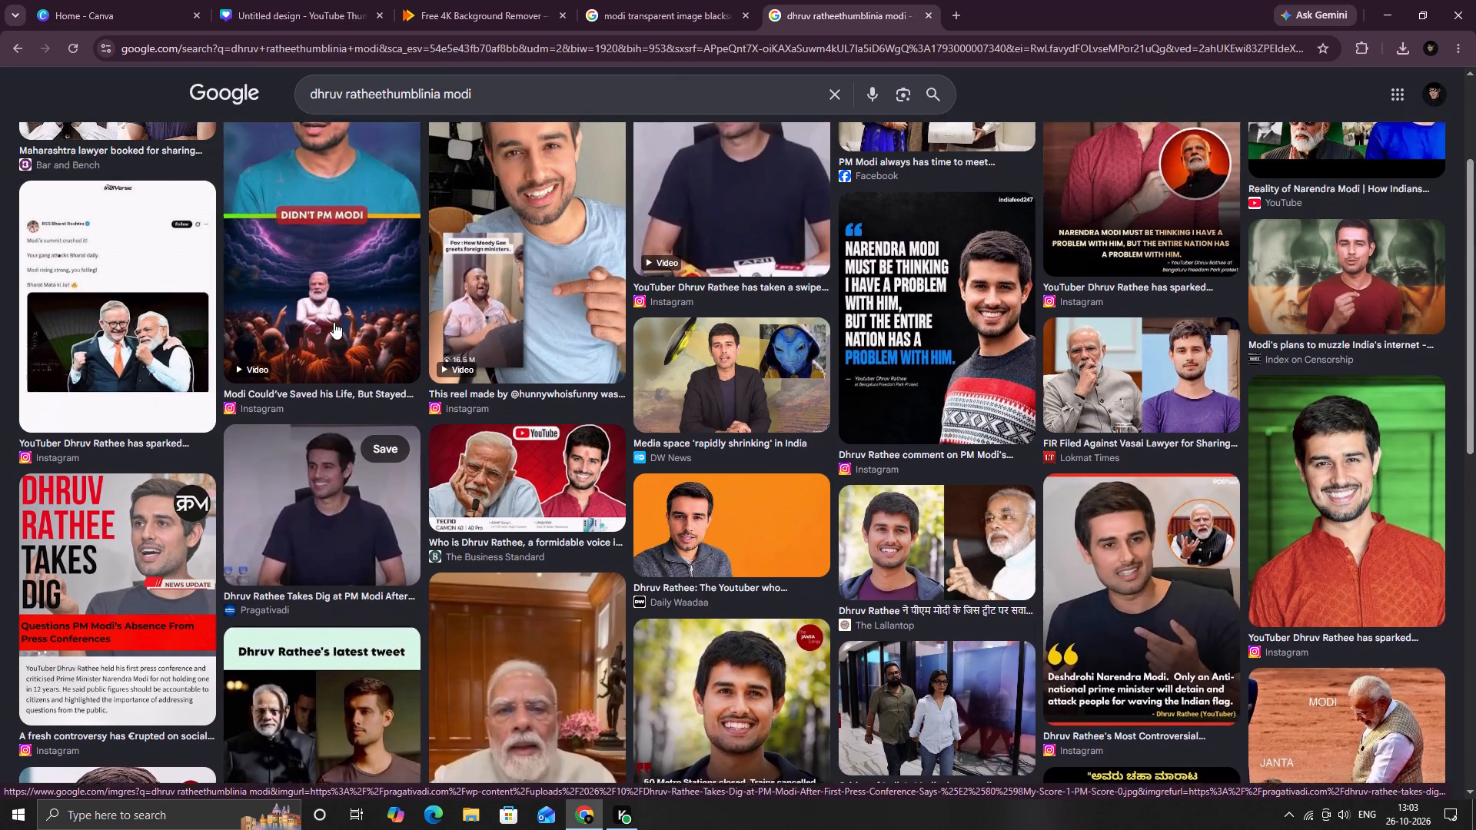
{"action": "scroll", "coordinate": [334, 323], "scroll_direction": "up", "scroll_amount": 2}
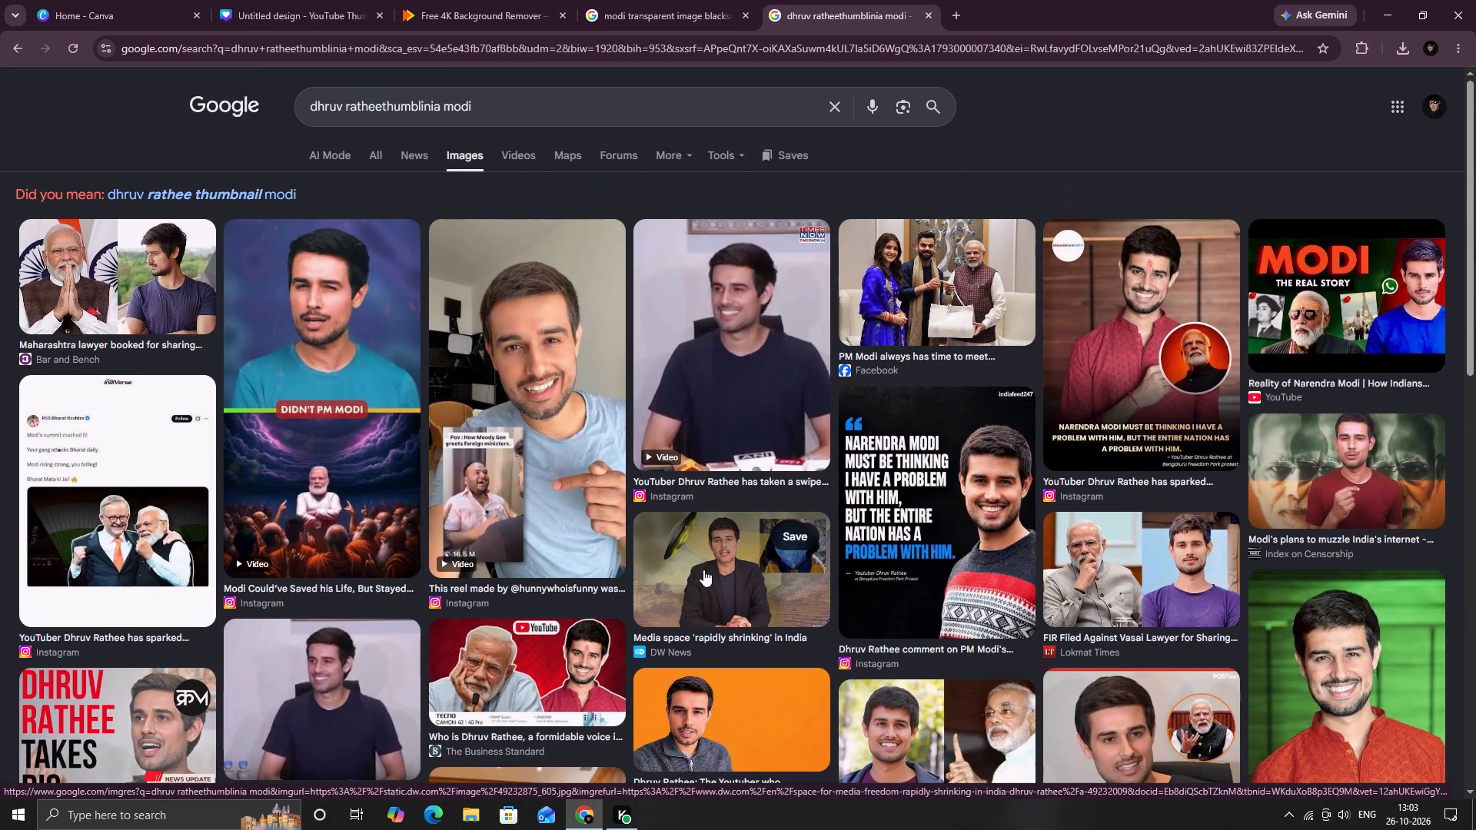
Replace the end of the query and search images for "dhruv ratheet serious pic".
{"action": "left_click_drag", "start_coordinate": [529, 111], "coordinate": [396, 110]}
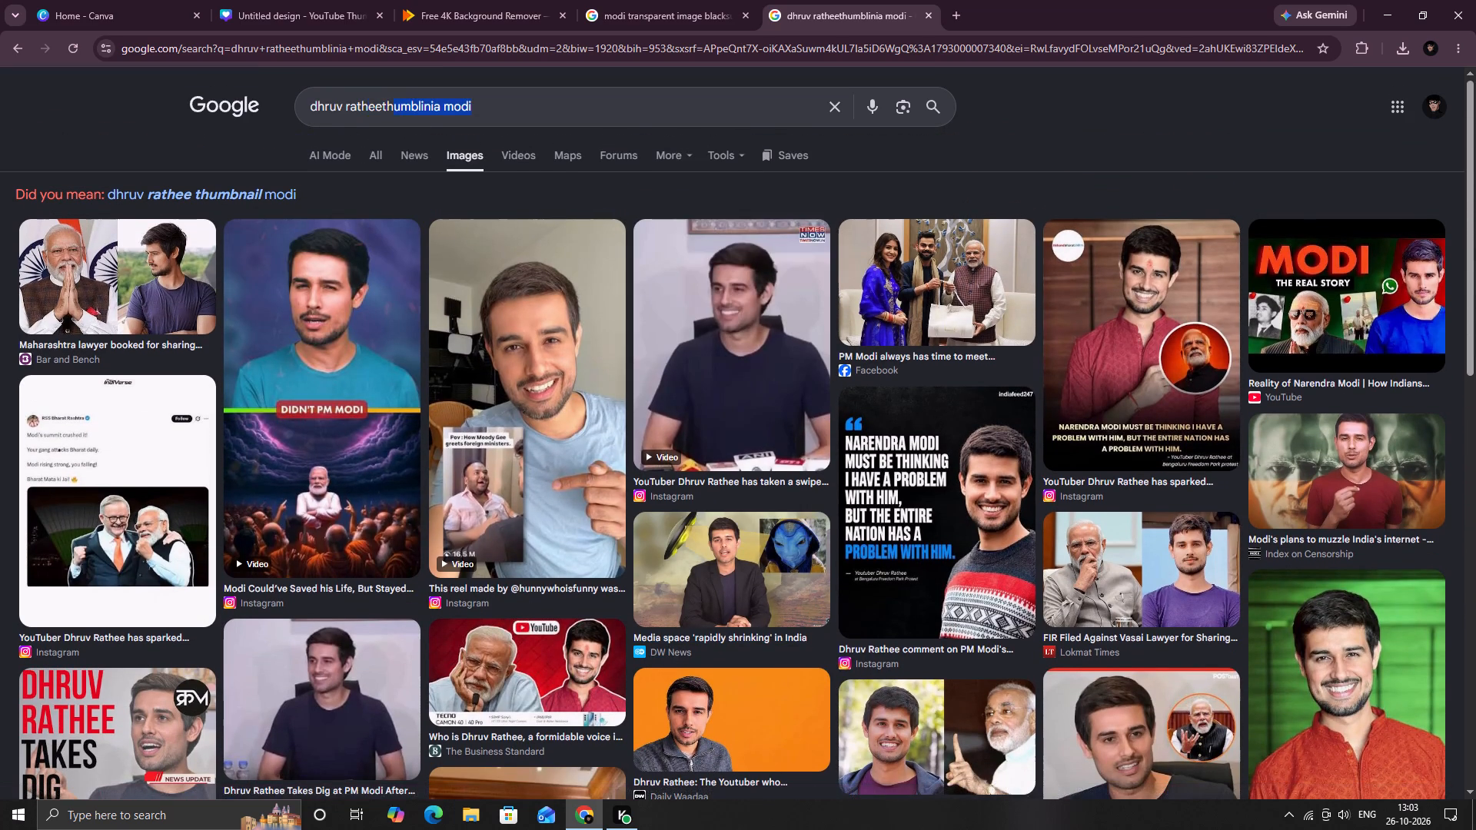
{"action": "left_click_drag", "start_coordinate": [396, 110], "coordinate": [386, 105]}
{"action": "key", "text": "equal"}
{"action": "key", "text": "BackSpace"}
{"action": "key", "text": "BackSpace"}
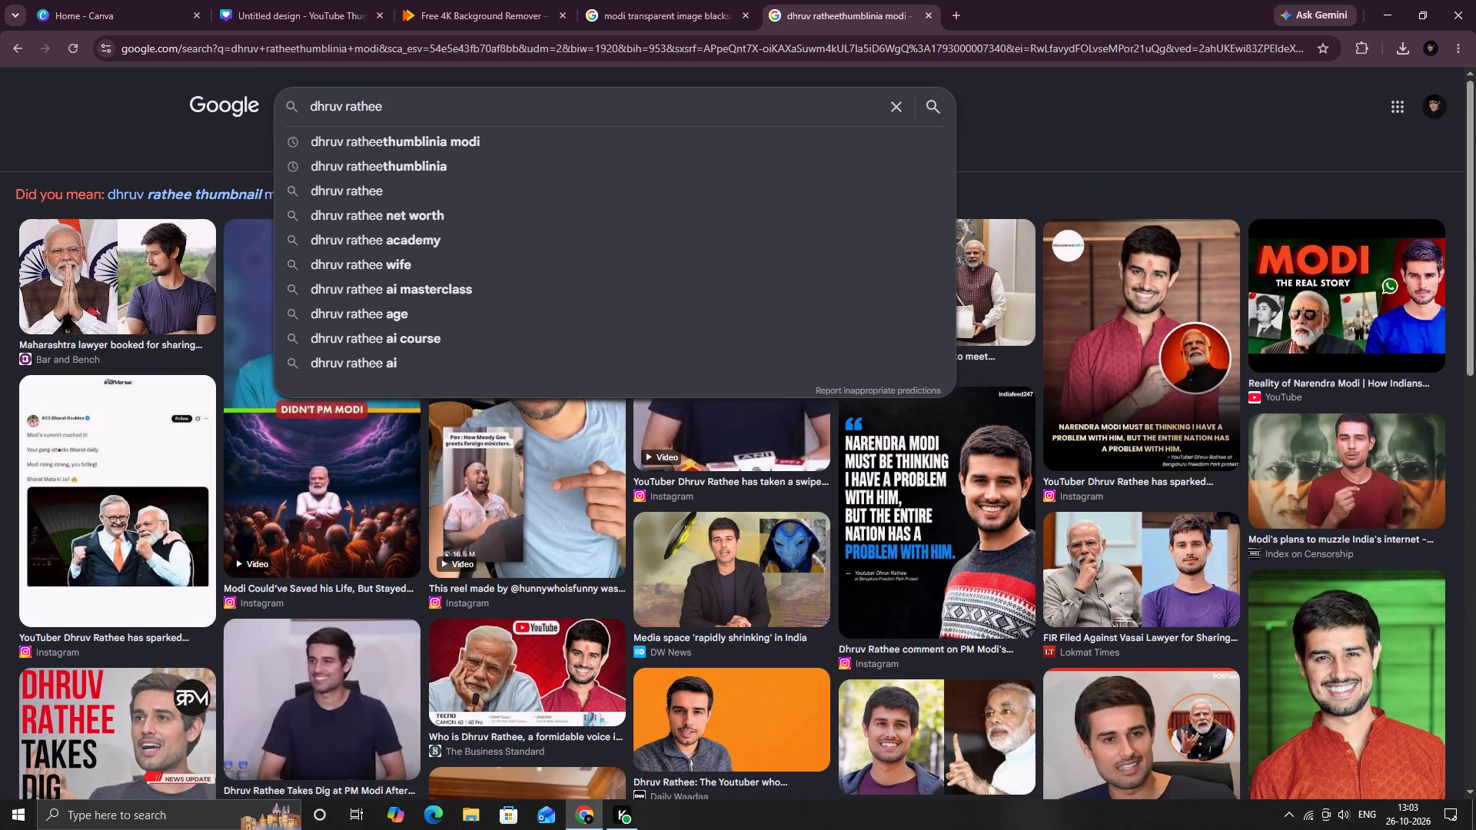
{"action": "type", "text": "t"}
{"action": "key", "text": "space"}
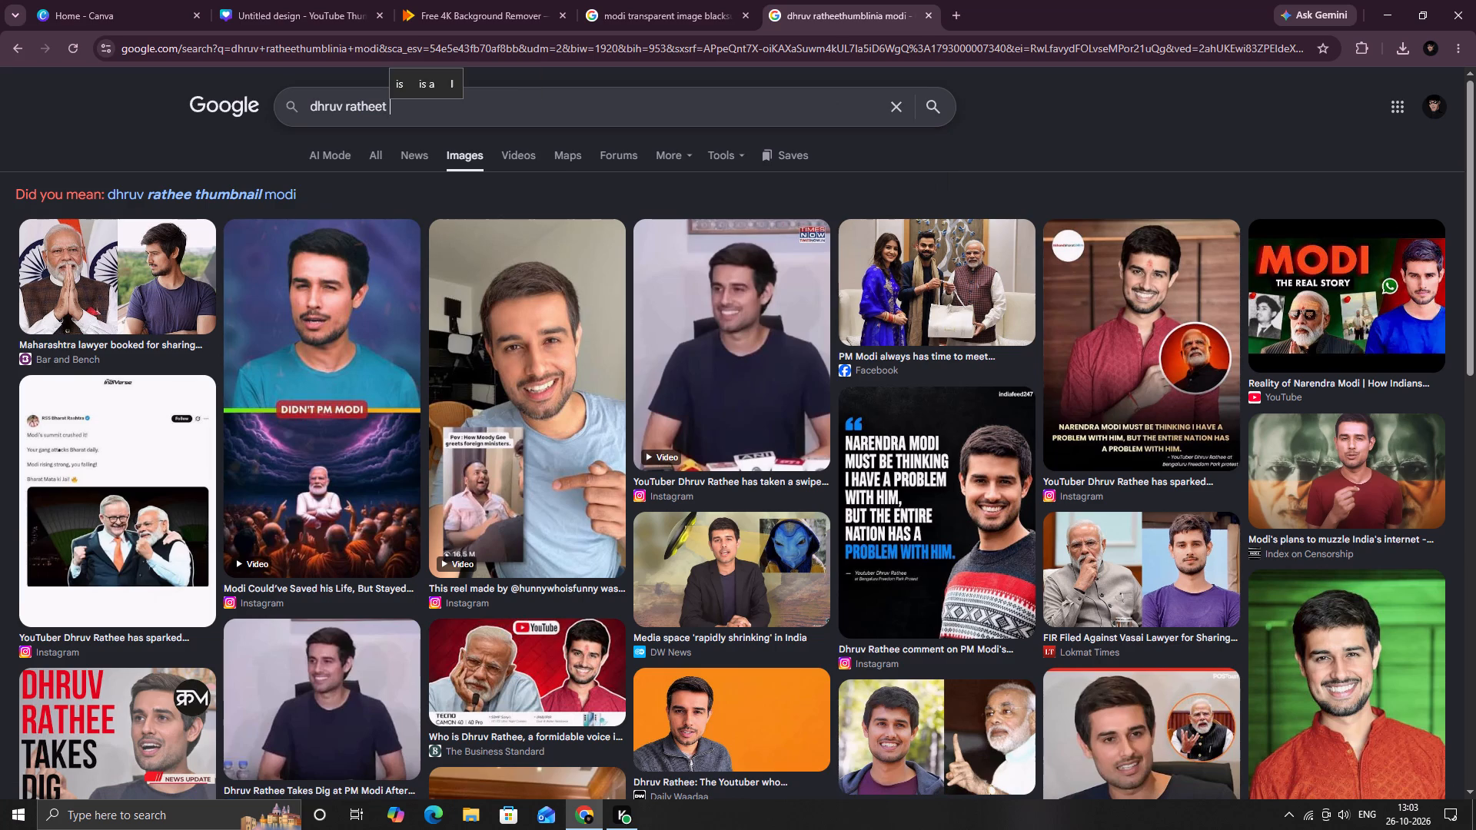
{"action": "type", "text": "serious pic"}
{"action": "key", "text": "Return"}
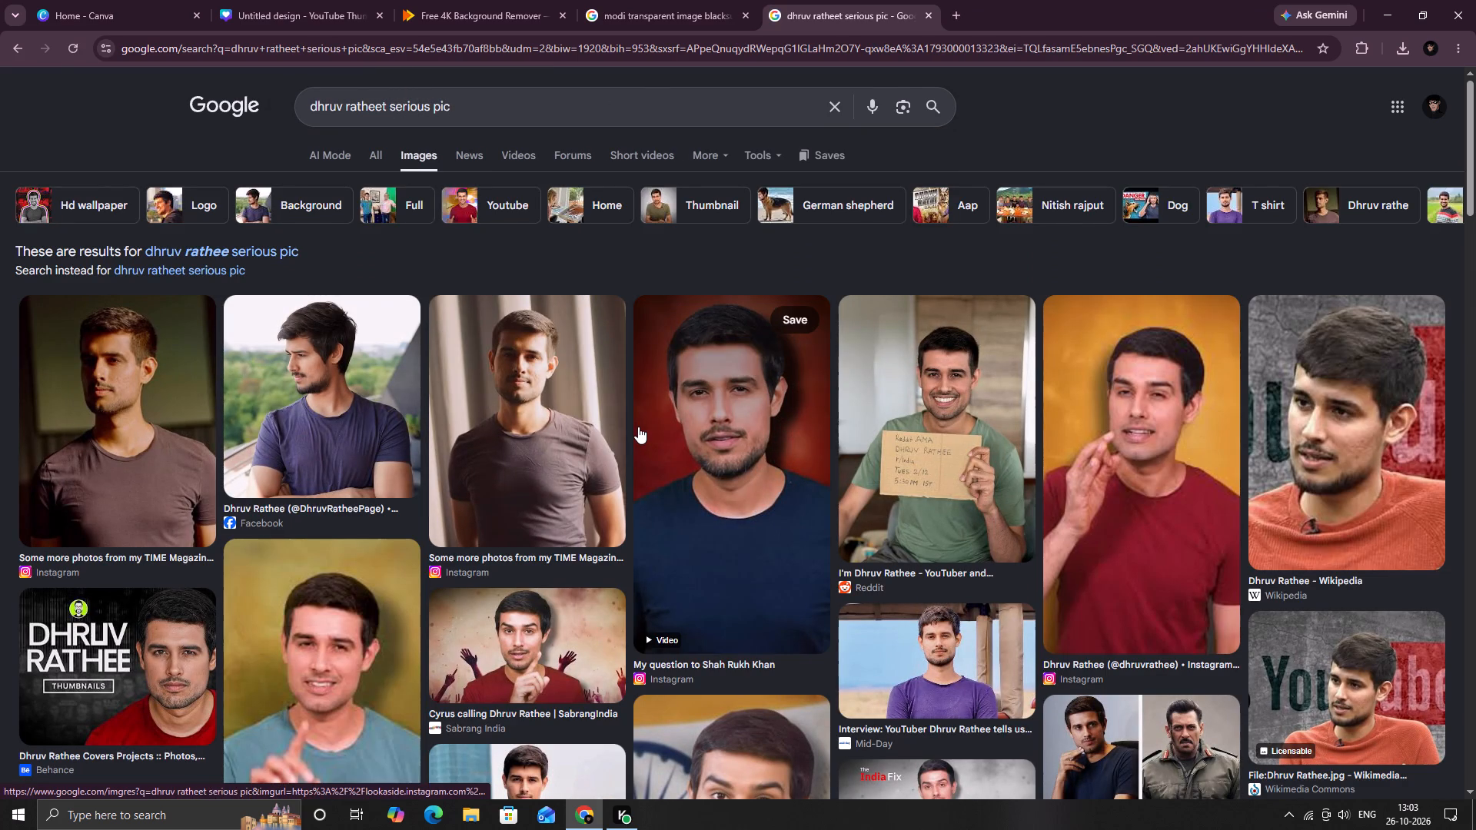
Open the preview of the India Today portrait showing Dhruv Rathee facing forward in a blue T-shirt.
{"action": "scroll", "coordinate": [638, 427], "scroll_direction": "down", "scroll_amount": 5}
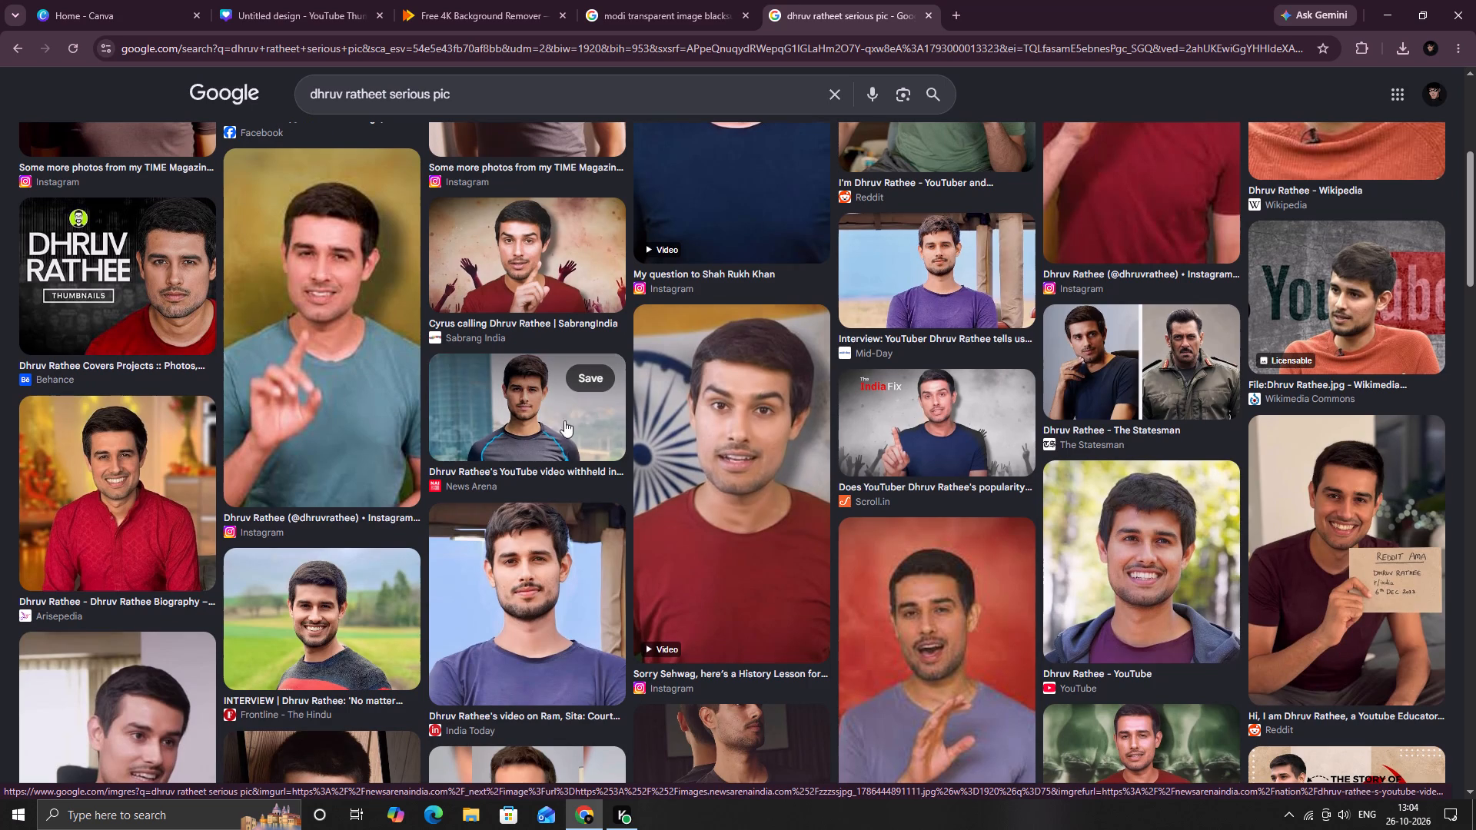
{"action": "left_click", "coordinate": [501, 616]}
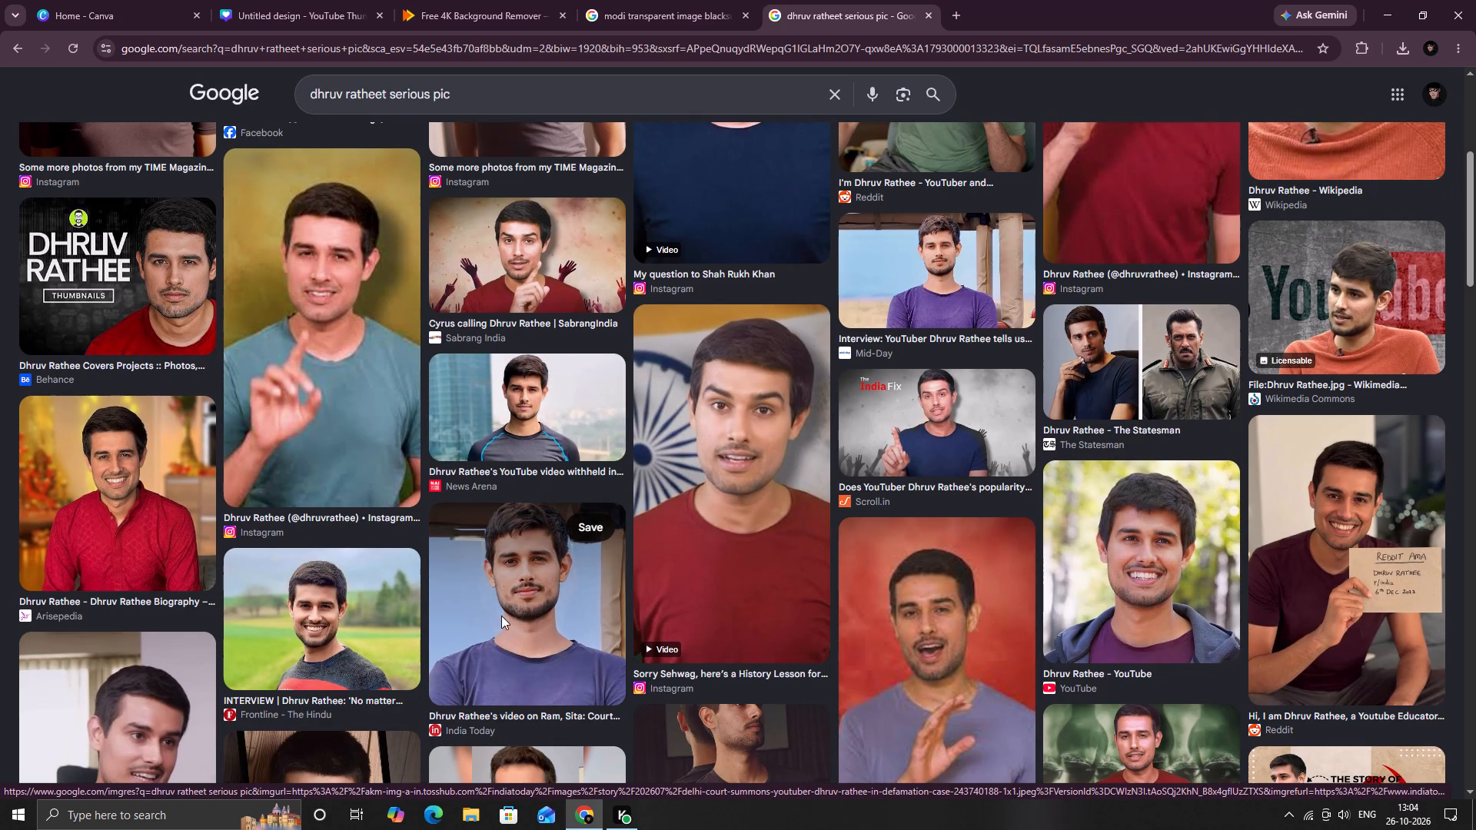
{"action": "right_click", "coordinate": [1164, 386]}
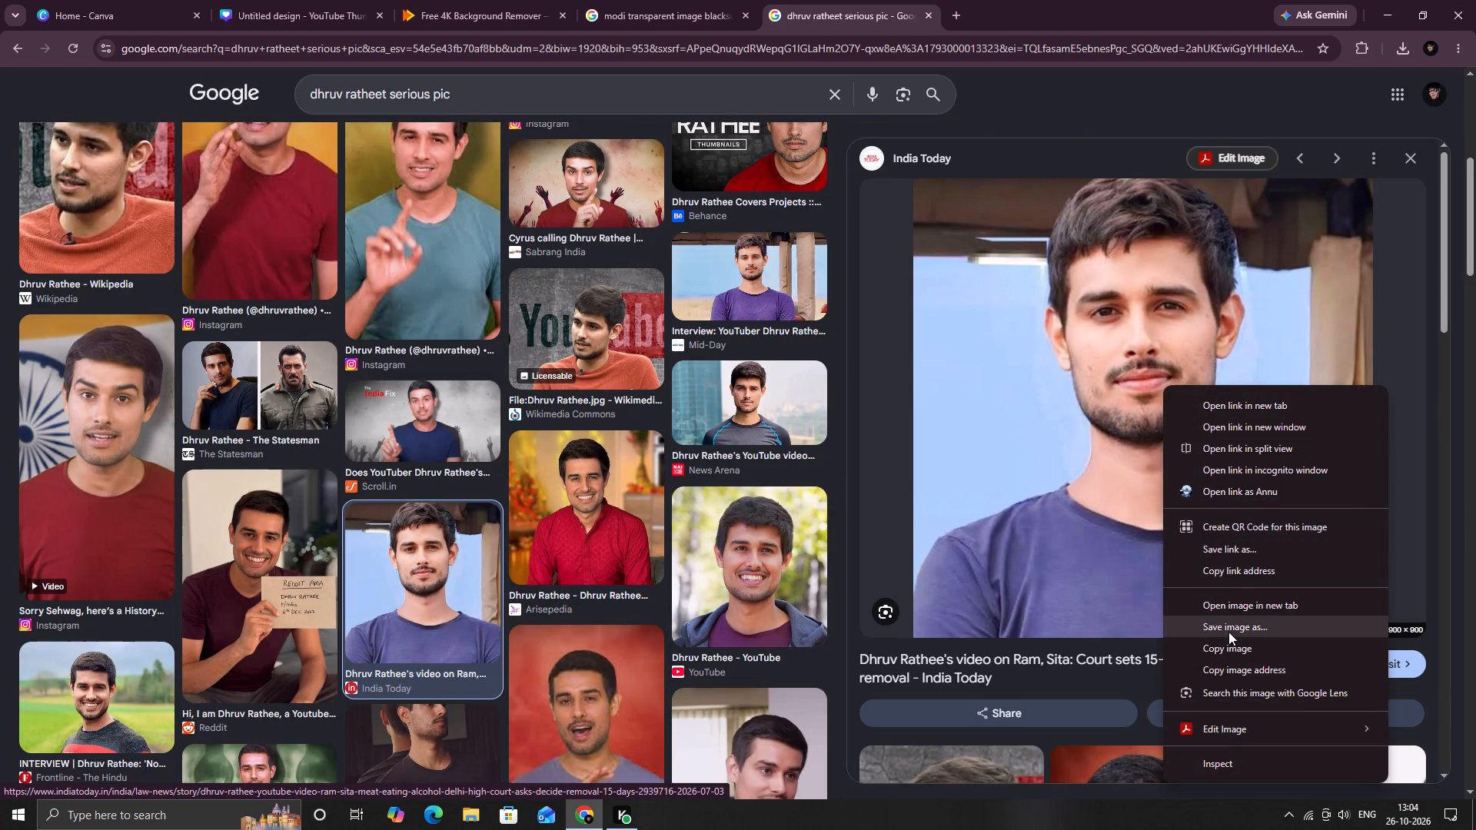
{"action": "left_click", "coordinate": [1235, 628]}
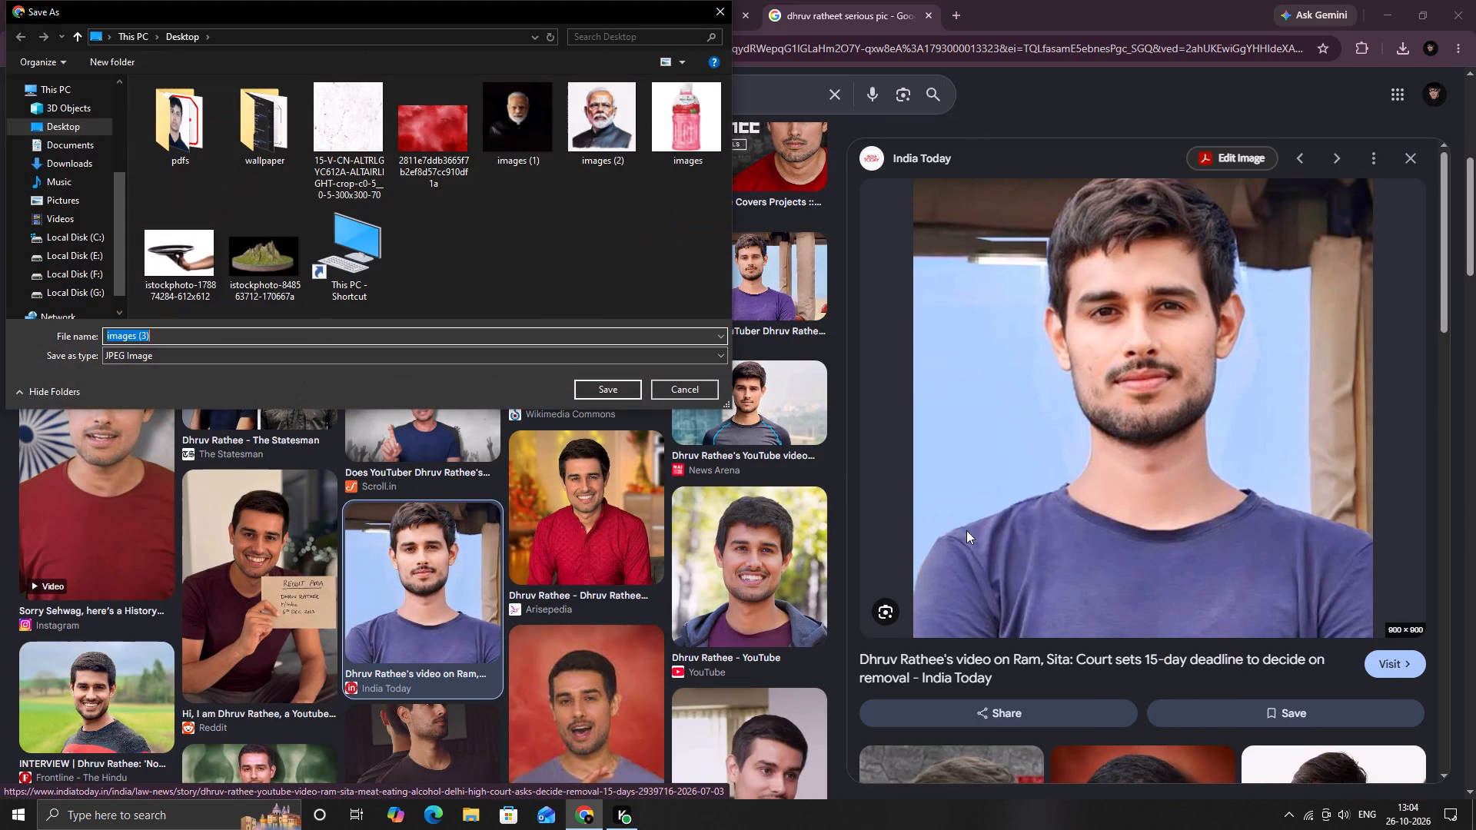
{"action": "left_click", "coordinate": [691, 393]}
Look through the remaining serious-pose image results for an alternative Dhruv Rathee portrait.
{"action": "scroll", "coordinate": [286, 452], "scroll_direction": "up", "scroll_amount": 3}
{"action": "scroll", "coordinate": [286, 452], "scroll_direction": "down", "scroll_amount": 1}
{"action": "scroll", "coordinate": [286, 452], "scroll_direction": "up", "scroll_amount": 3}
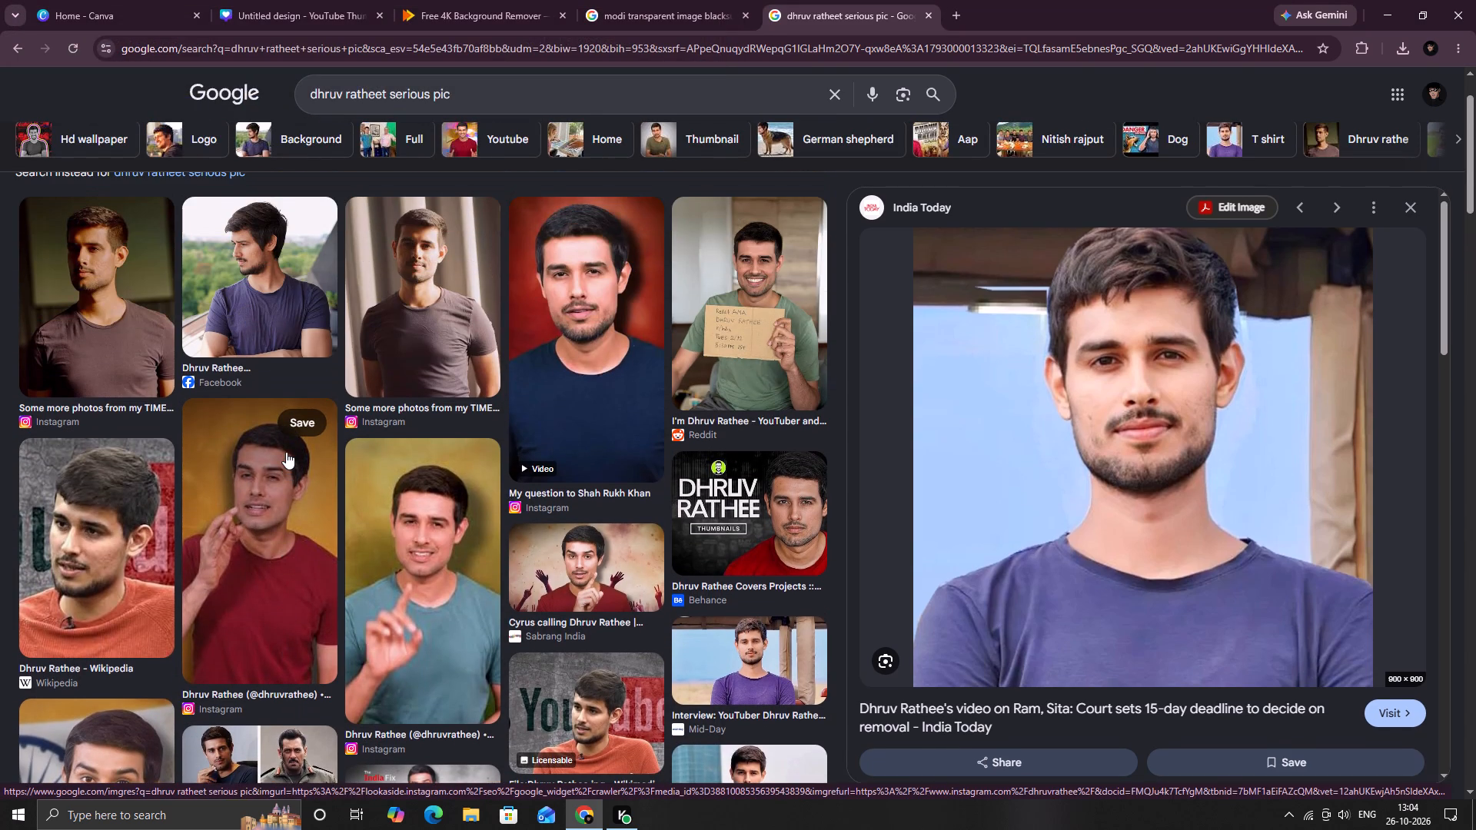
{"action": "scroll", "coordinate": [286, 452], "scroll_direction": "down", "scroll_amount": 4}
{"action": "scroll", "coordinate": [286, 453], "scroll_direction": "up", "scroll_amount": 1}
{"action": "scroll", "coordinate": [286, 453], "scroll_direction": "down", "scroll_amount": 7}
{"action": "scroll", "coordinate": [286, 453], "scroll_direction": "up", "scroll_amount": 1}
{"action": "scroll", "coordinate": [286, 453], "scroll_direction": "down", "scroll_amount": 3}
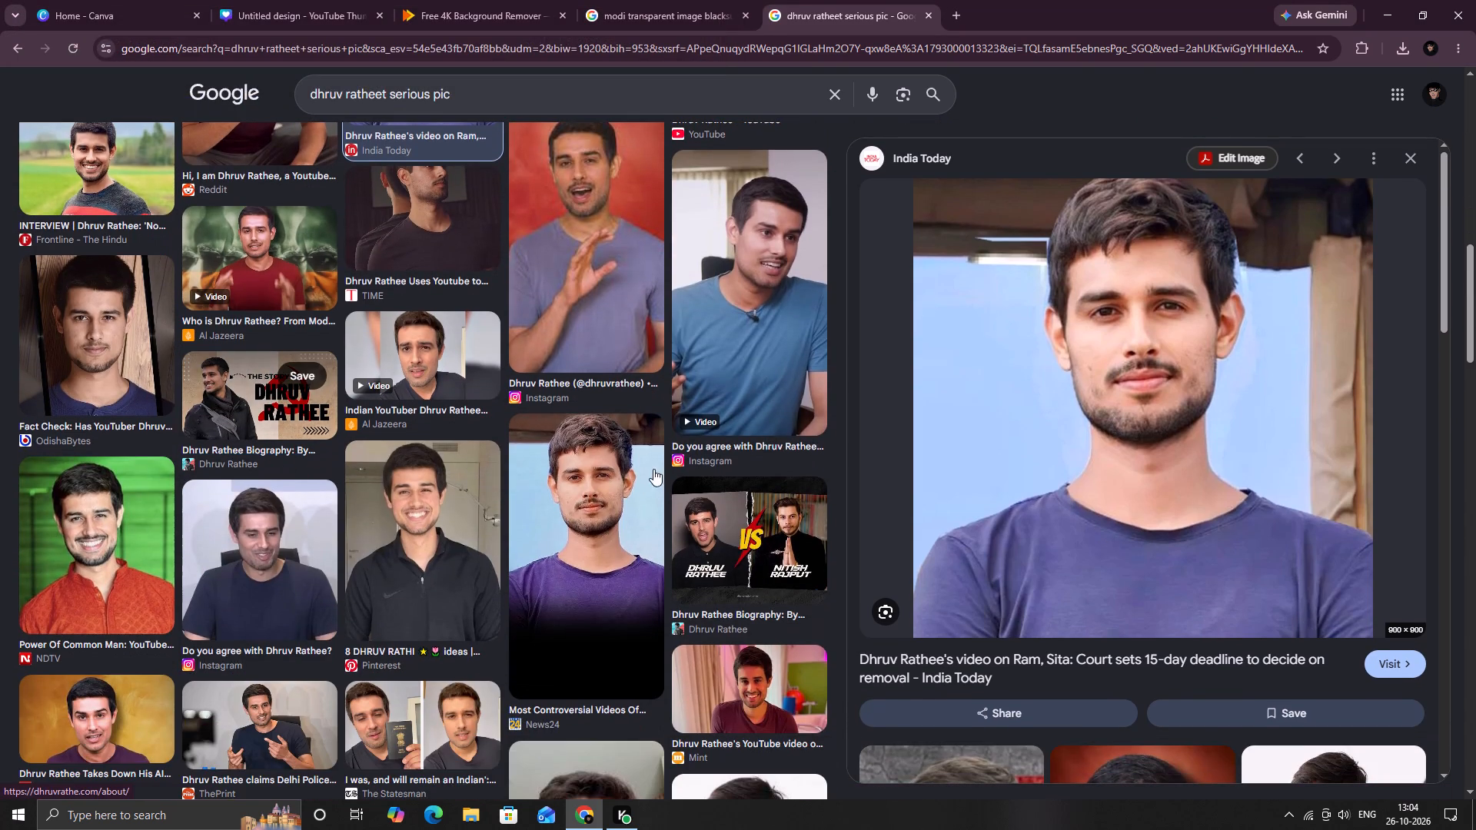
Save the previewed India Today portrait of Dhruv Rathee to the Desktop as a WEBP file.
{"action": "right_click", "coordinate": [1178, 433]}
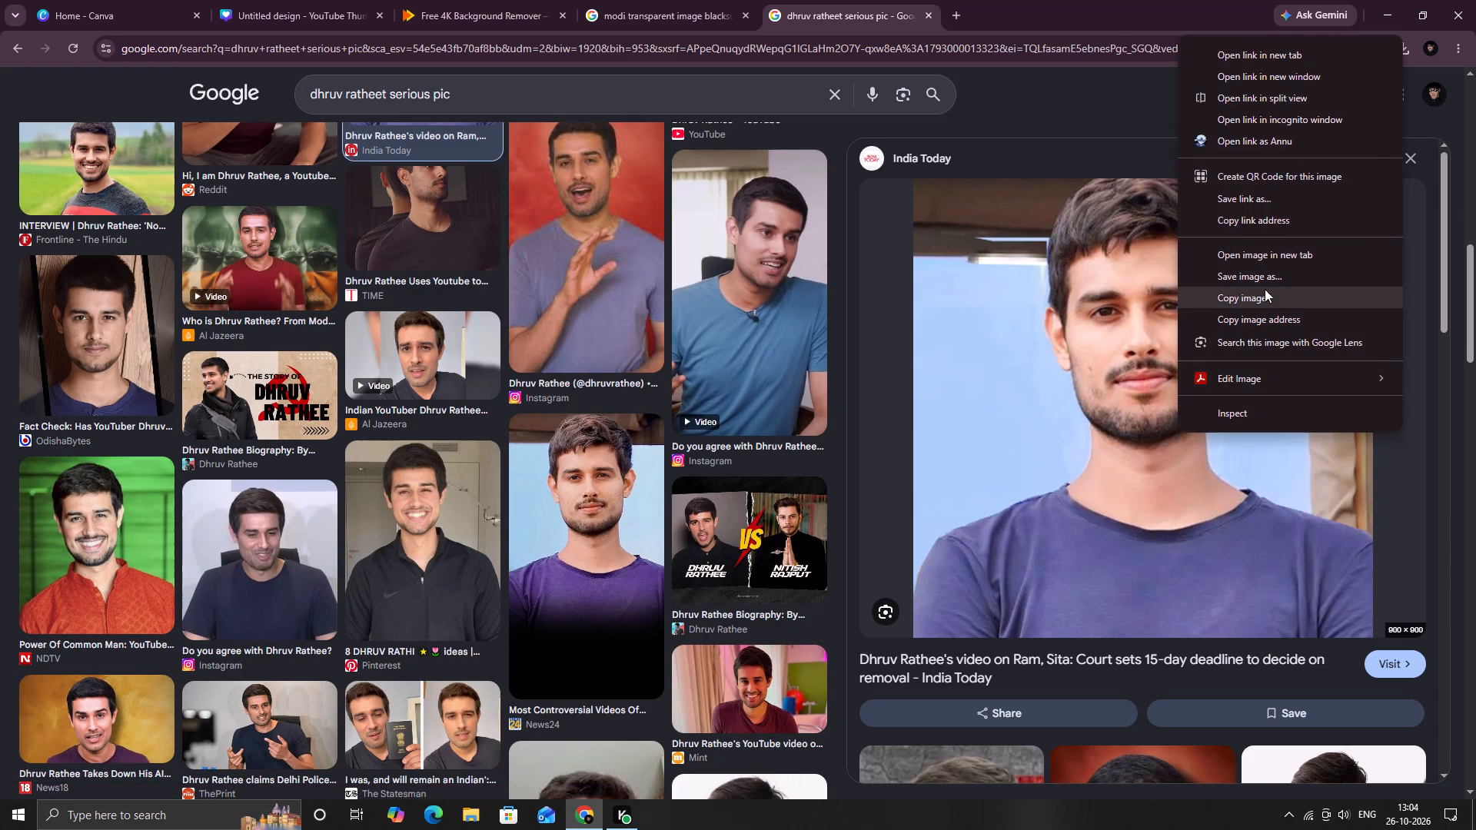
{"action": "left_click", "coordinate": [1269, 276]}
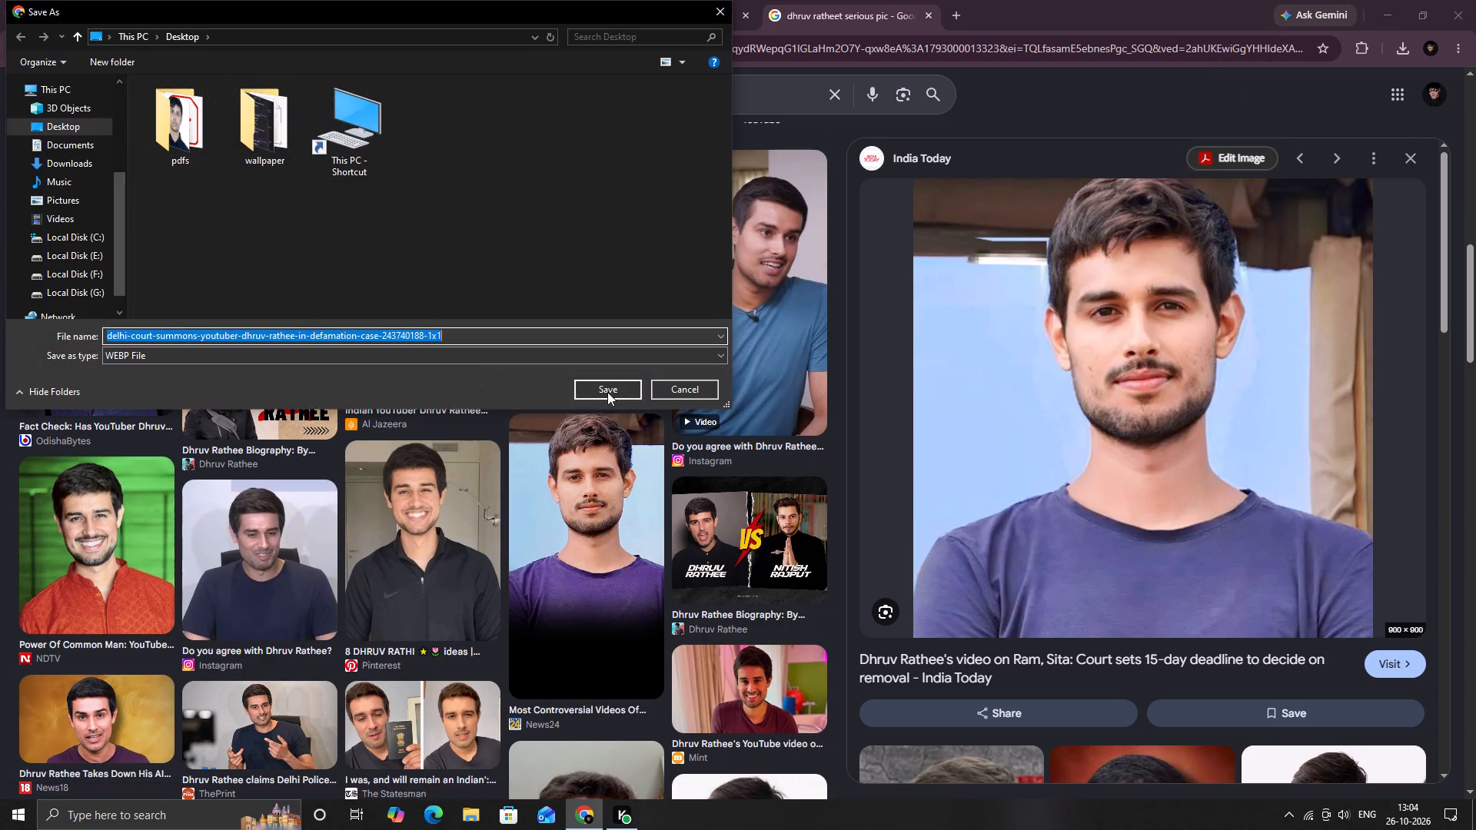
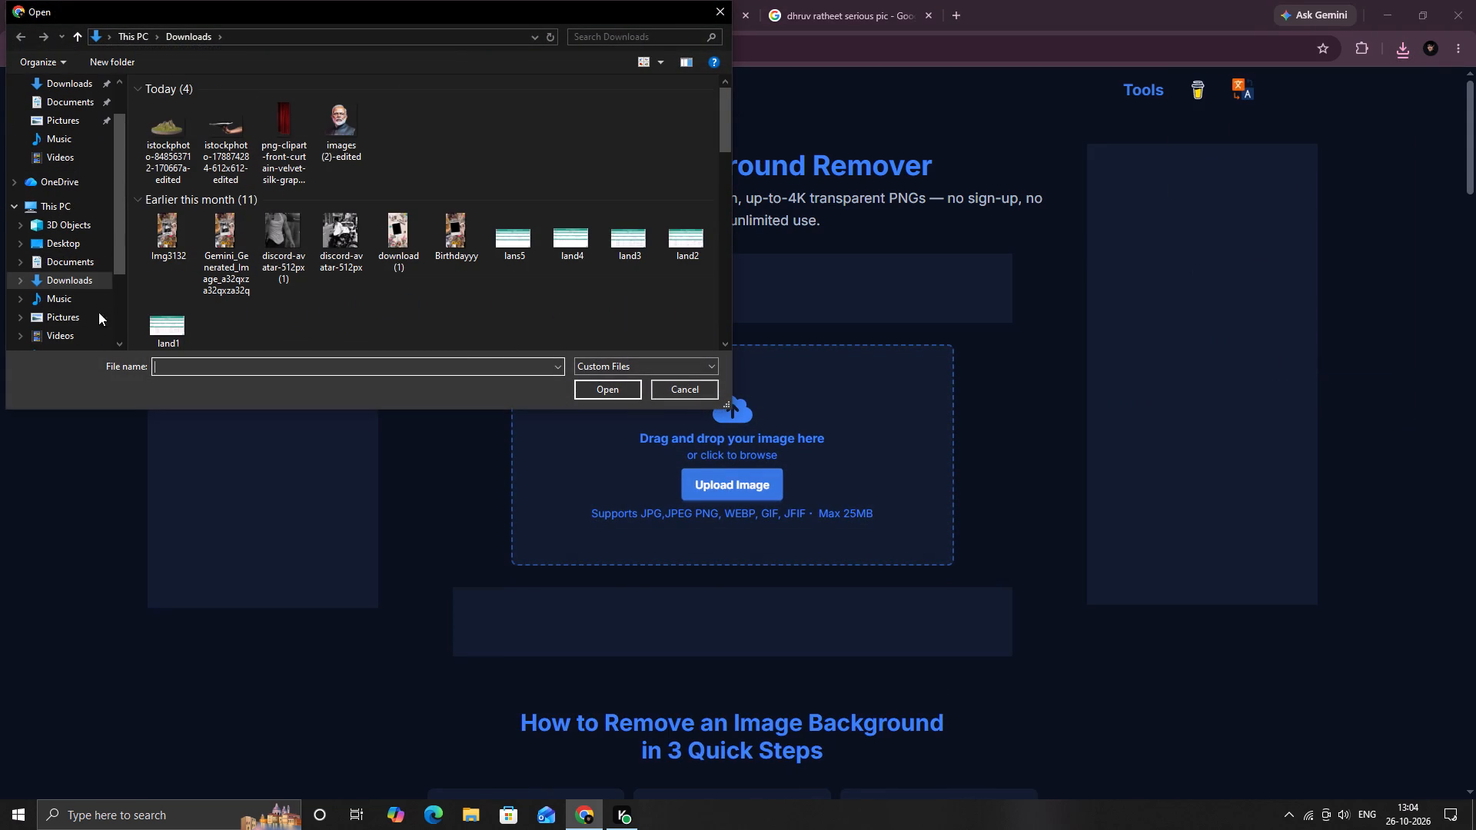
Locate the saved Dhruv Rathee portrait in the open file dialog for upload to the background remover.
{"action": "left_click", "coordinate": [77, 277]}
{"action": "scroll", "coordinate": [62, 217], "scroll_direction": "down", "scroll_amount": 1}
{"action": "scroll", "coordinate": [62, 217], "scroll_direction": "up", "scroll_amount": 1}
{"action": "scroll", "coordinate": [62, 217], "scroll_direction": "down", "scroll_amount": 1}
{"action": "scroll", "coordinate": [62, 217], "scroll_direction": "up", "scroll_amount": 4}
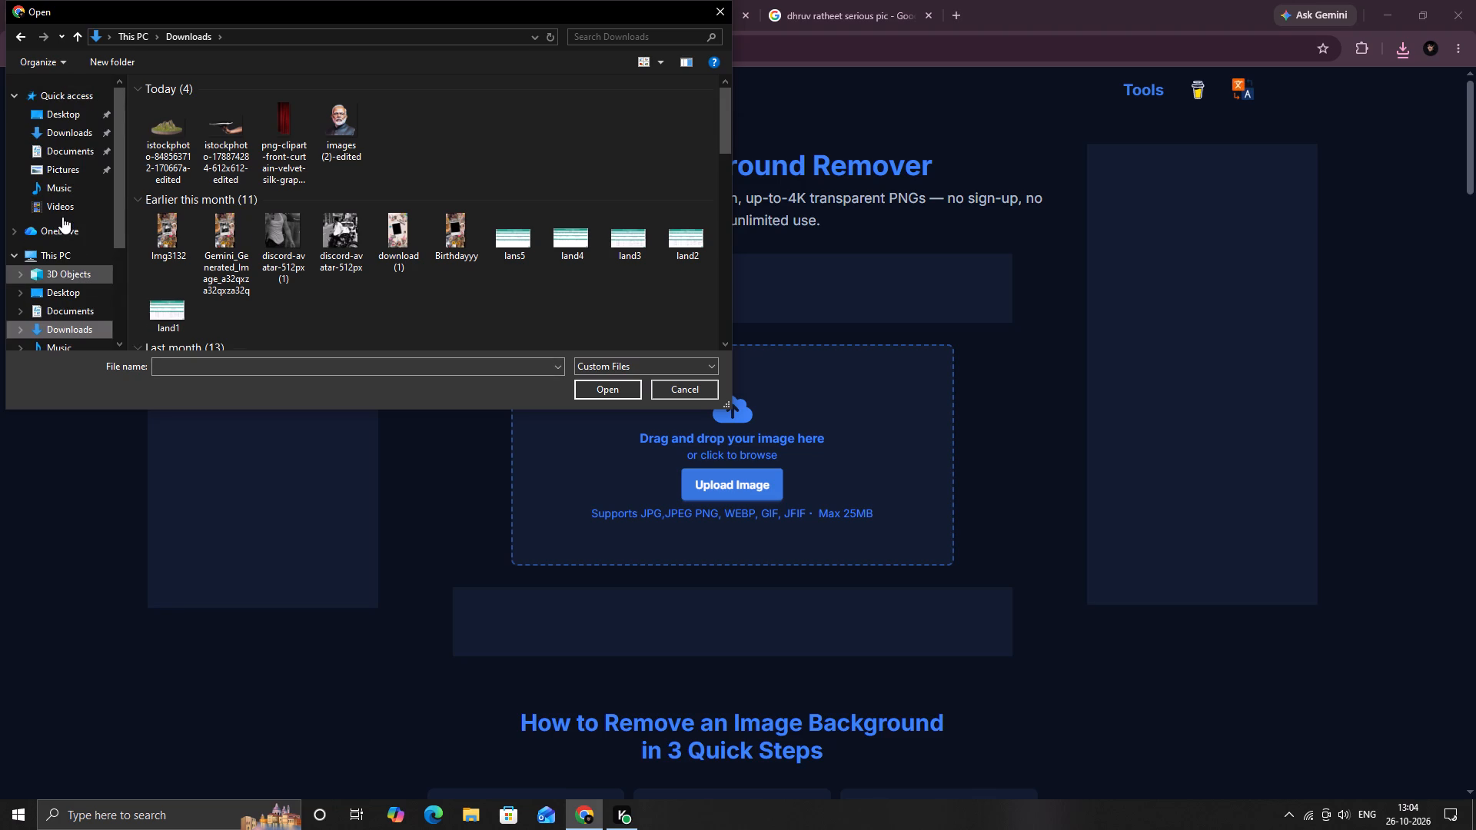
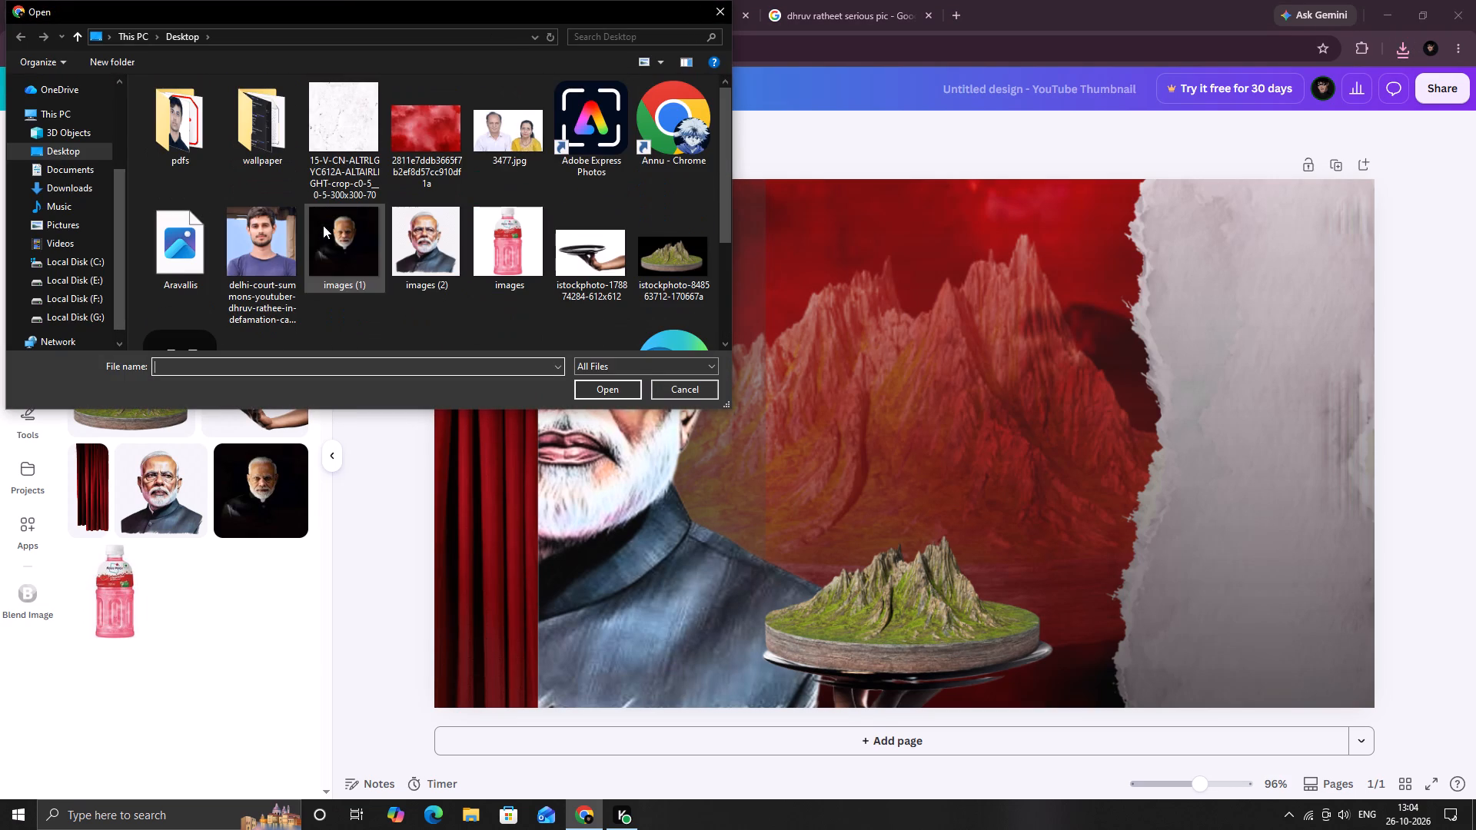
Upload the background-free Dhruv Rathee portrait from the Downloads folder and place it in the design over the torn paper.
{"action": "left_click", "coordinate": [77, 183]}
{"action": "double_click", "coordinate": [165, 133]}
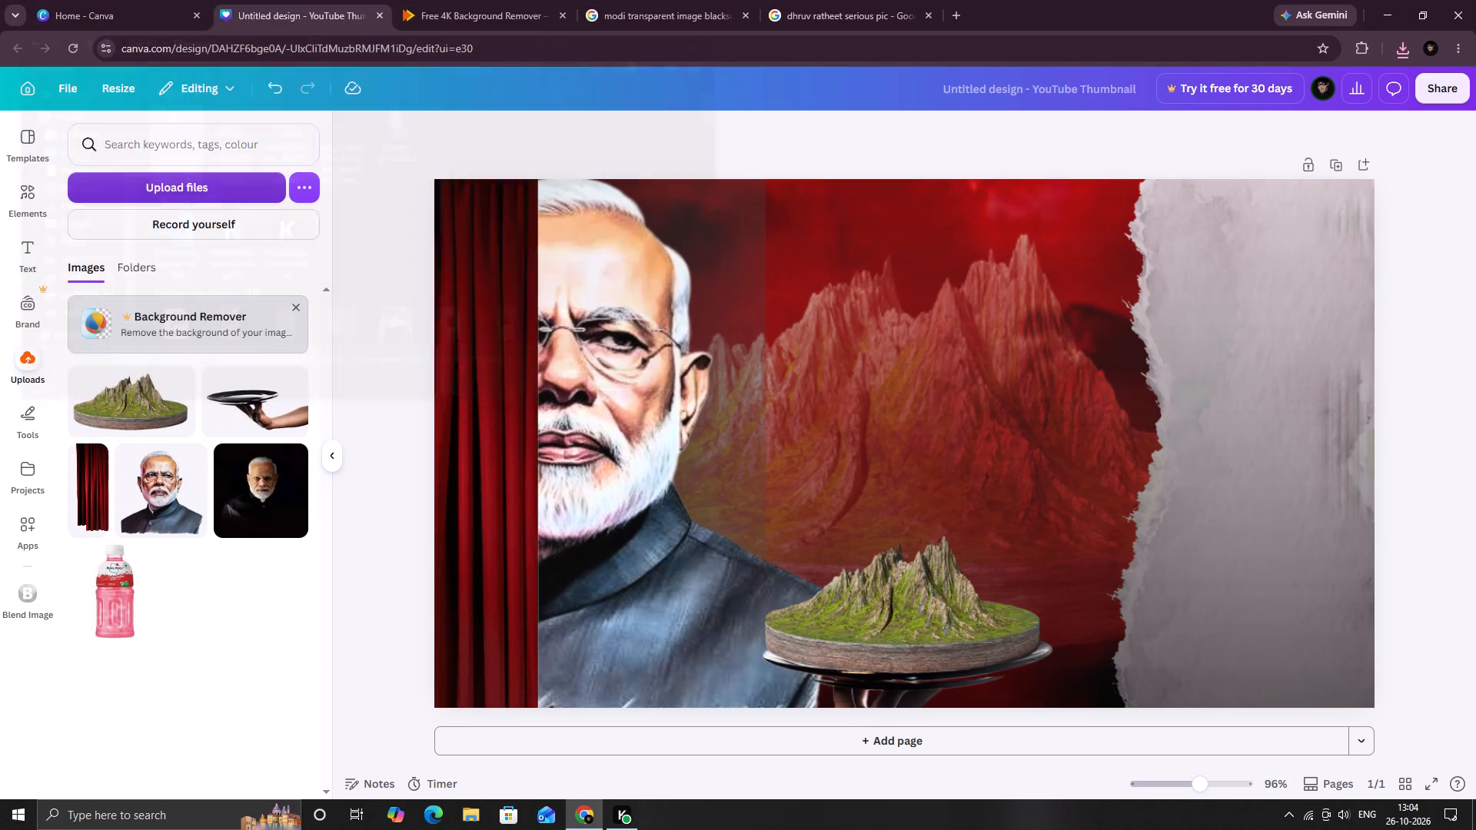
{"action": "left_click", "coordinate": [124, 402]}
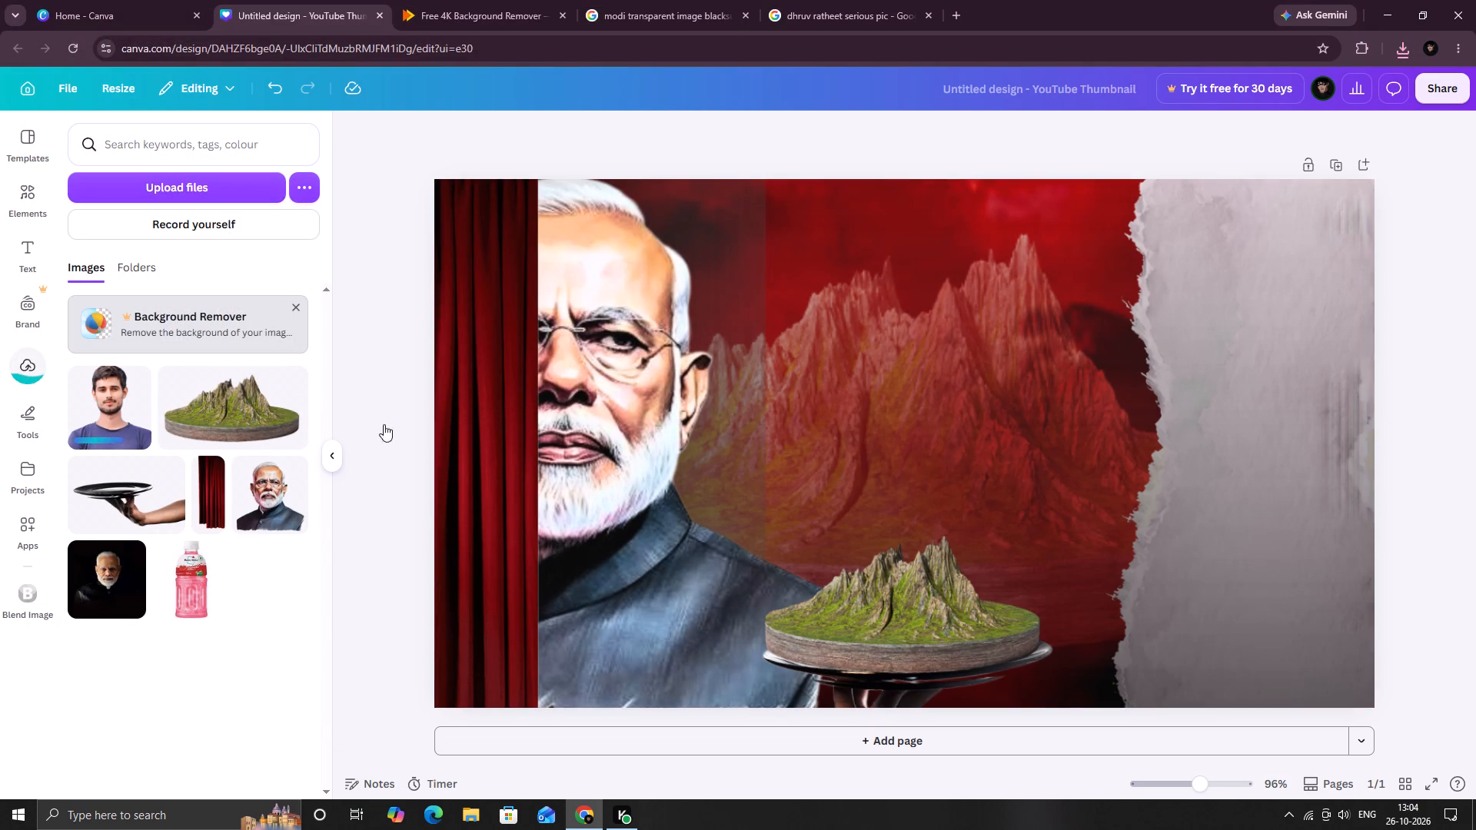
{"action": "left_click_drag", "start_coordinate": [901, 407], "coordinate": [1222, 395]}
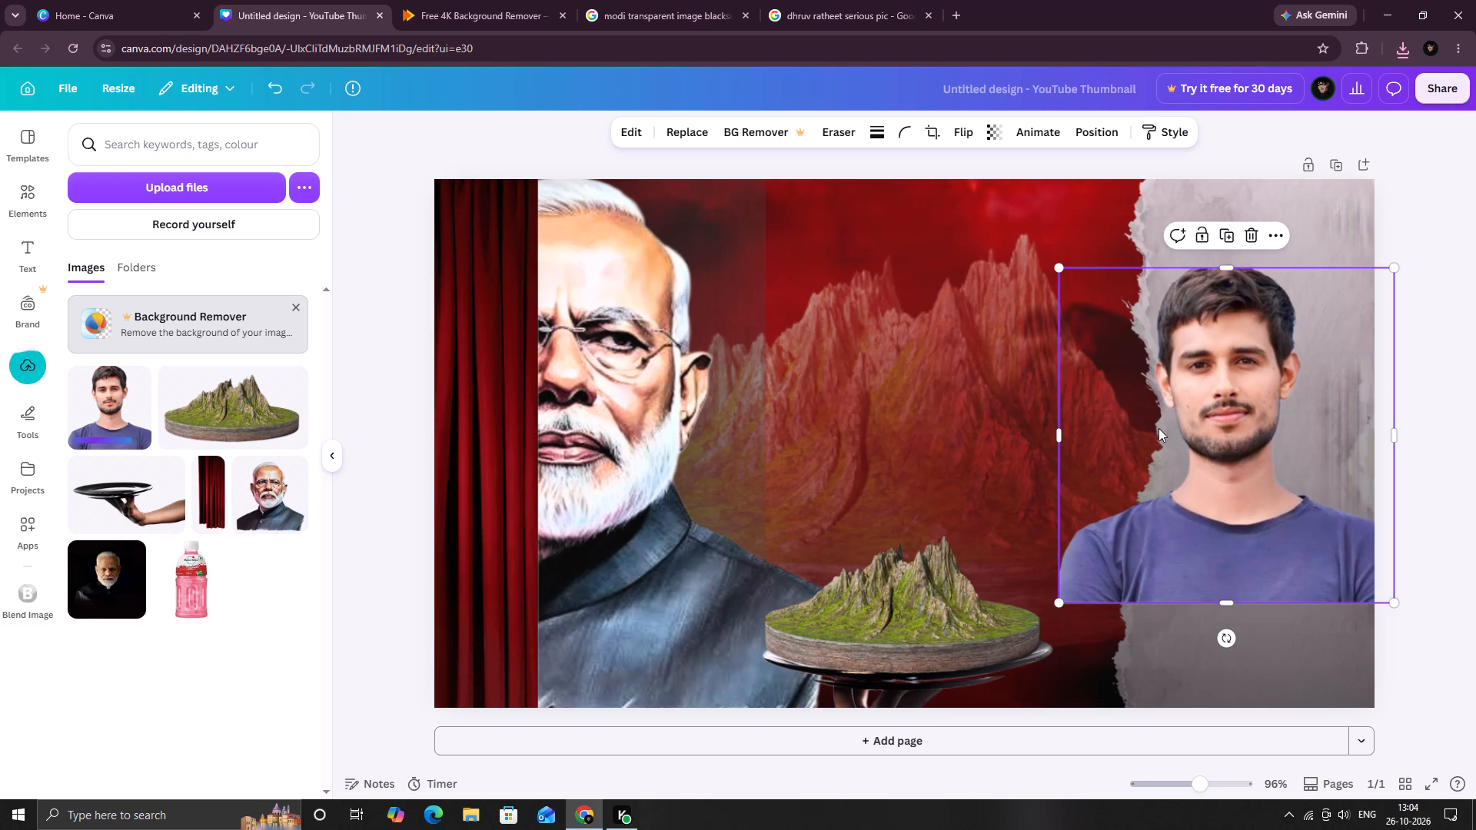
Enlarge the Dhruv Rathee portrait to about 738 px tall, widen it, and position it over the torn paper just below the page's top edge.
{"action": "left_click_drag", "start_coordinate": [1059, 267], "coordinate": [1003, 178]}
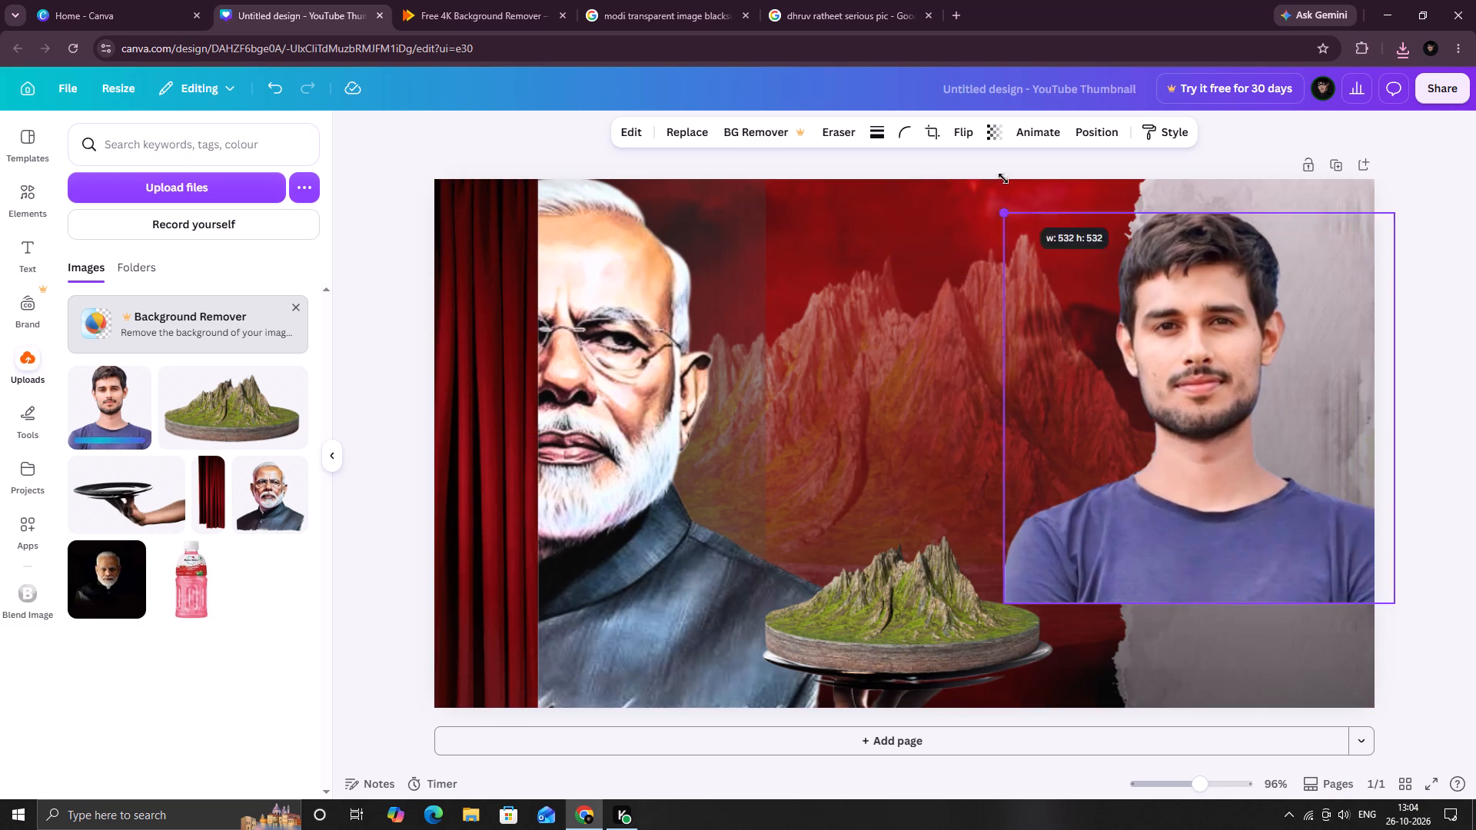
{"action": "left_click_drag", "start_coordinate": [1003, 178], "coordinate": [979, 143]}
{"action": "left_click_drag", "start_coordinate": [1175, 599], "coordinate": [1175, 685]}
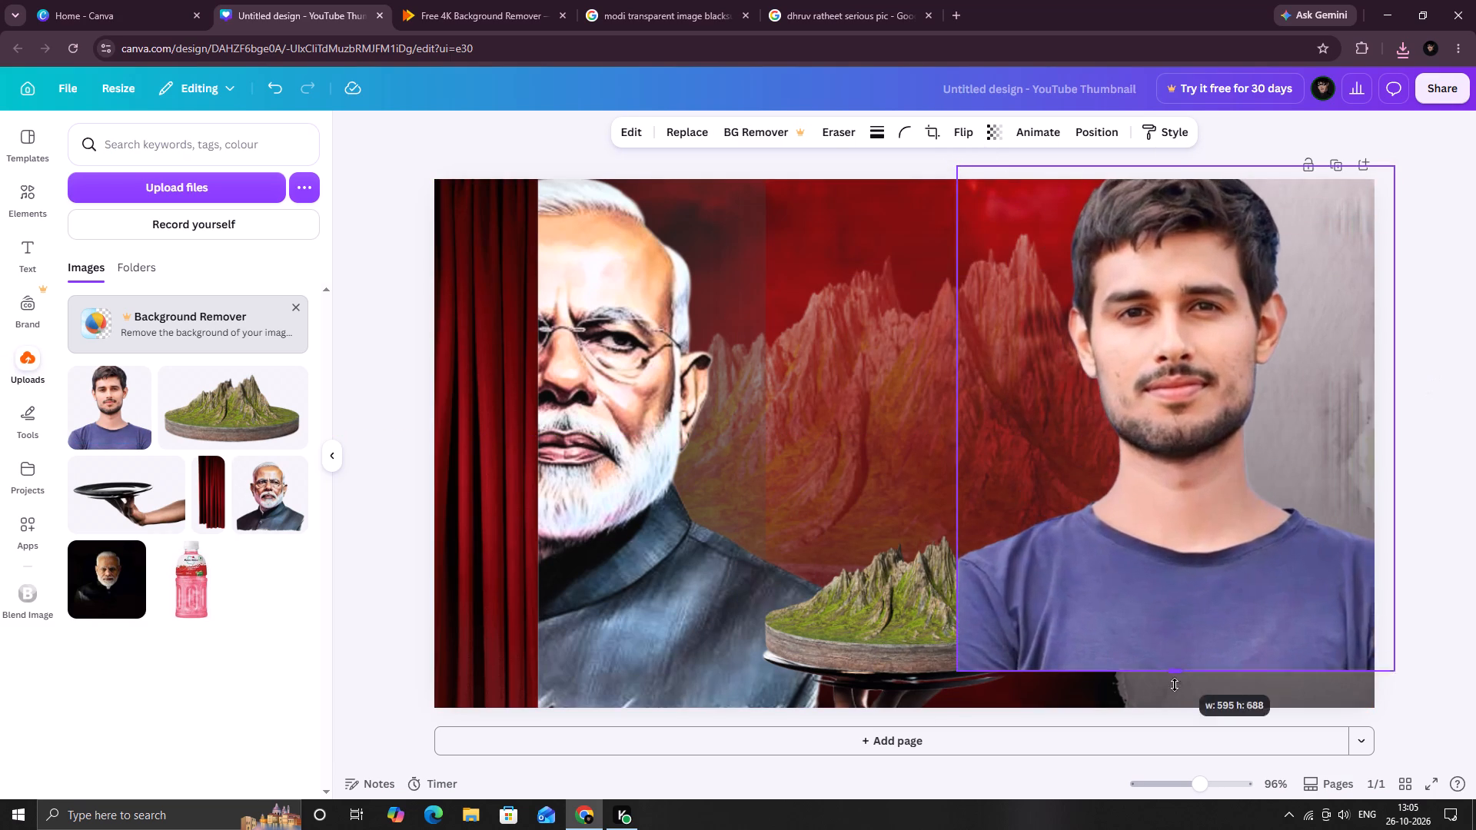
{"action": "left_click_drag", "start_coordinate": [1175, 685], "coordinate": [1173, 702]}
{"action": "left_click_drag", "start_coordinate": [952, 437], "coordinate": [1004, 438]}
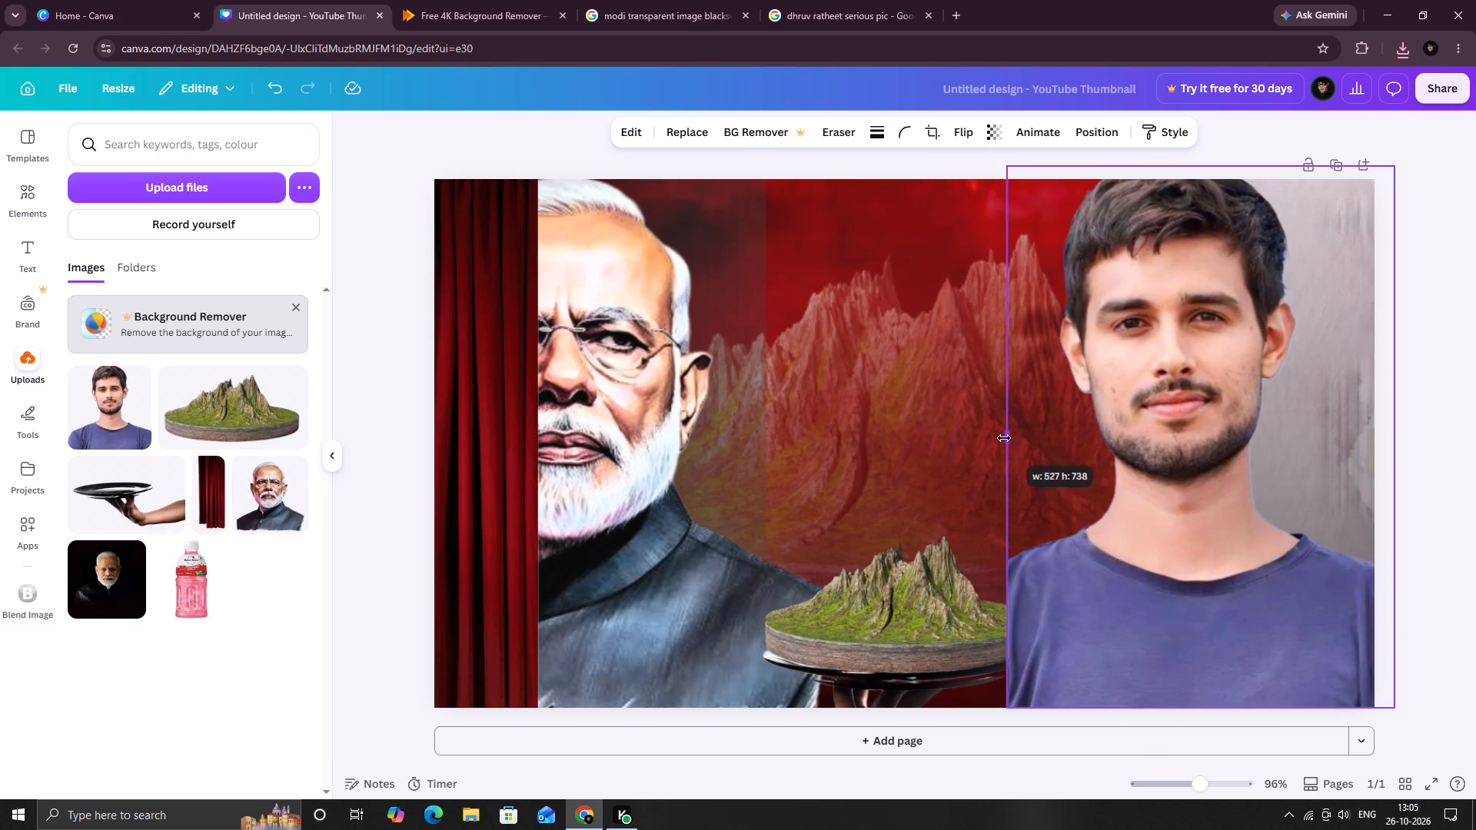
{"action": "left_click_drag", "start_coordinate": [1004, 438], "coordinate": [934, 445]}
{"action": "left_click_drag", "start_coordinate": [1137, 506], "coordinate": [1190, 504]}
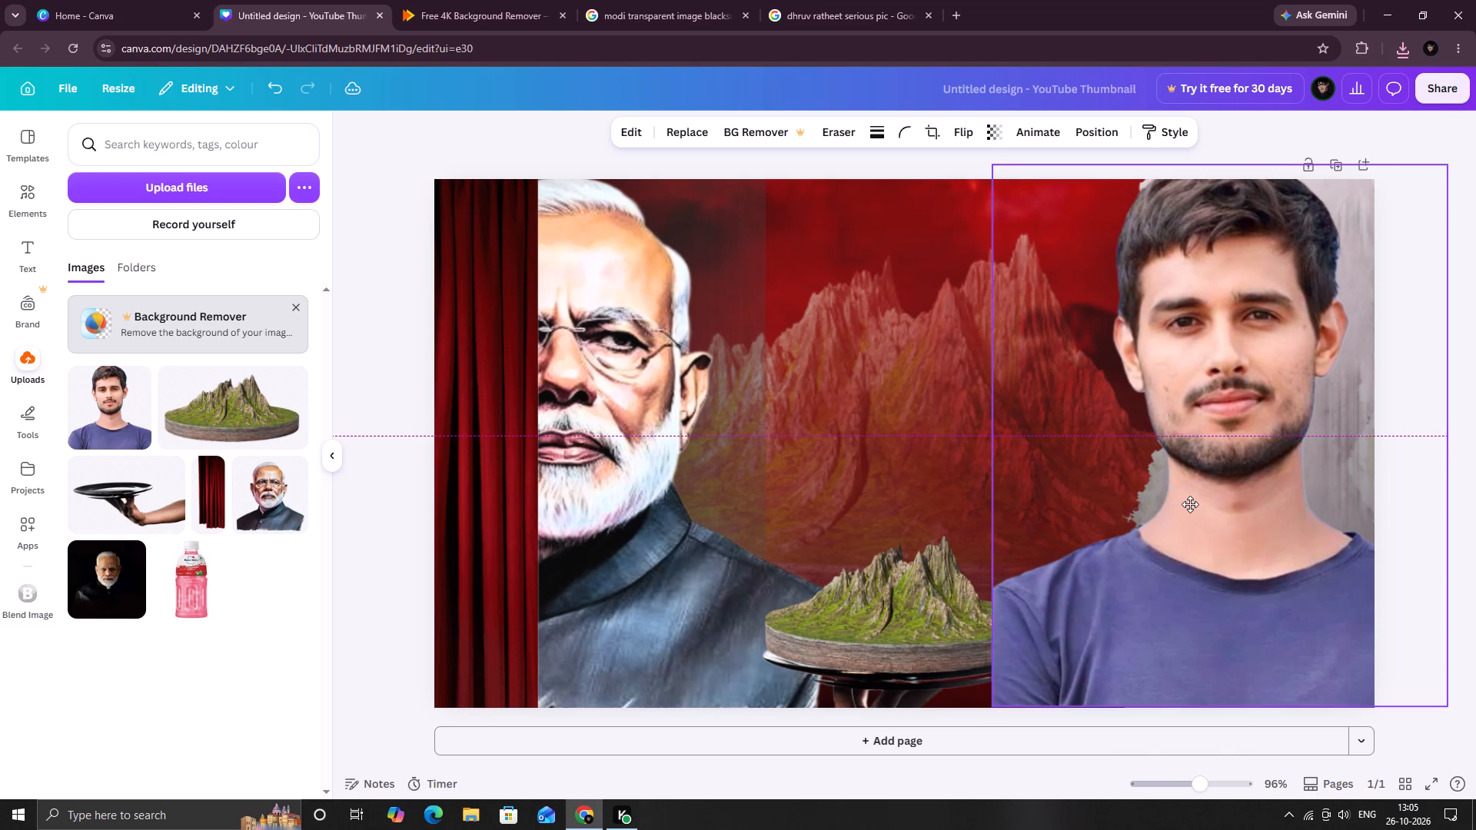
{"action": "left_click_drag", "start_coordinate": [1190, 504], "coordinate": [1163, 504]}
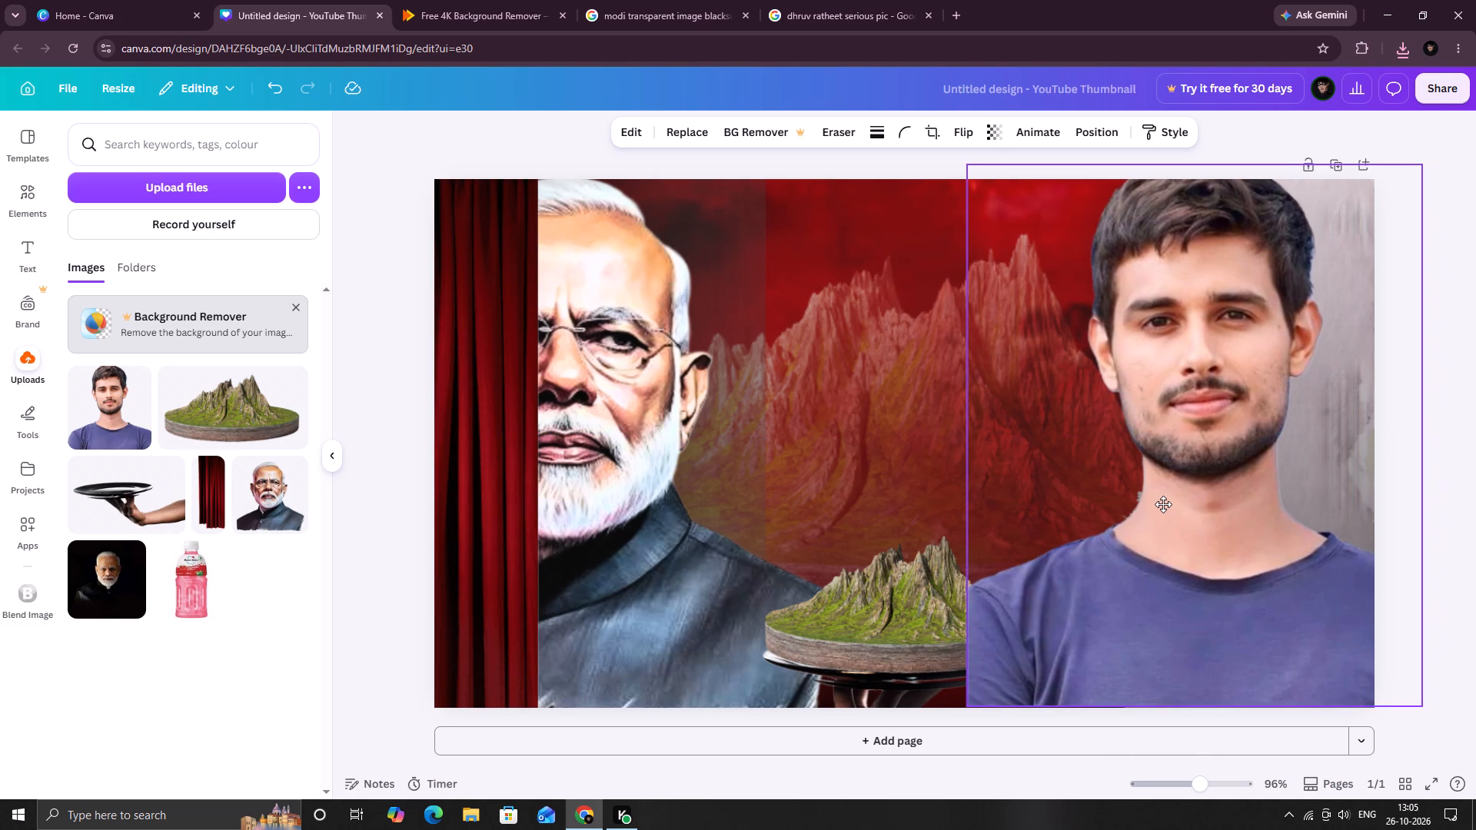
{"action": "left_click_drag", "start_coordinate": [1163, 504], "coordinate": [1188, 517]}
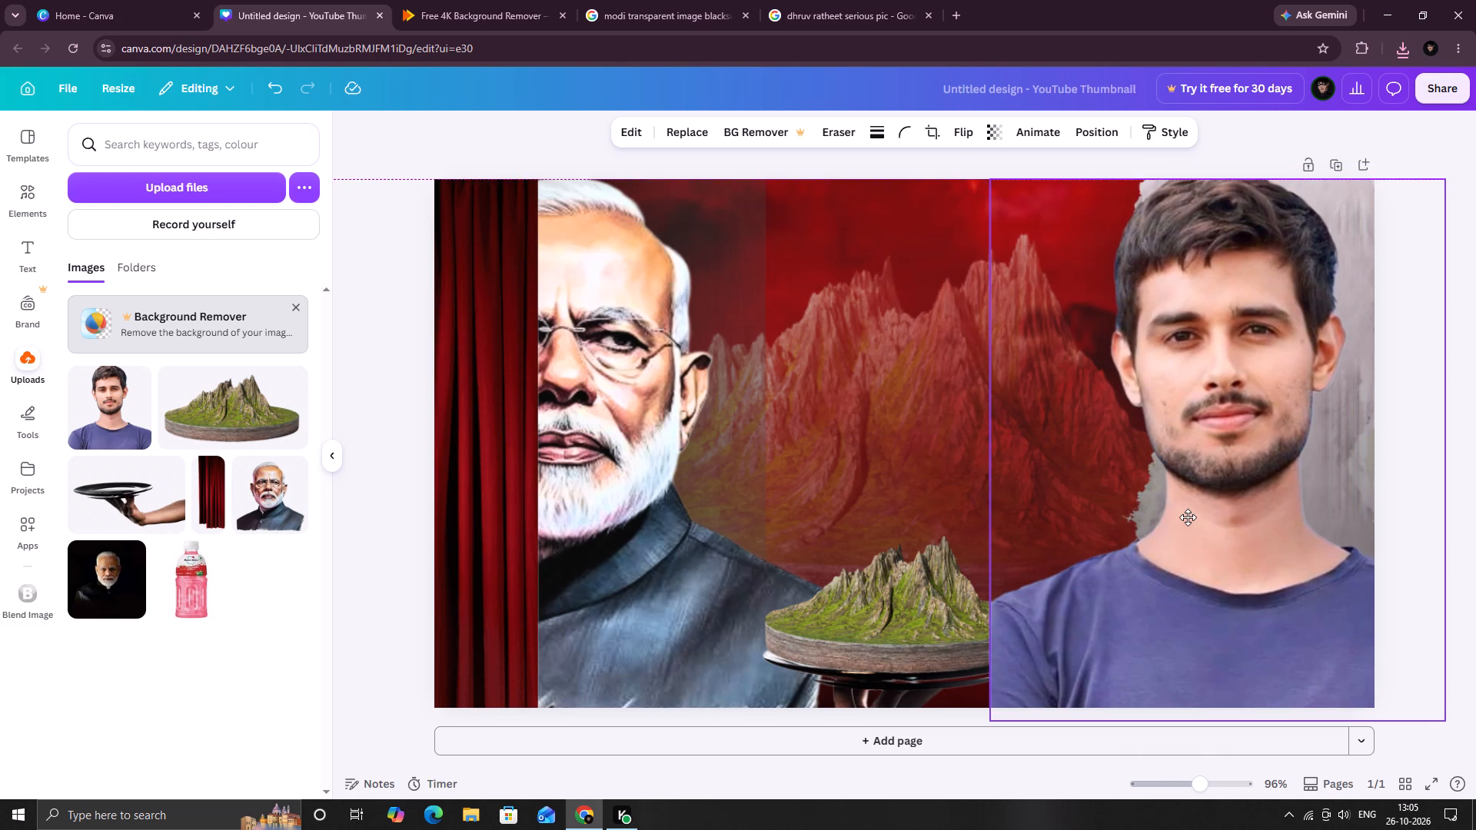
{"action": "left_click_drag", "start_coordinate": [1188, 517], "coordinate": [1190, 525]}
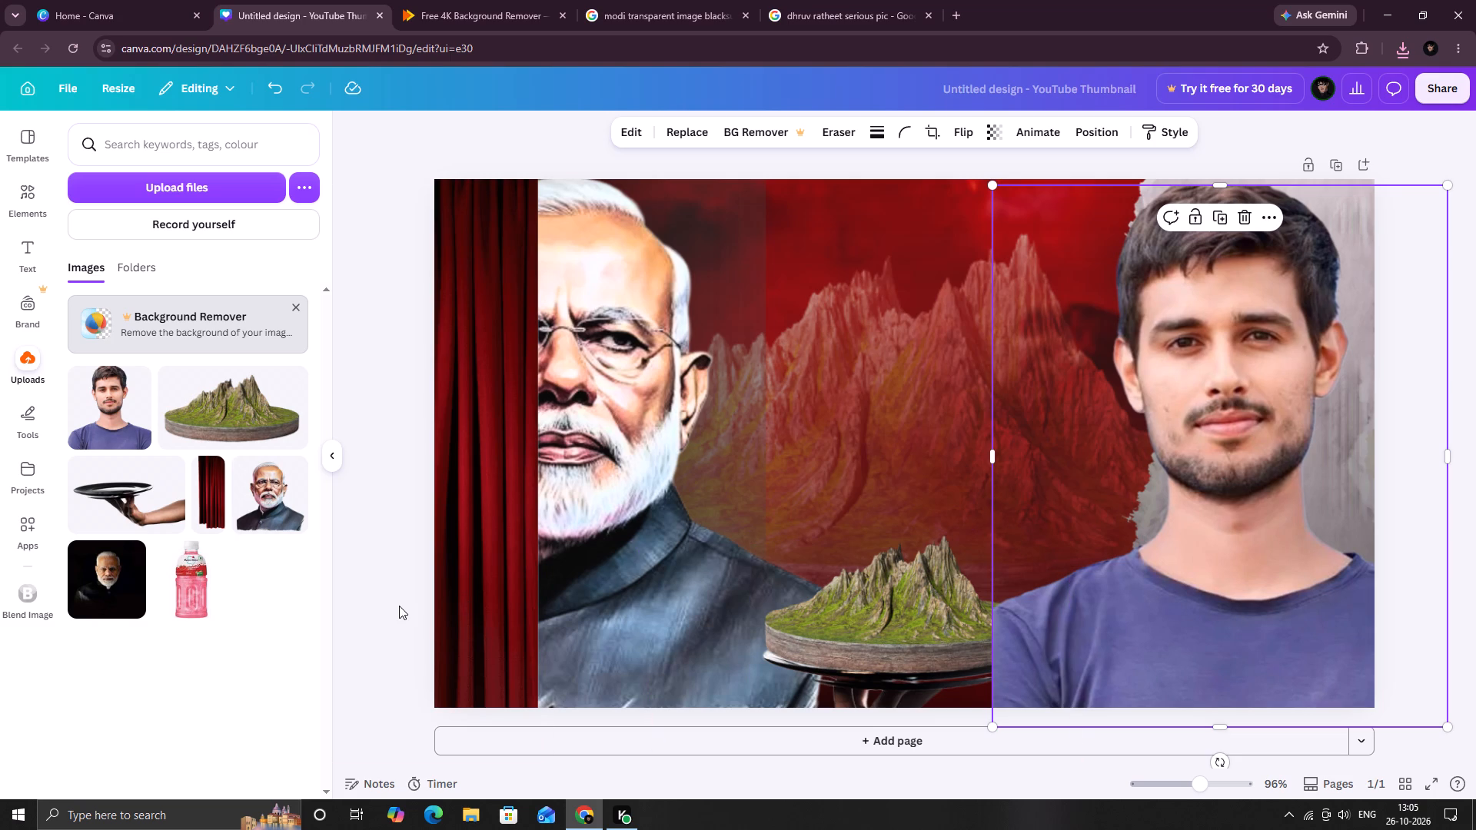
Search the apps for TypeCutOut and open its details page.
{"action": "left_click", "coordinate": [35, 523]}
{"action": "left_click", "coordinate": [180, 150]}
{"action": "left_click_drag", "start_coordinate": [180, 150], "coordinate": [53, 154]}
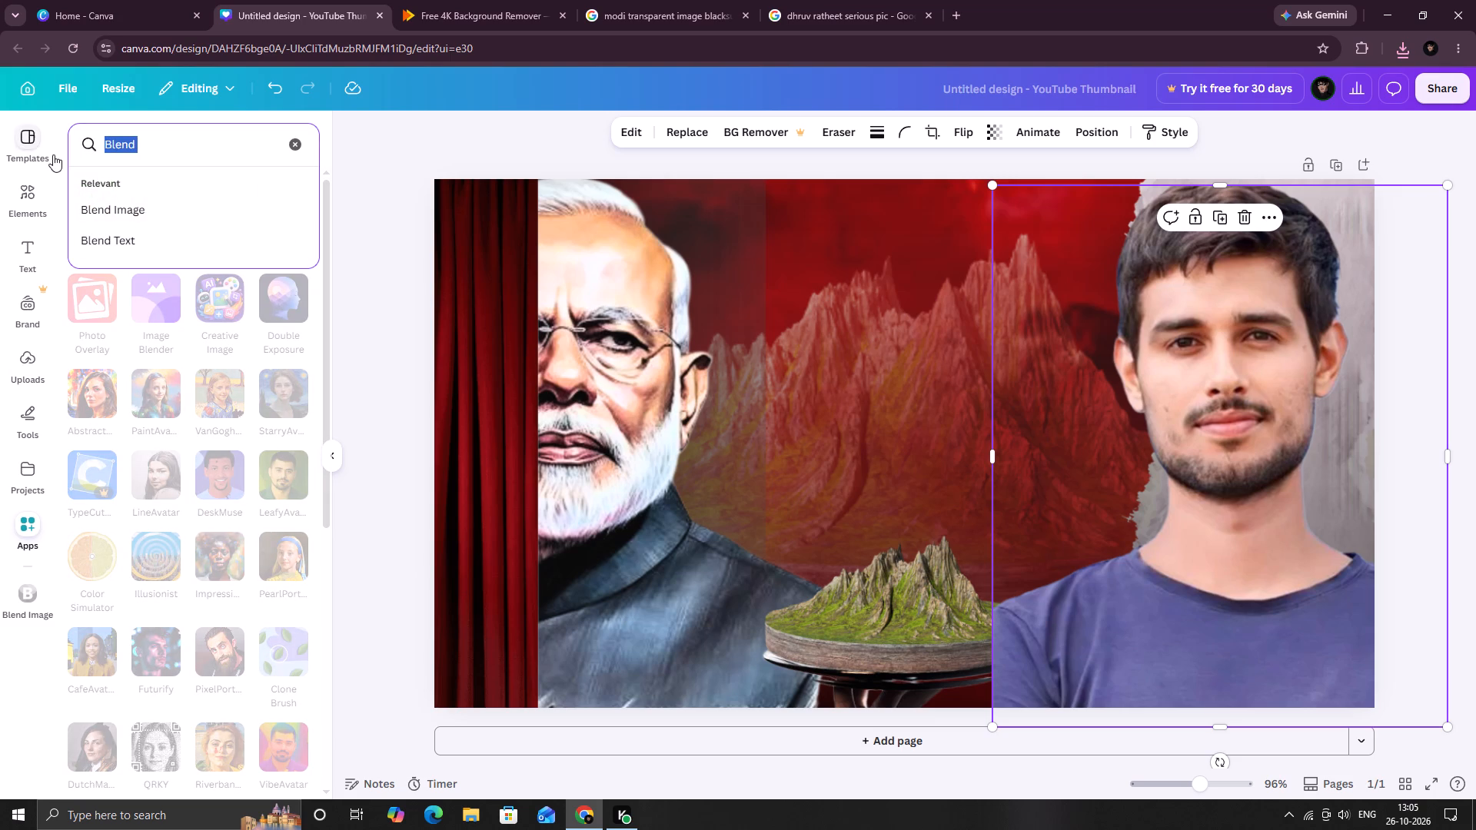
{"action": "type", "text": "typecut"}
{"action": "type", "text": "oou"}
{"action": "left_click", "coordinate": [107, 208]}
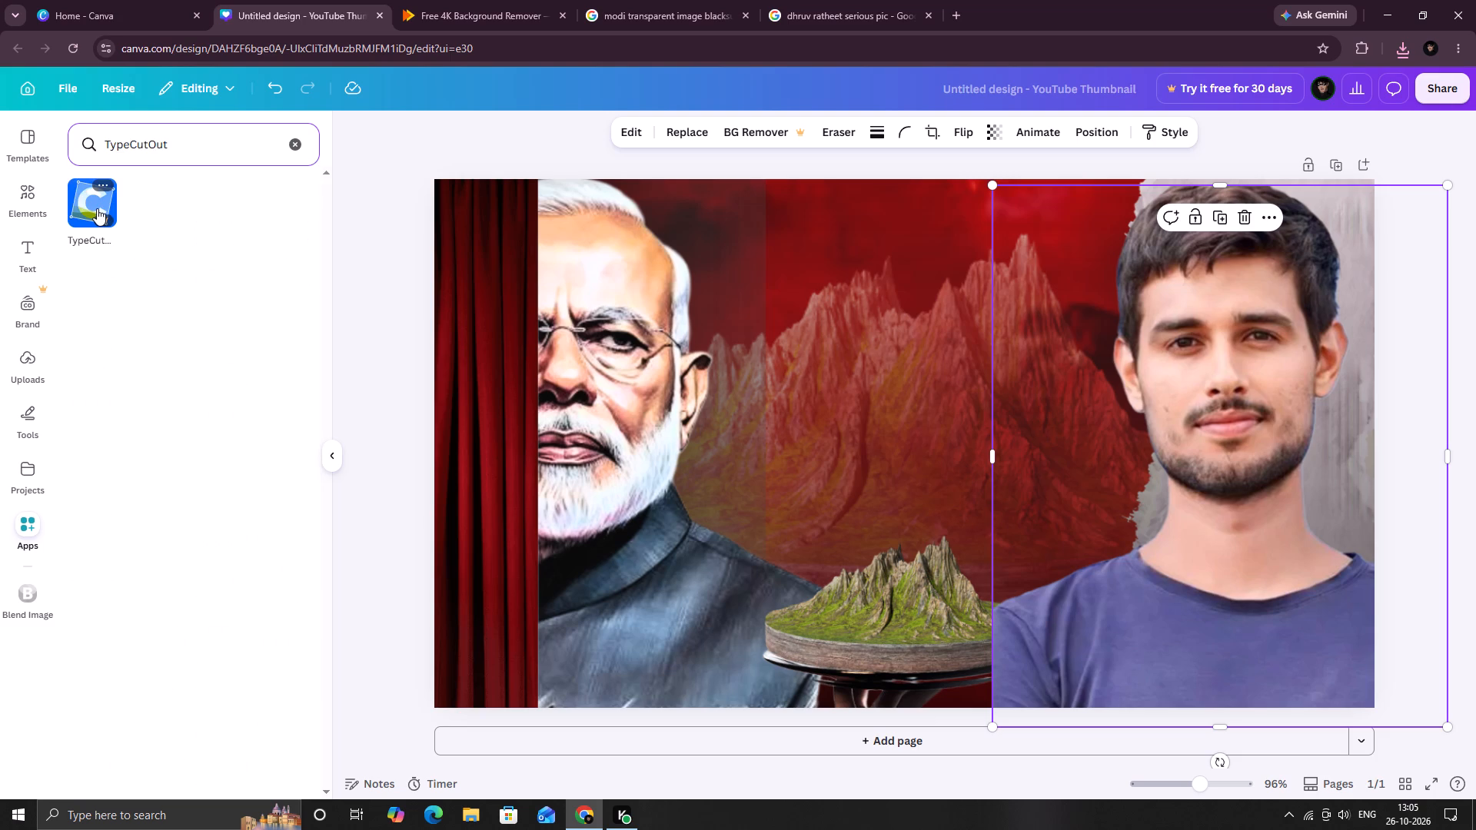
{"action": "left_click", "coordinate": [95, 208]}
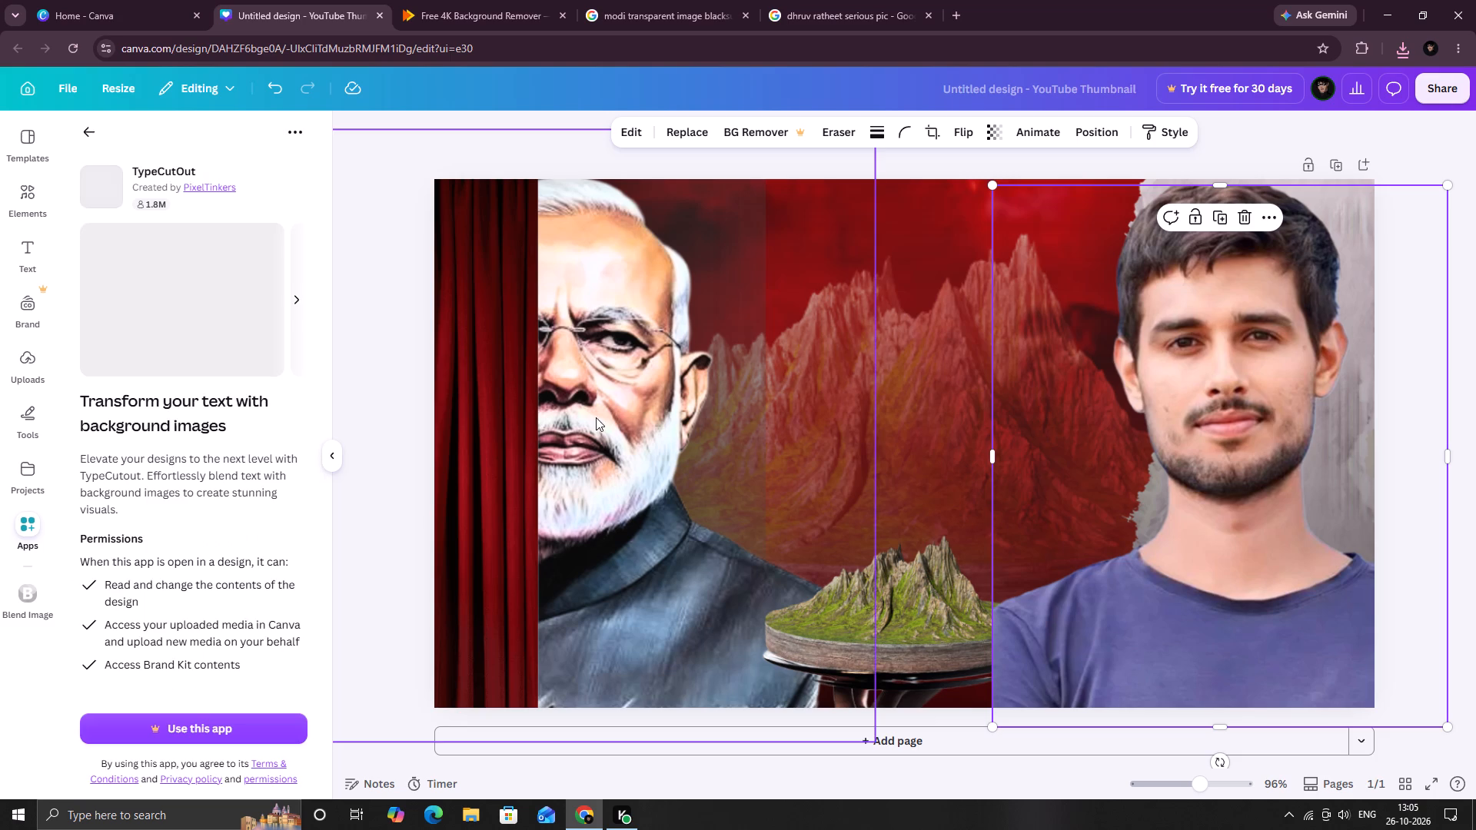
{"action": "left_click", "coordinate": [387, 322]}
Send the Dhruv Rathee portrait backward three layers, behind the mountain model, tray and dark shading.
{"action": "left_click", "coordinate": [1182, 536]}
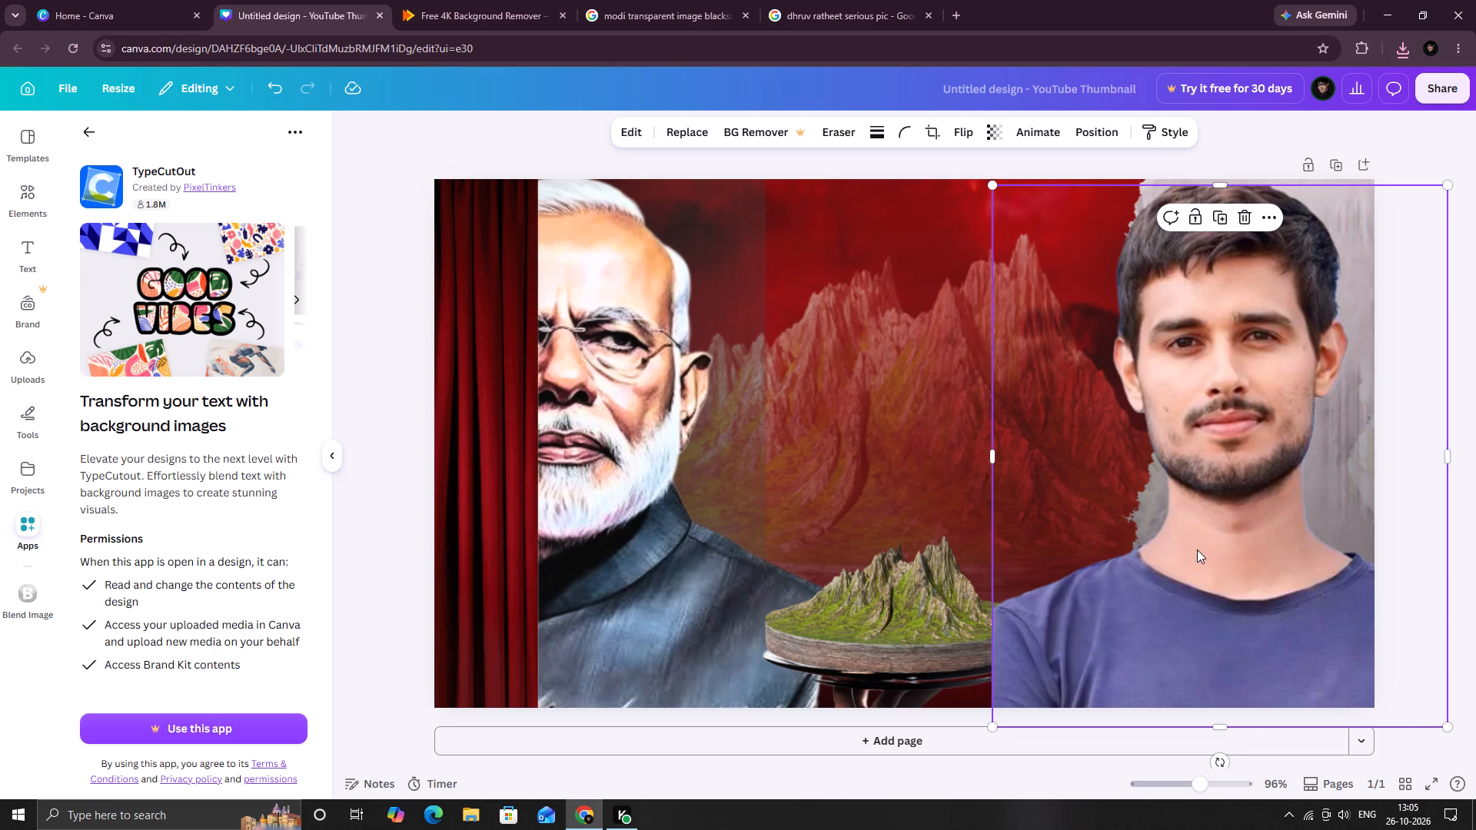
{"action": "right_click", "coordinate": [1188, 533]}
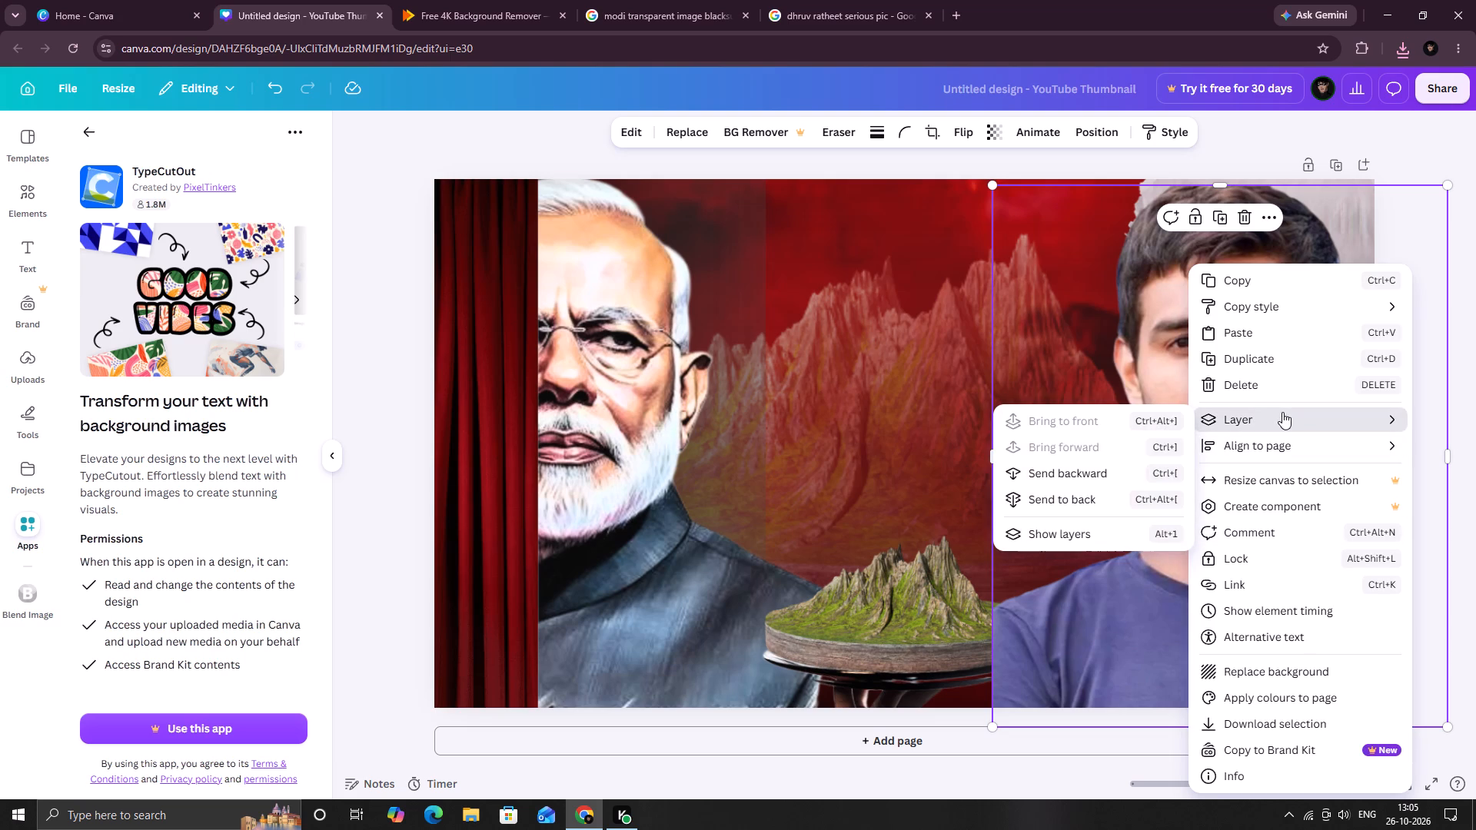
{"action": "left_click", "coordinate": [1282, 412]}
{"action": "left_click", "coordinate": [1126, 483]}
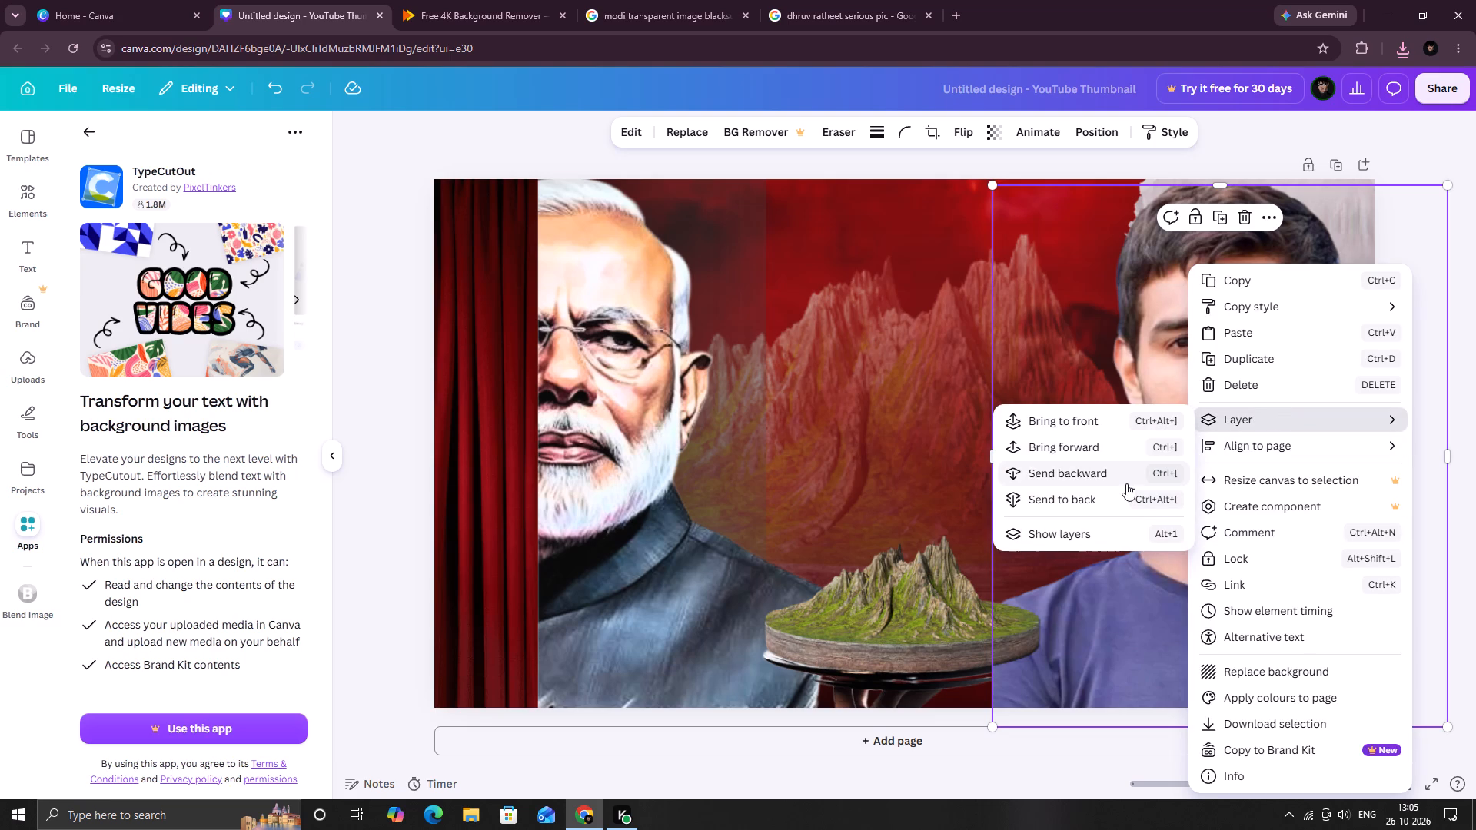
{"action": "left_click", "coordinate": [1126, 483]}
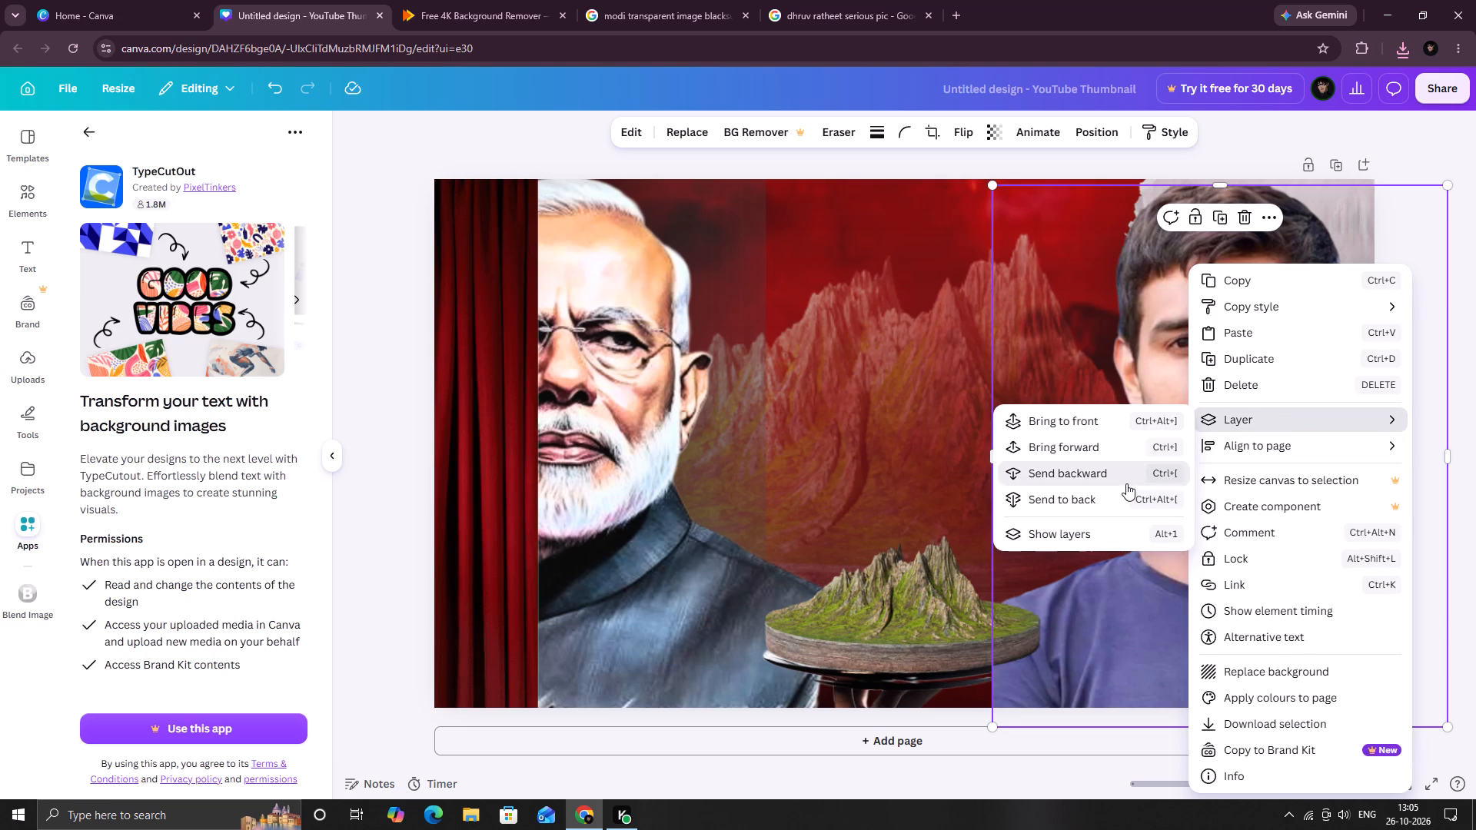
{"action": "left_click", "coordinate": [1126, 483]}
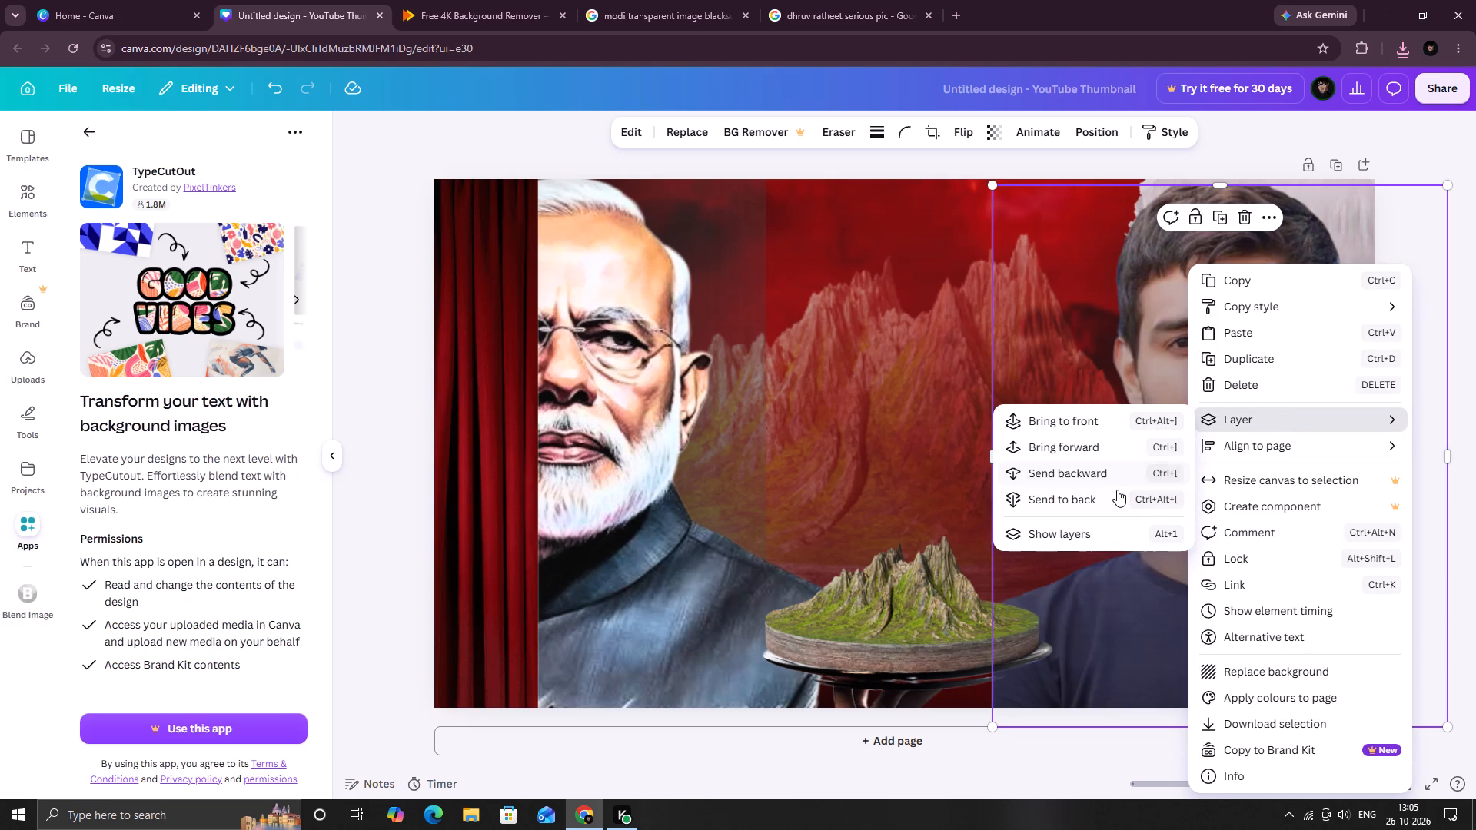
{"action": "left_click", "coordinate": [1410, 151]}
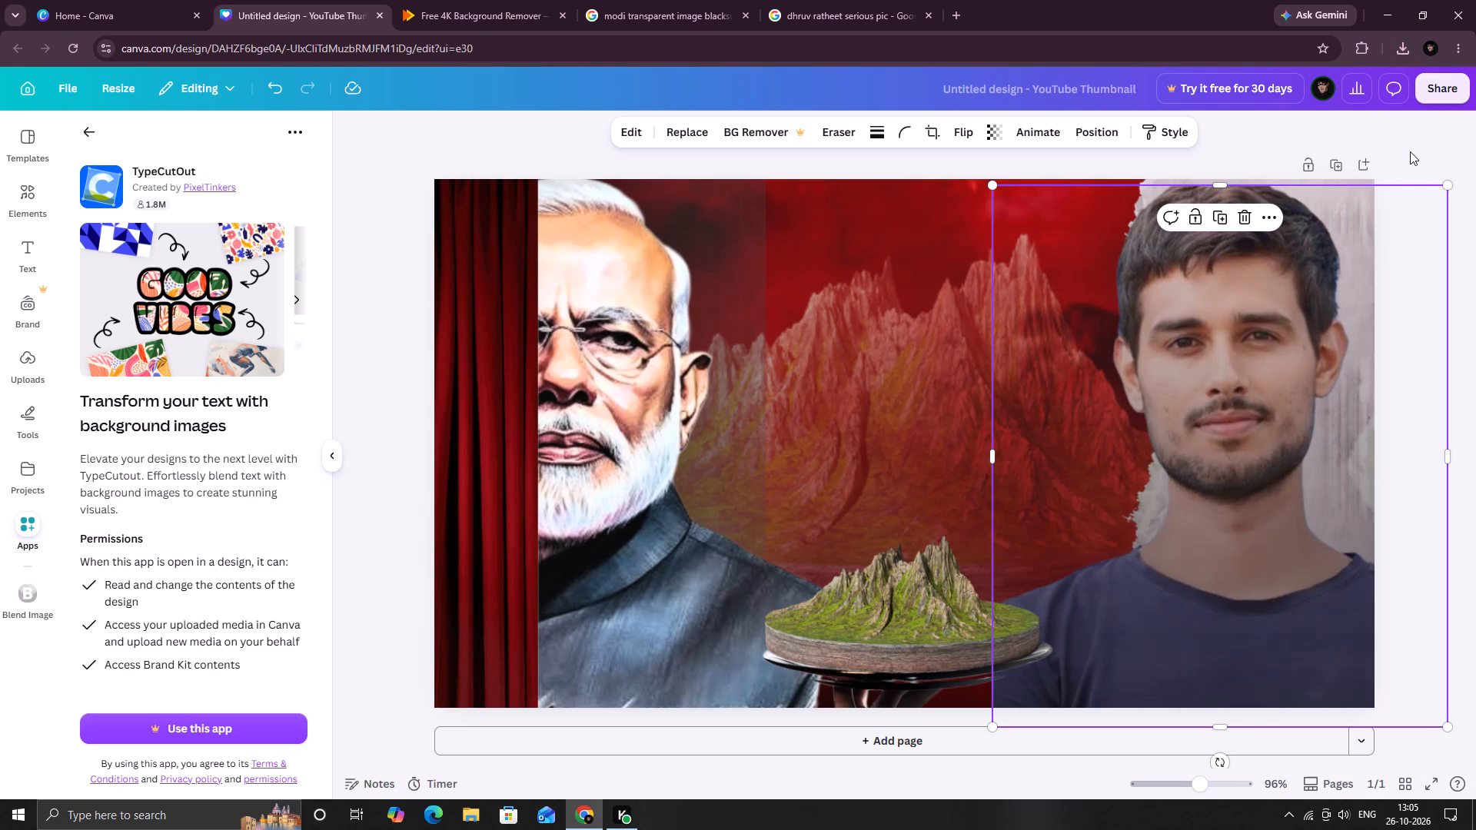
{"action": "left_click", "coordinate": [1414, 160]}
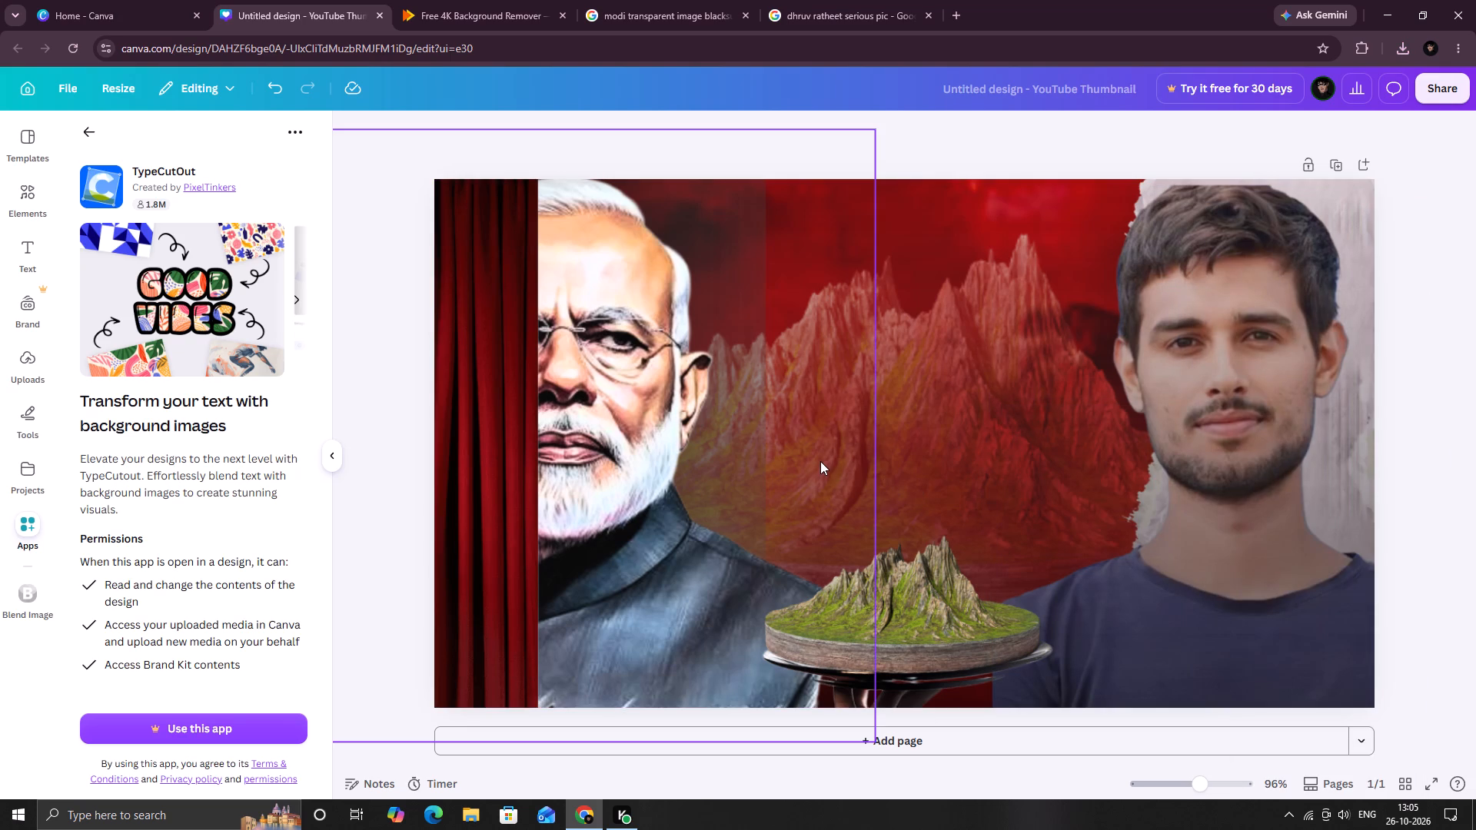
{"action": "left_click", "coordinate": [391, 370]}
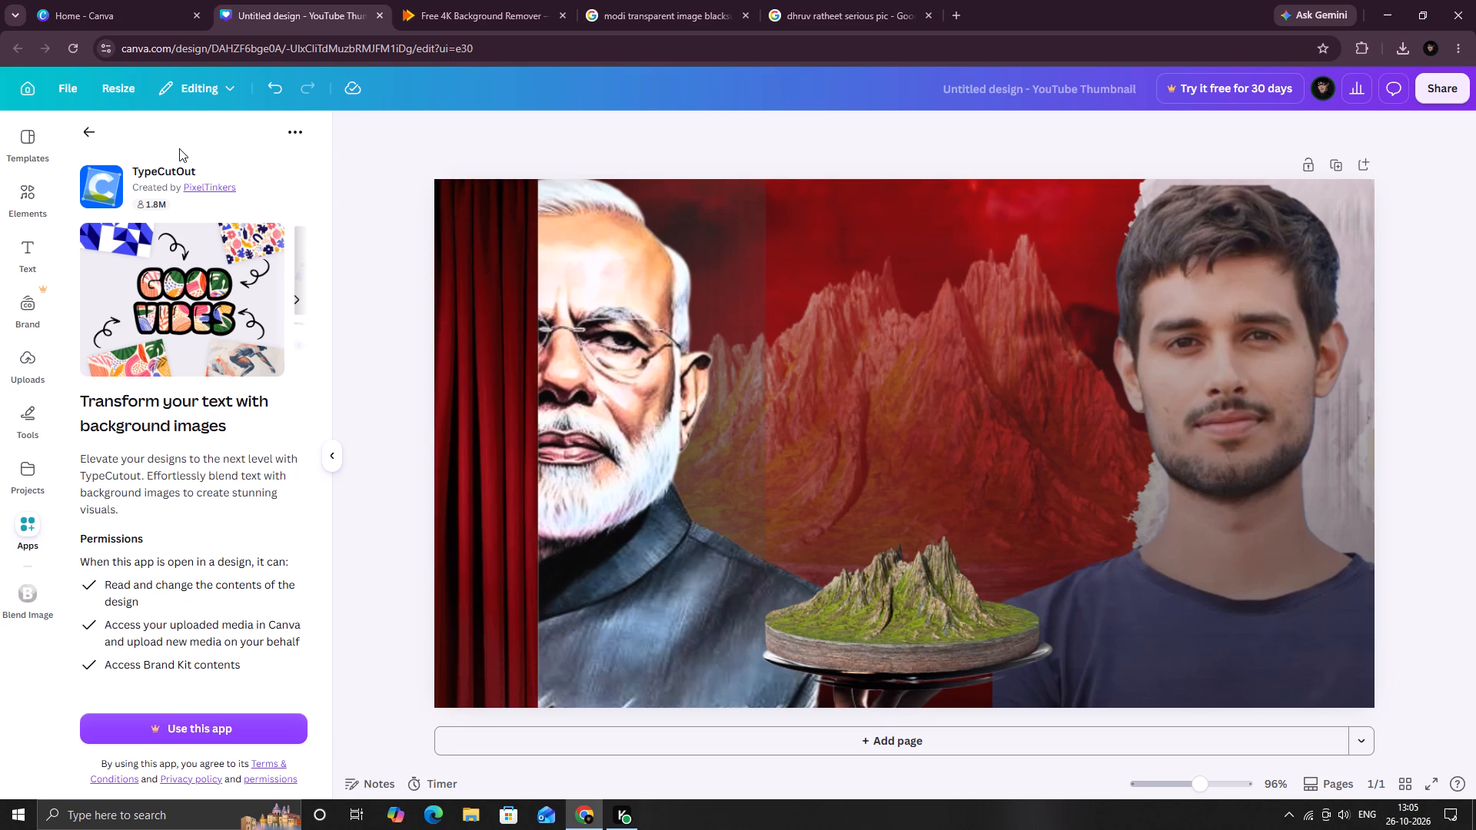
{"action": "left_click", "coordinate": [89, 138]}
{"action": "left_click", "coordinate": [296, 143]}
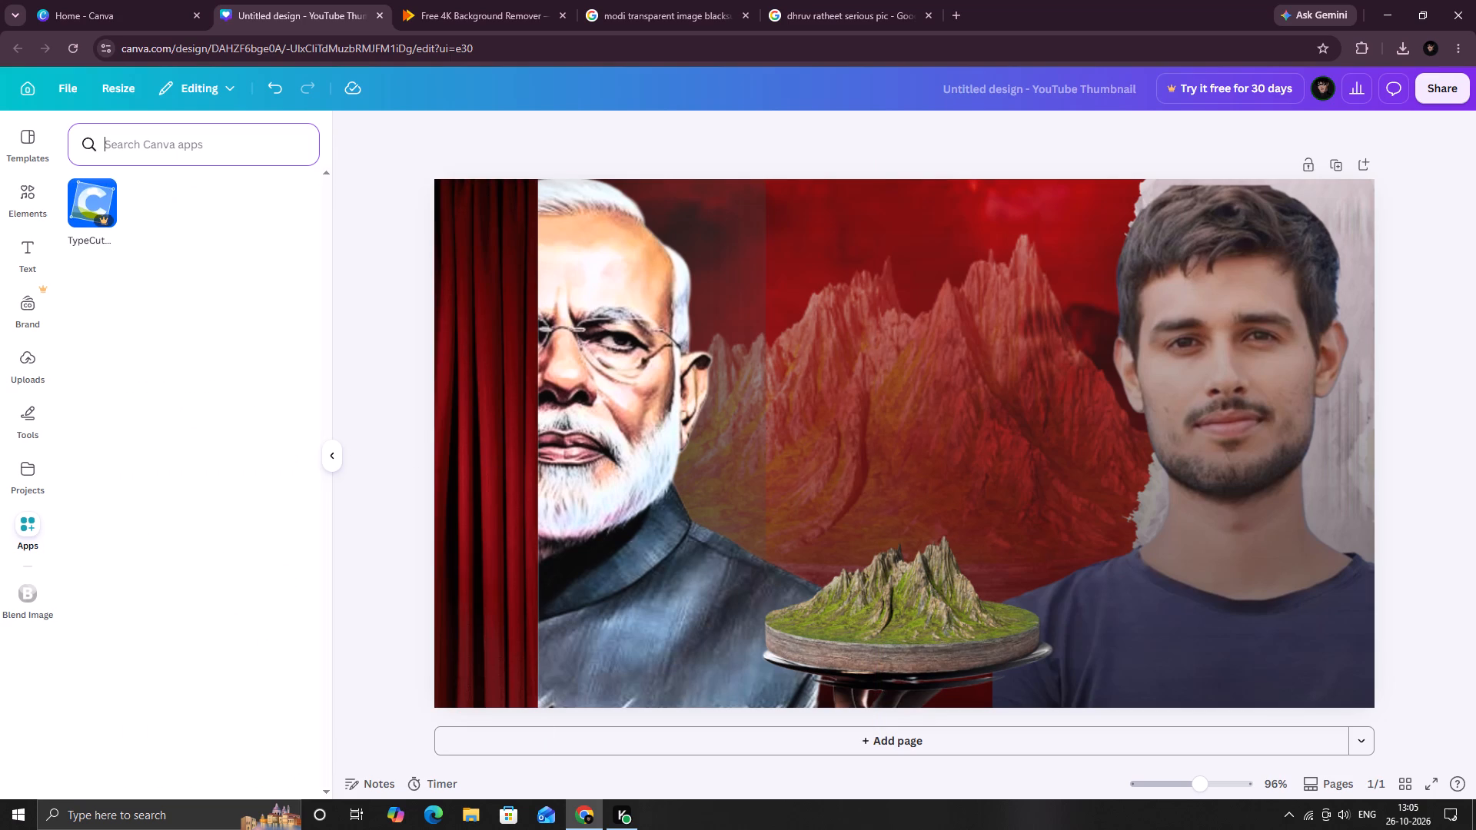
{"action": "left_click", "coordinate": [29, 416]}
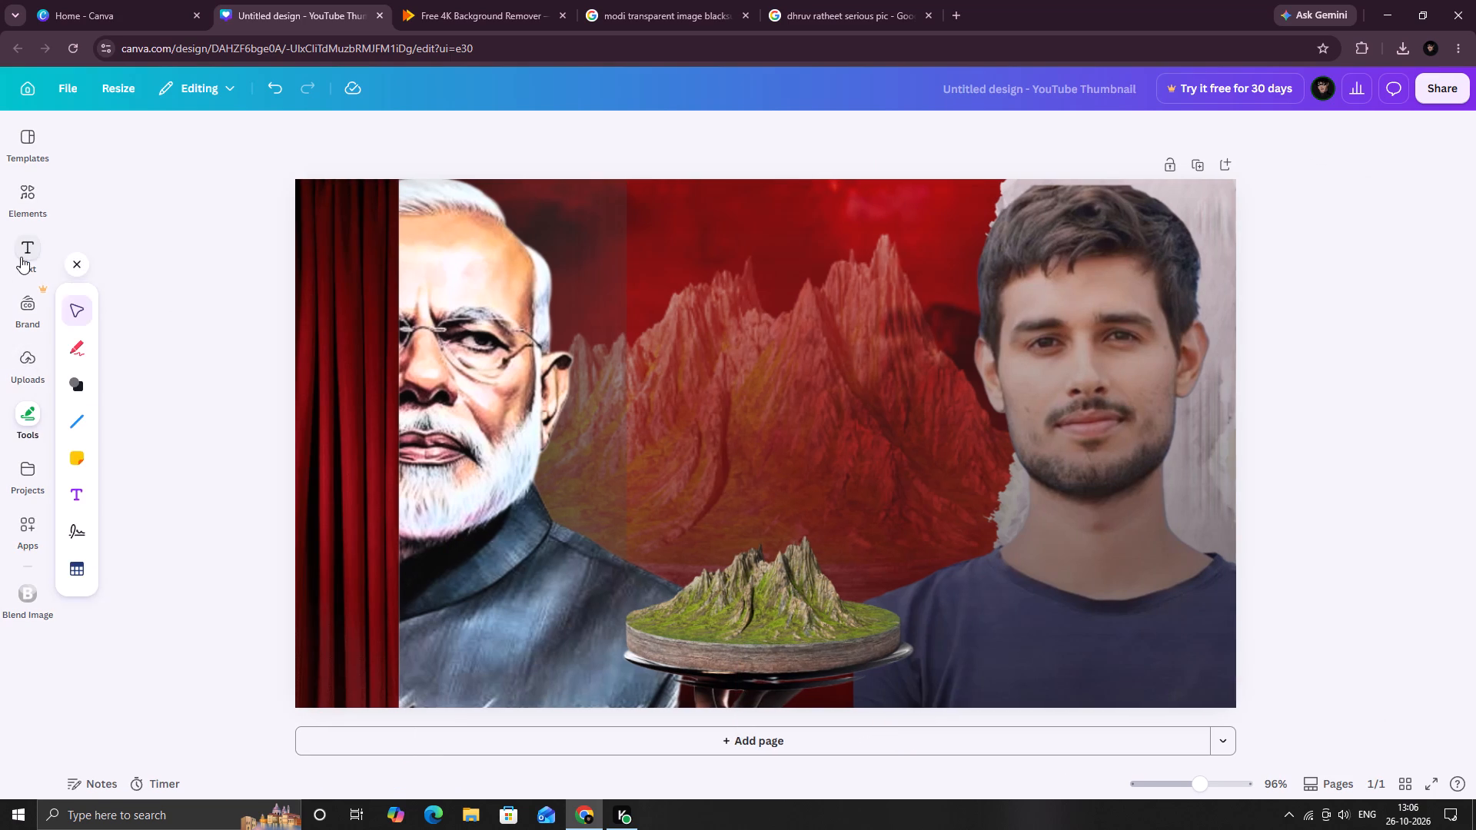
Add a text box reading "ARAVALI" to the centre of the thumbnail.
{"action": "left_click", "coordinate": [21, 257]}
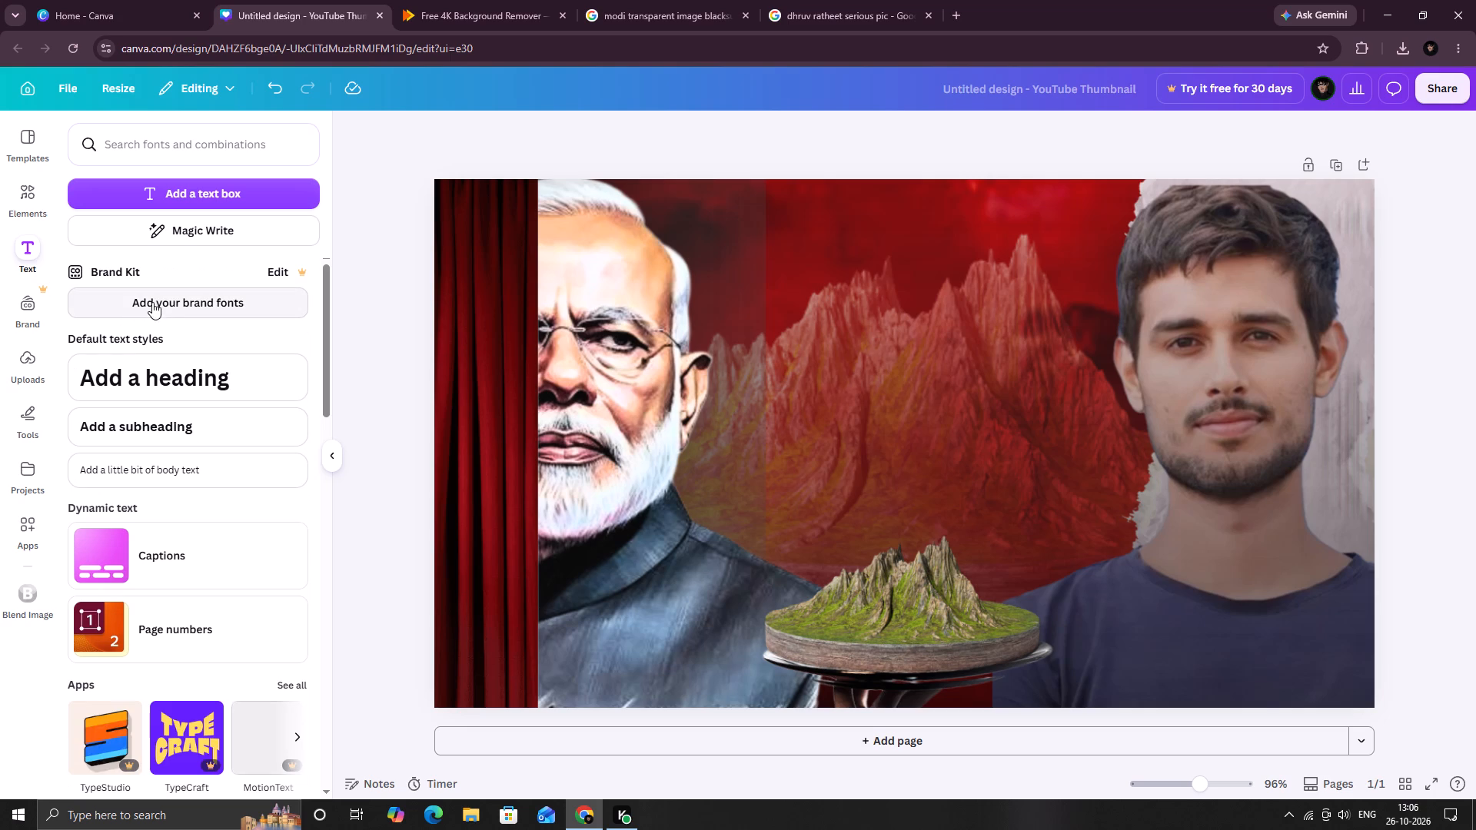
{"action": "left_click", "coordinate": [190, 233]}
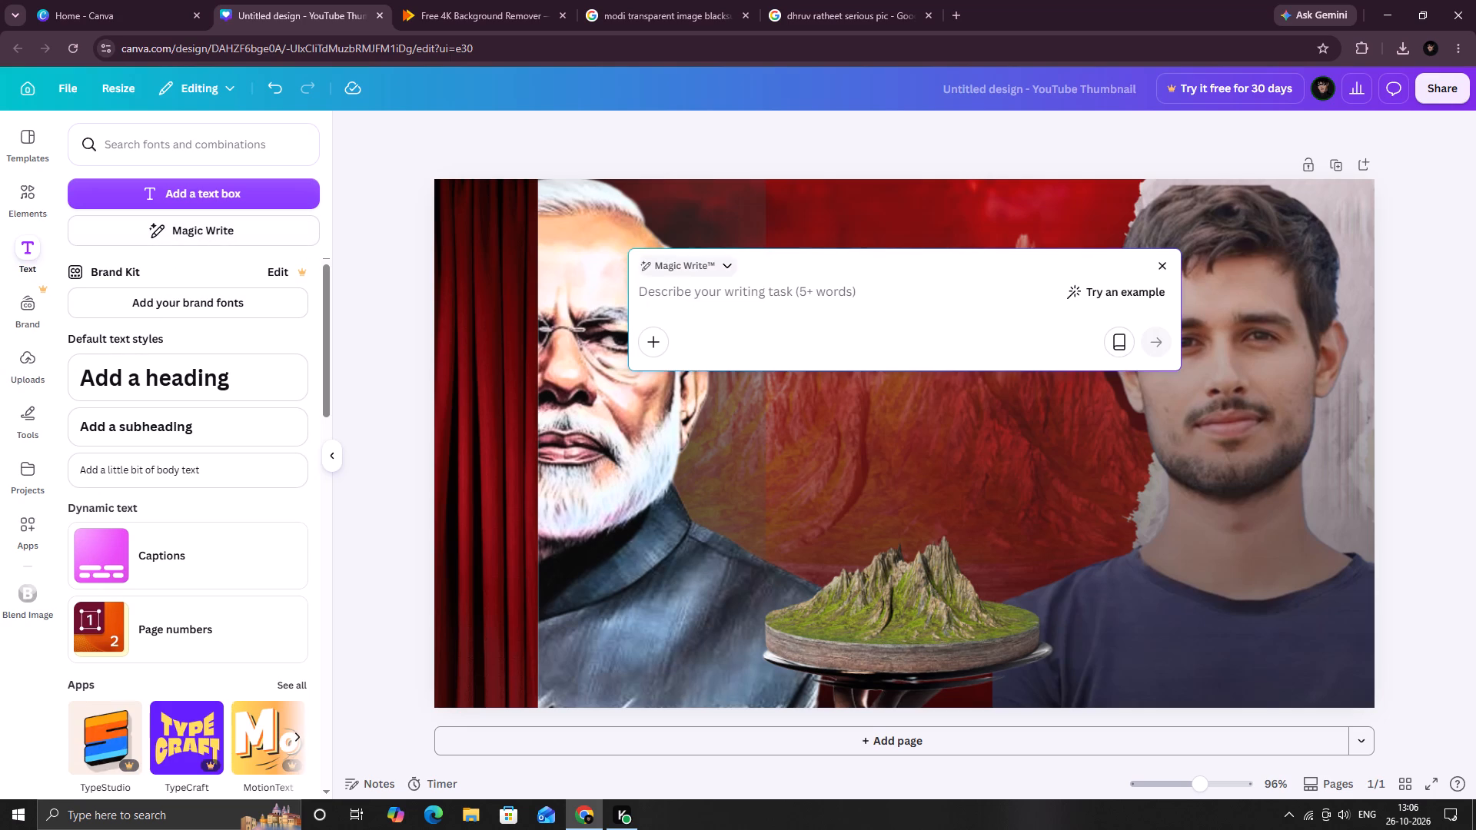
{"action": "left_click", "coordinate": [1168, 257]}
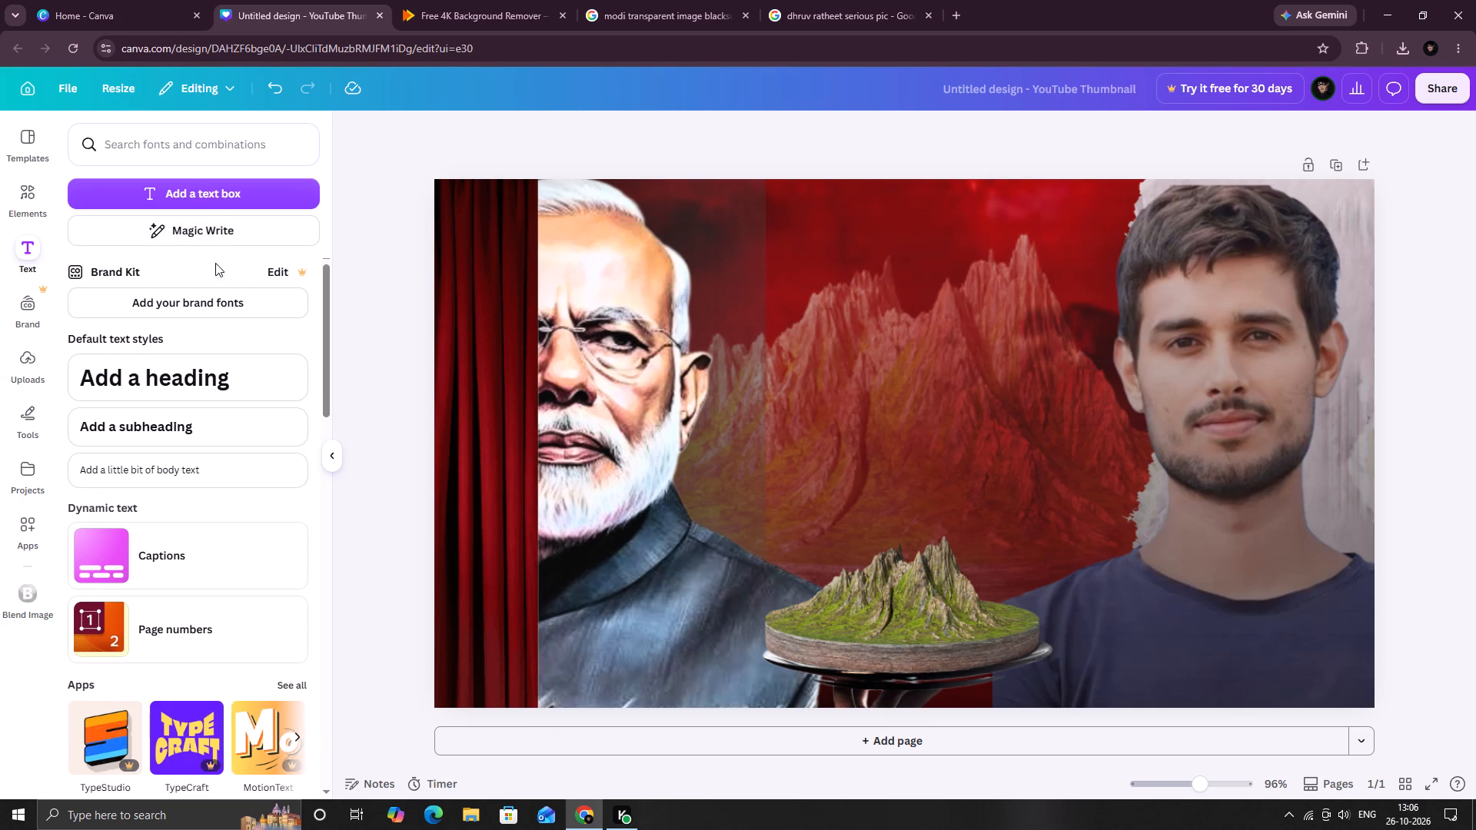
{"action": "left_click", "coordinate": [215, 186]}
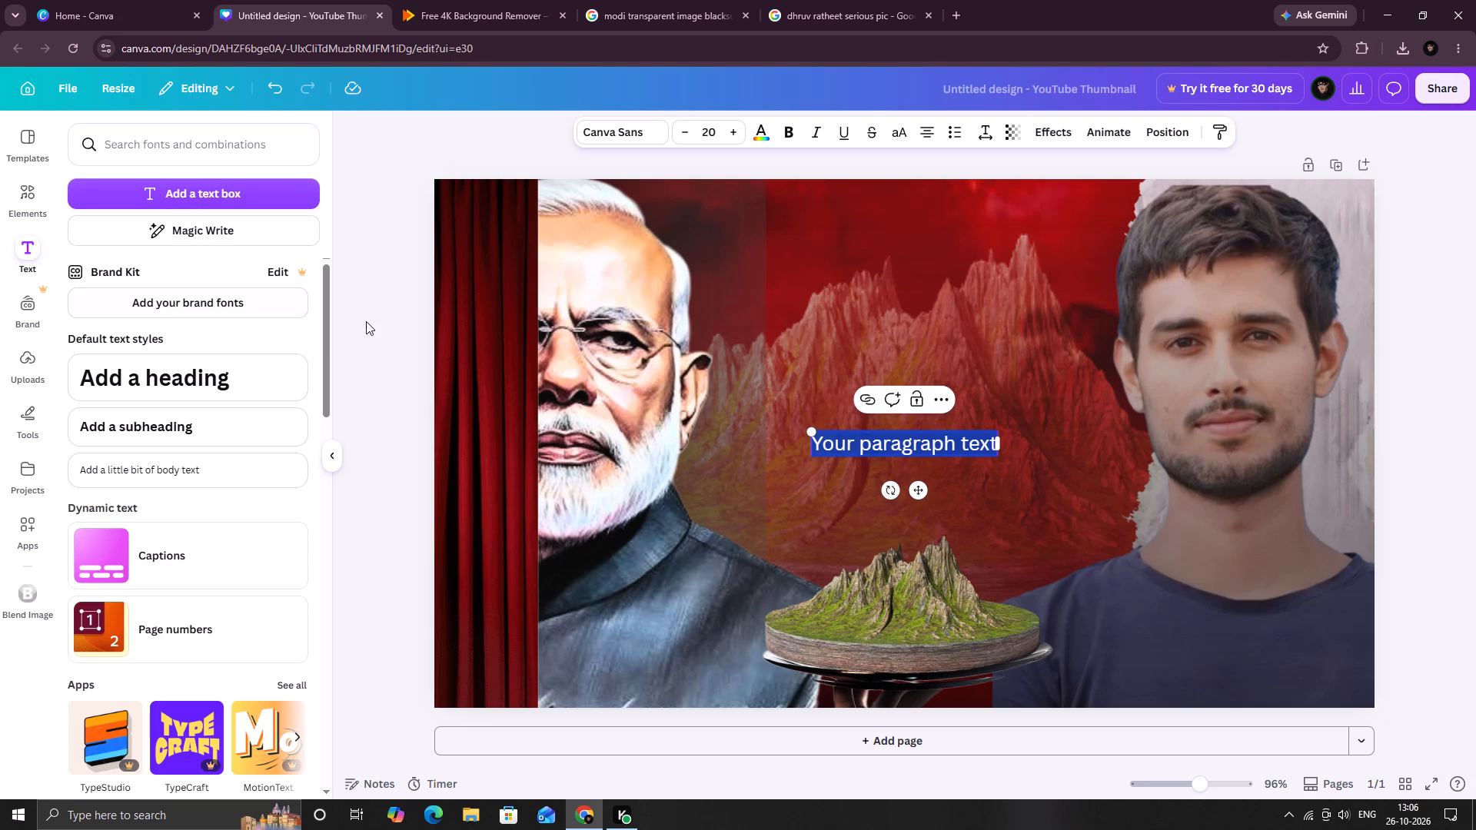
{"action": "type", "text": "ARAVALI"}
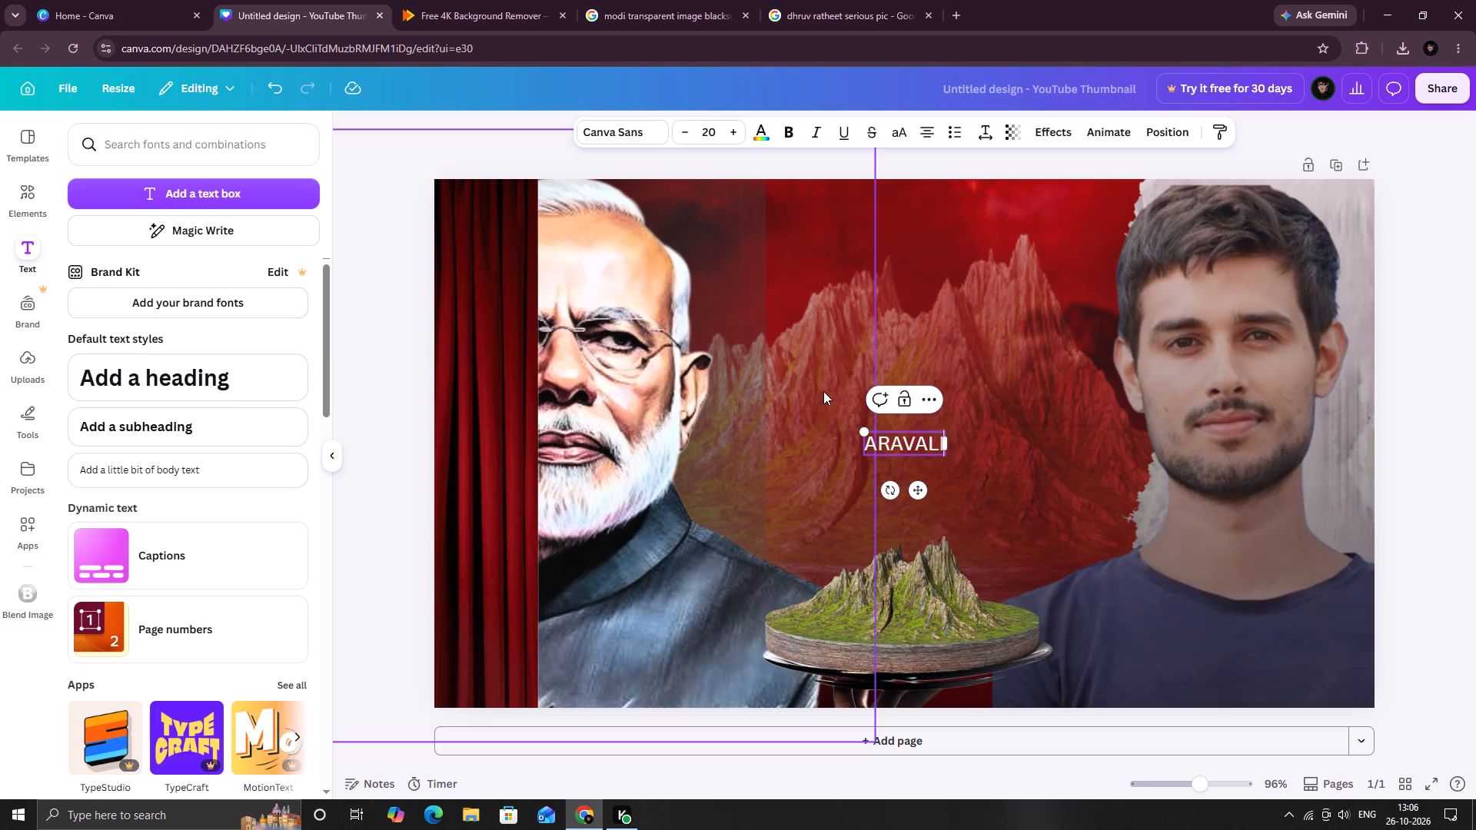
Search the fonts for "arch" and set the ARAVALI text in Archivo Black.
{"action": "left_click", "coordinate": [637, 124]}
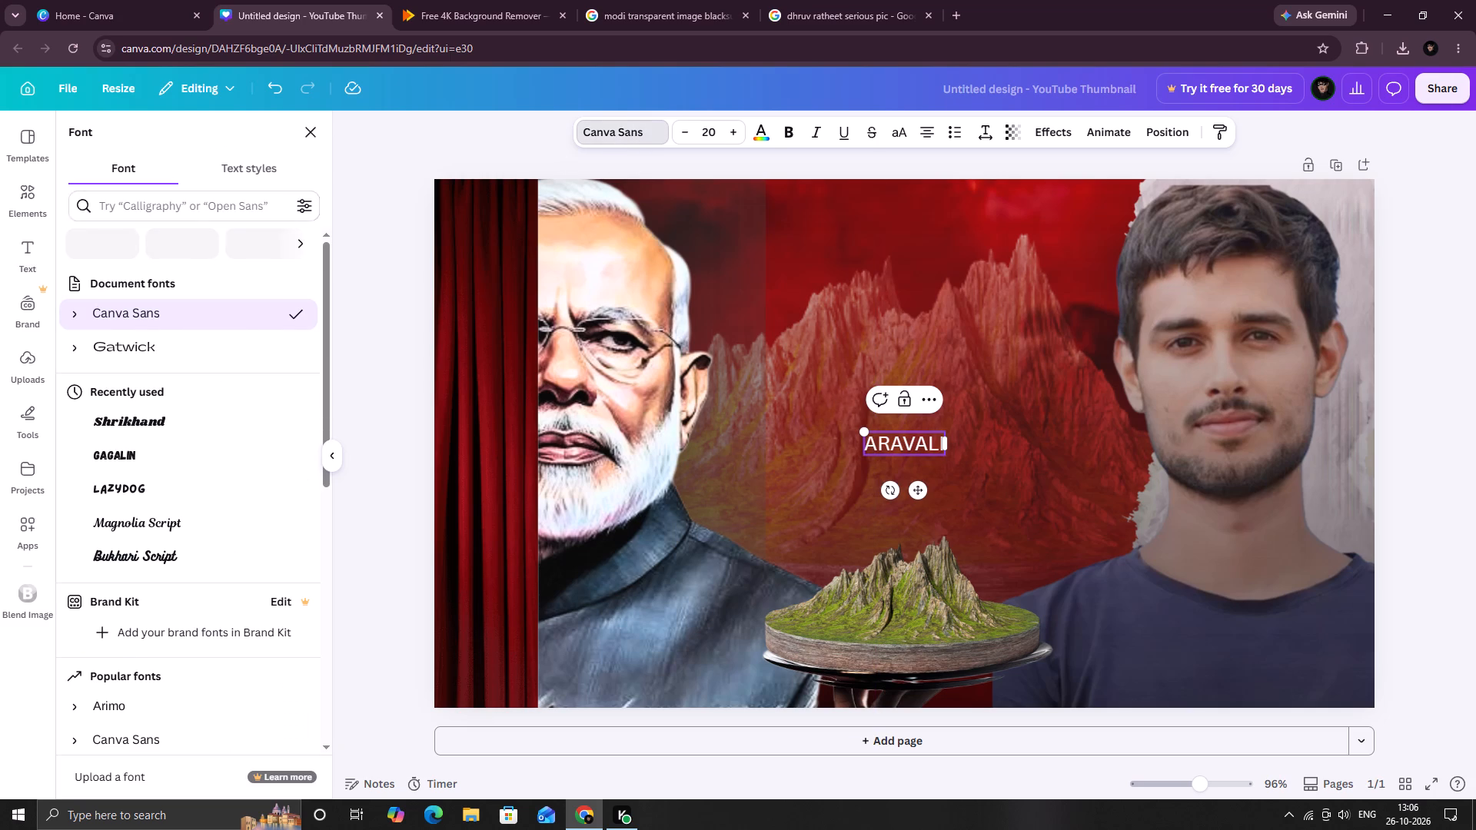
{"action": "left_click", "coordinate": [215, 202]}
{"action": "type", "text": "arch"}
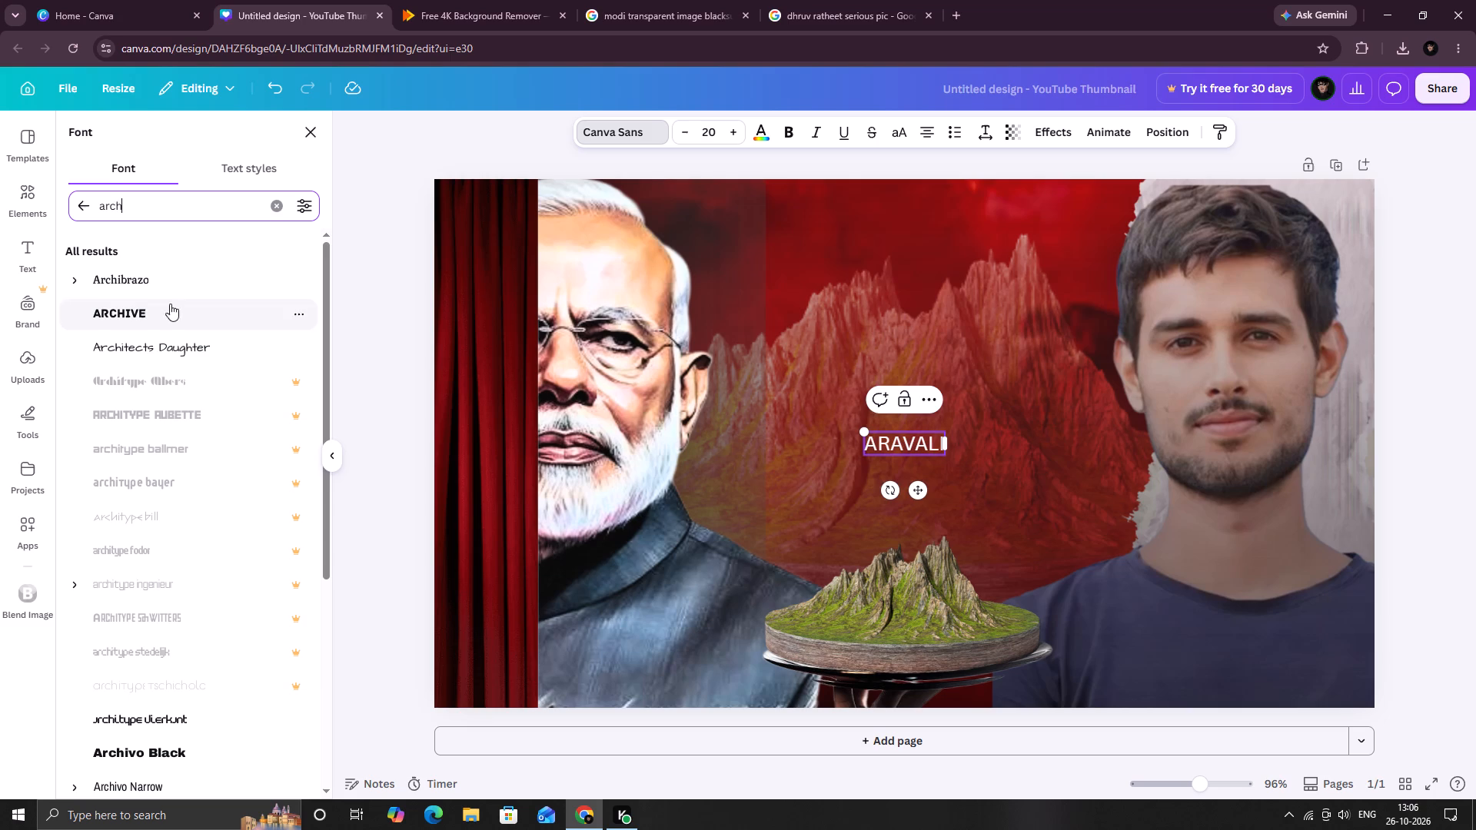
{"action": "left_click", "coordinate": [151, 749]}
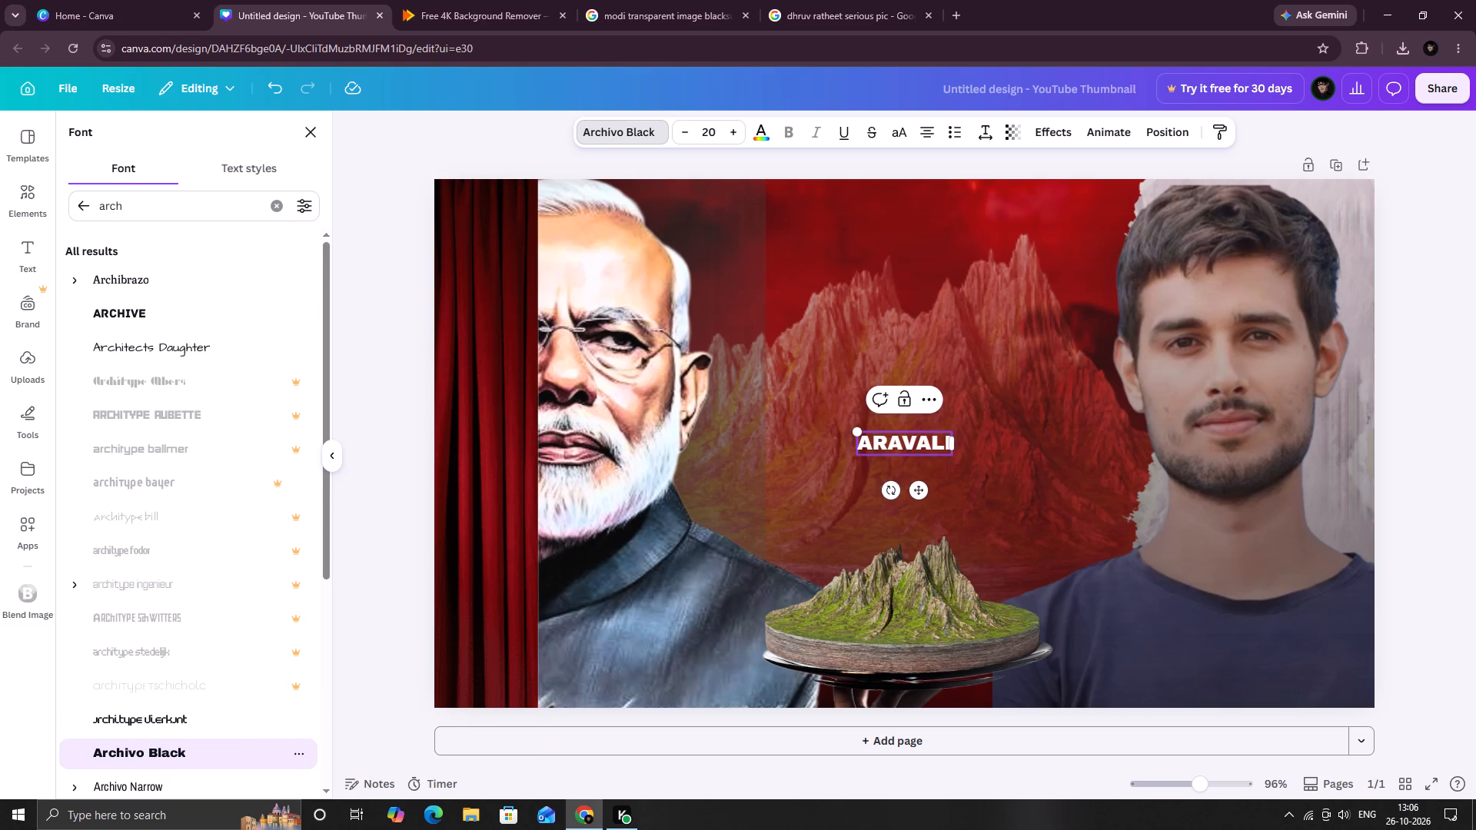
Enlarge the ARAVALI text to a font size of about 41, above the mountain model.
{"action": "left_click_drag", "start_coordinate": [857, 432], "coordinate": [762, 400]}
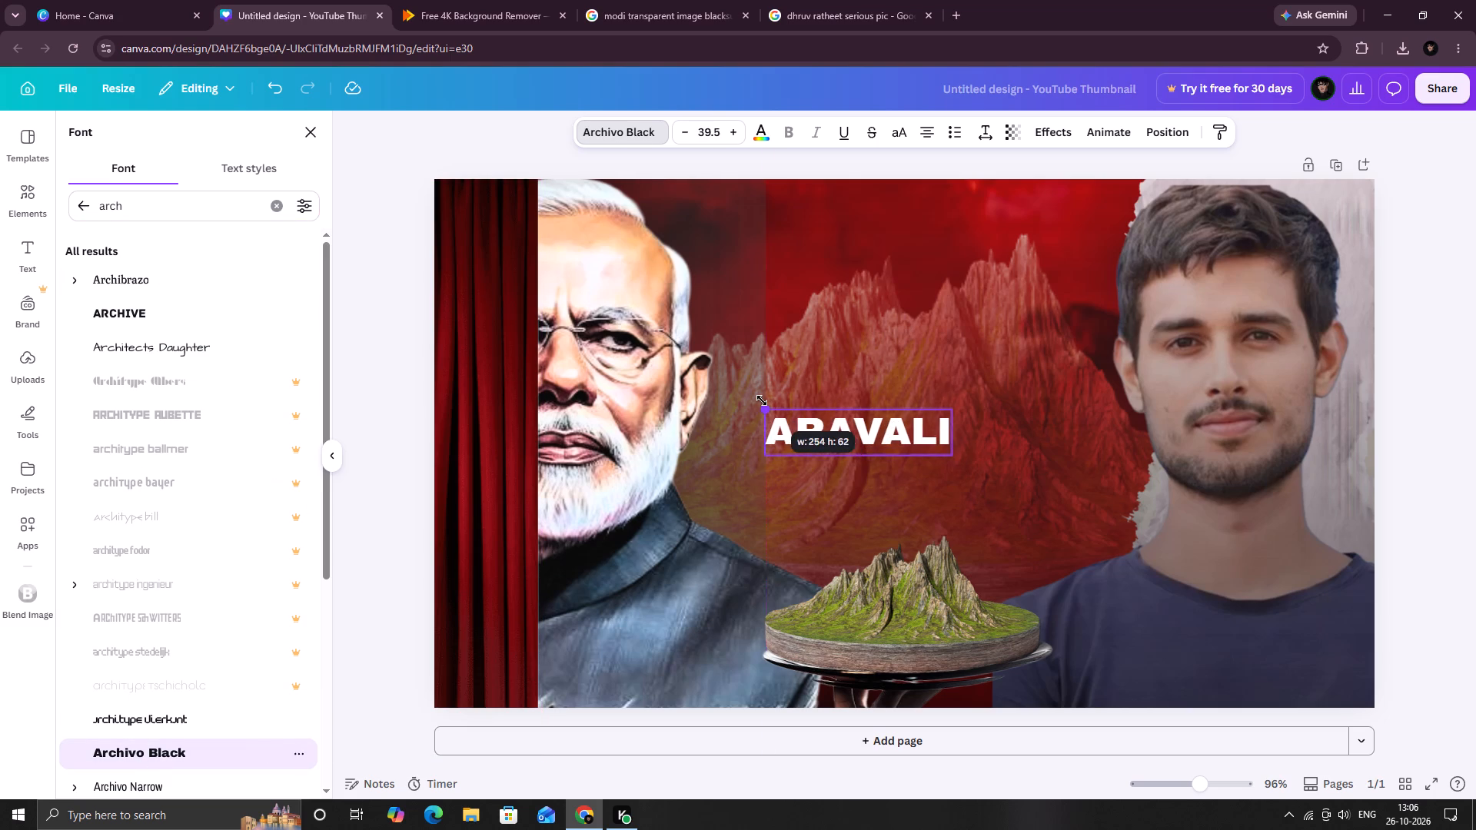
{"action": "left_click_drag", "start_coordinate": [762, 400], "coordinate": [761, 400]}
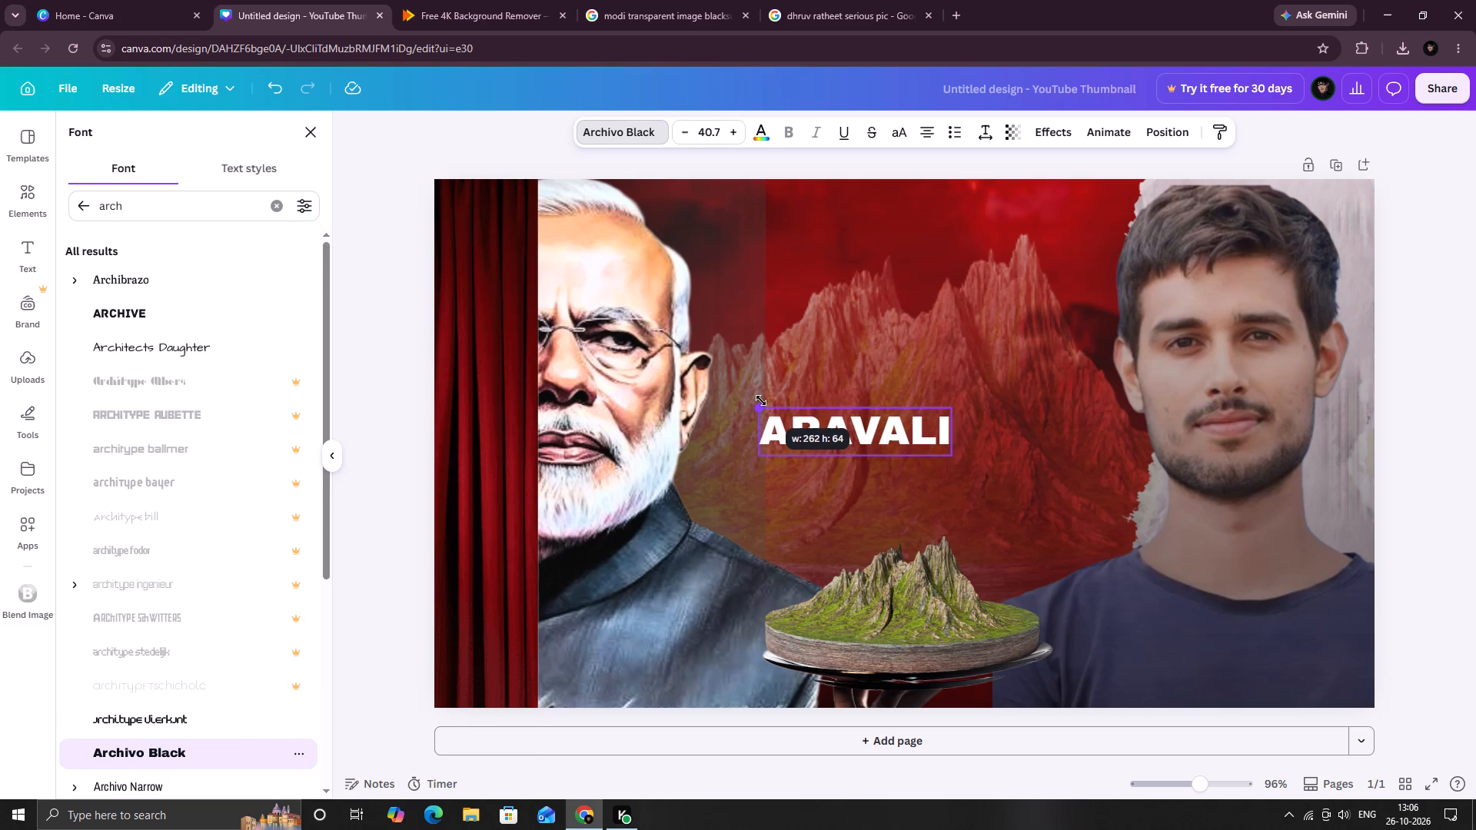
{"action": "left_click_drag", "start_coordinate": [761, 400], "coordinate": [788, 310]}
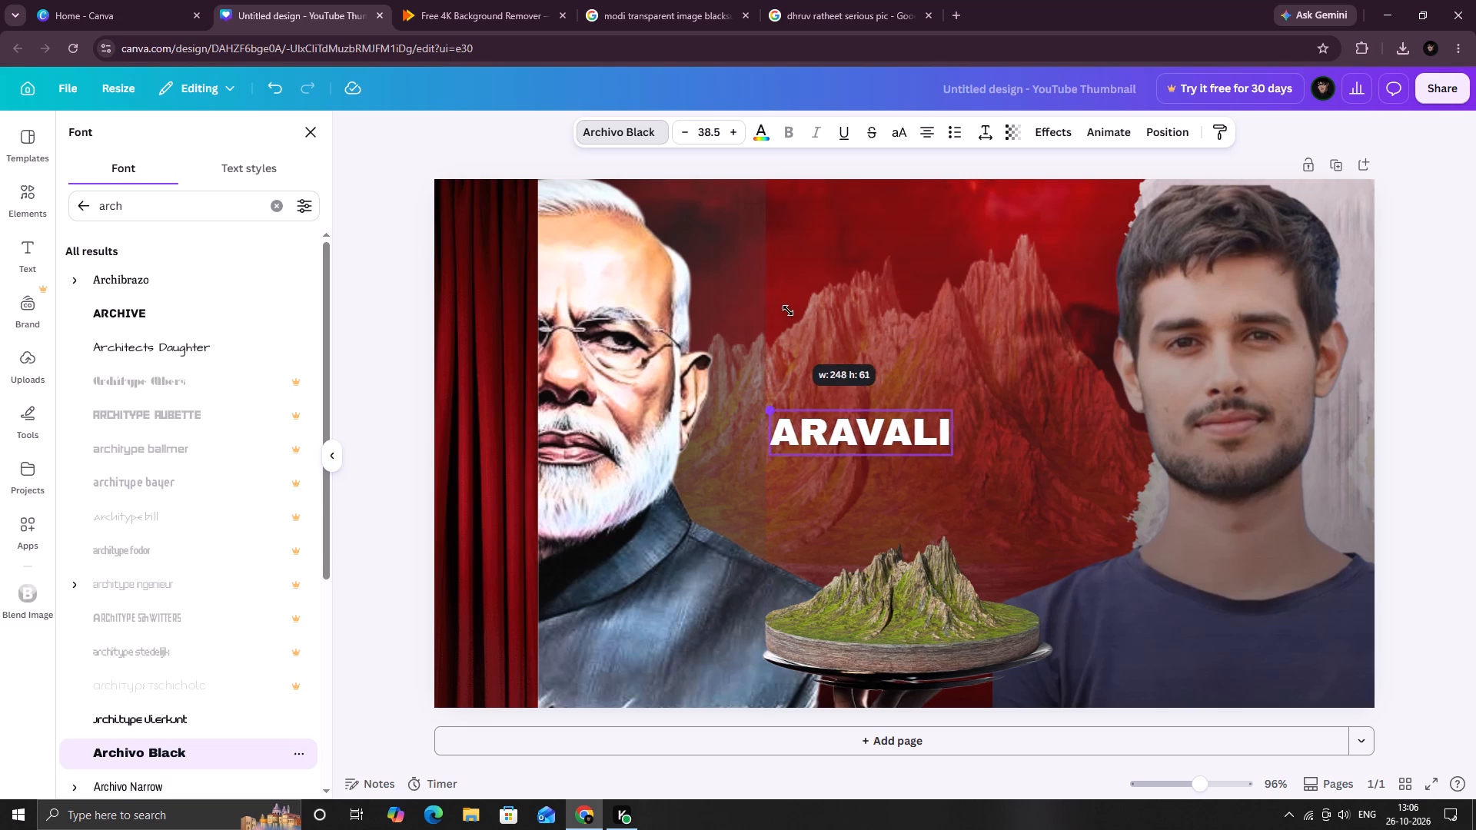
{"action": "left_click_drag", "start_coordinate": [788, 310], "coordinate": [764, 380]}
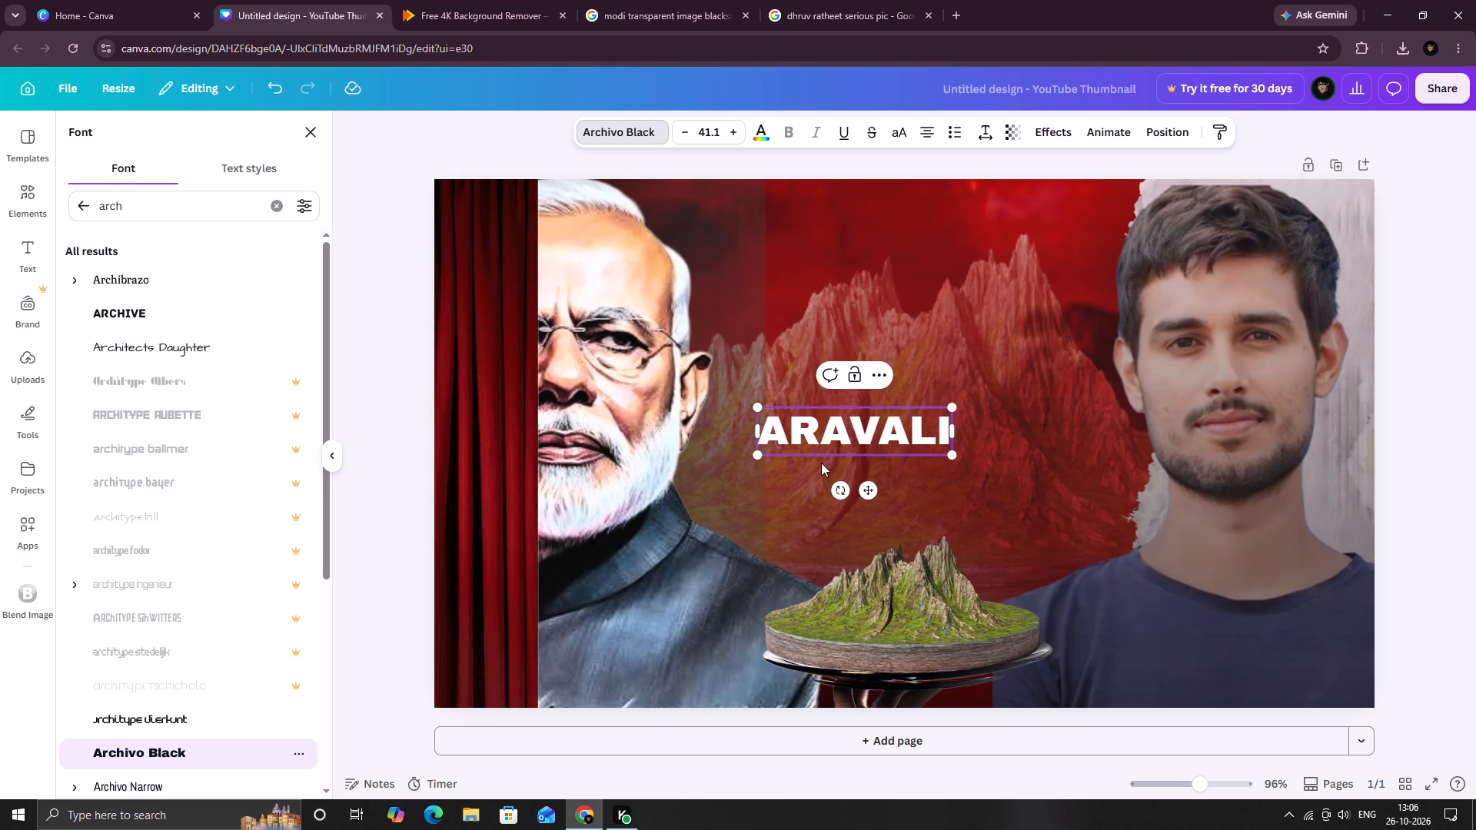
Enlarge the ARAVALI text to a font size of about 73 and place it at the top of the thumbnail between the two portraits.
{"action": "left_click_drag", "start_coordinate": [866, 423], "coordinate": [895, 407]}
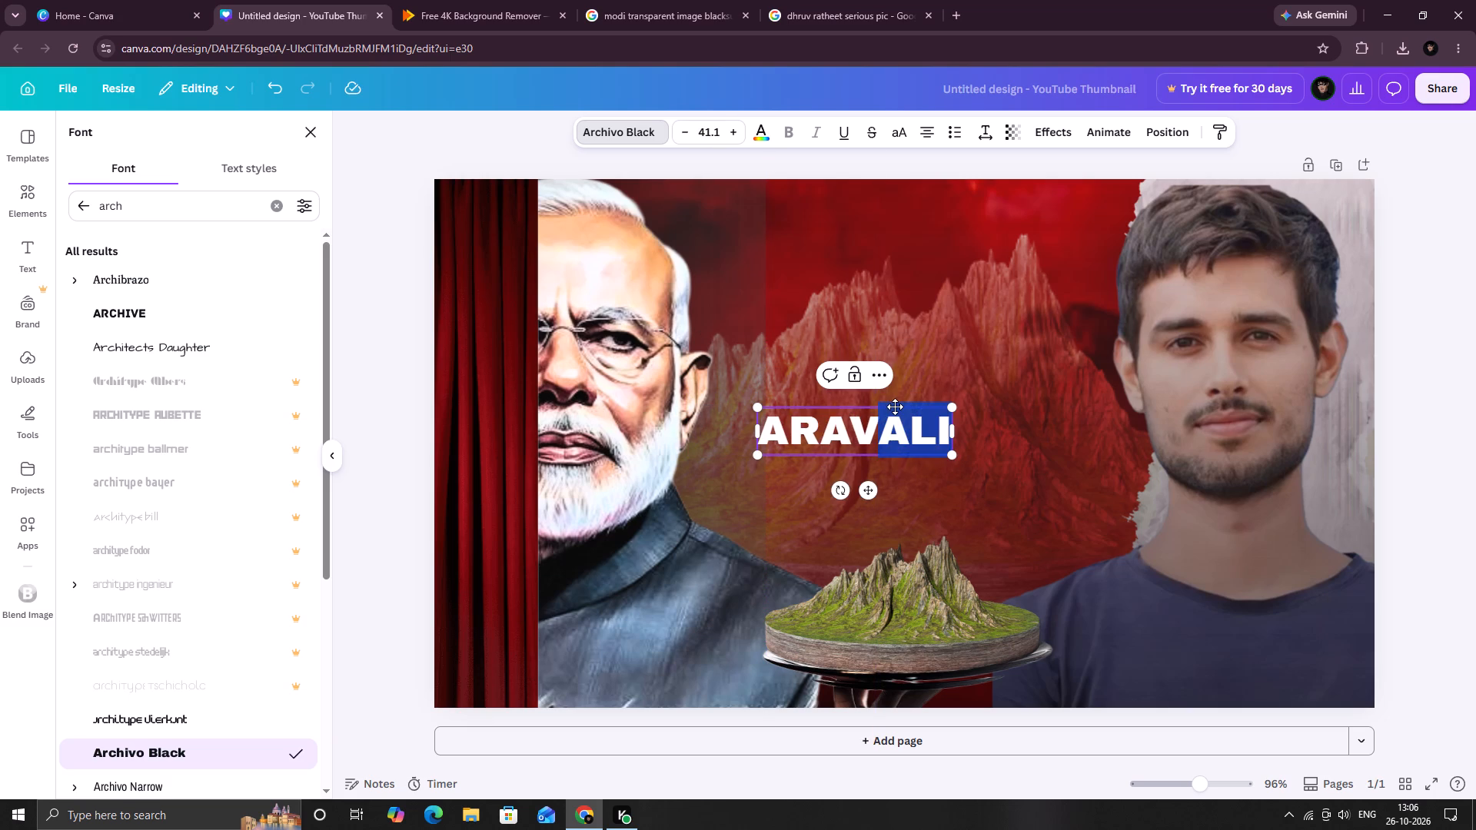
{"action": "left_click_drag", "start_coordinate": [895, 407], "coordinate": [896, 407]}
{"action": "left_click", "coordinate": [859, 428]}
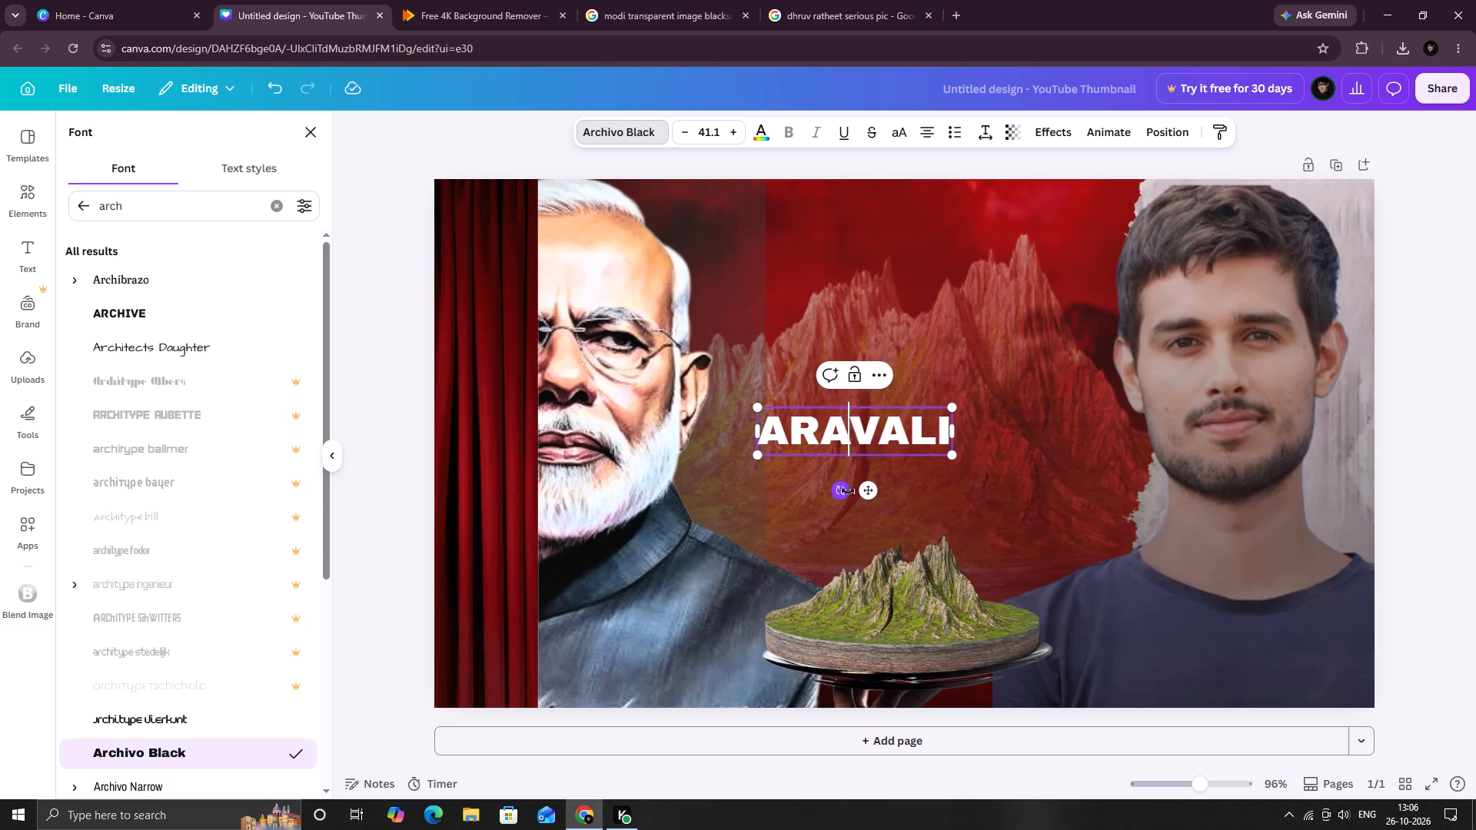
{"action": "left_click_drag", "start_coordinate": [863, 403], "coordinate": [900, 388]}
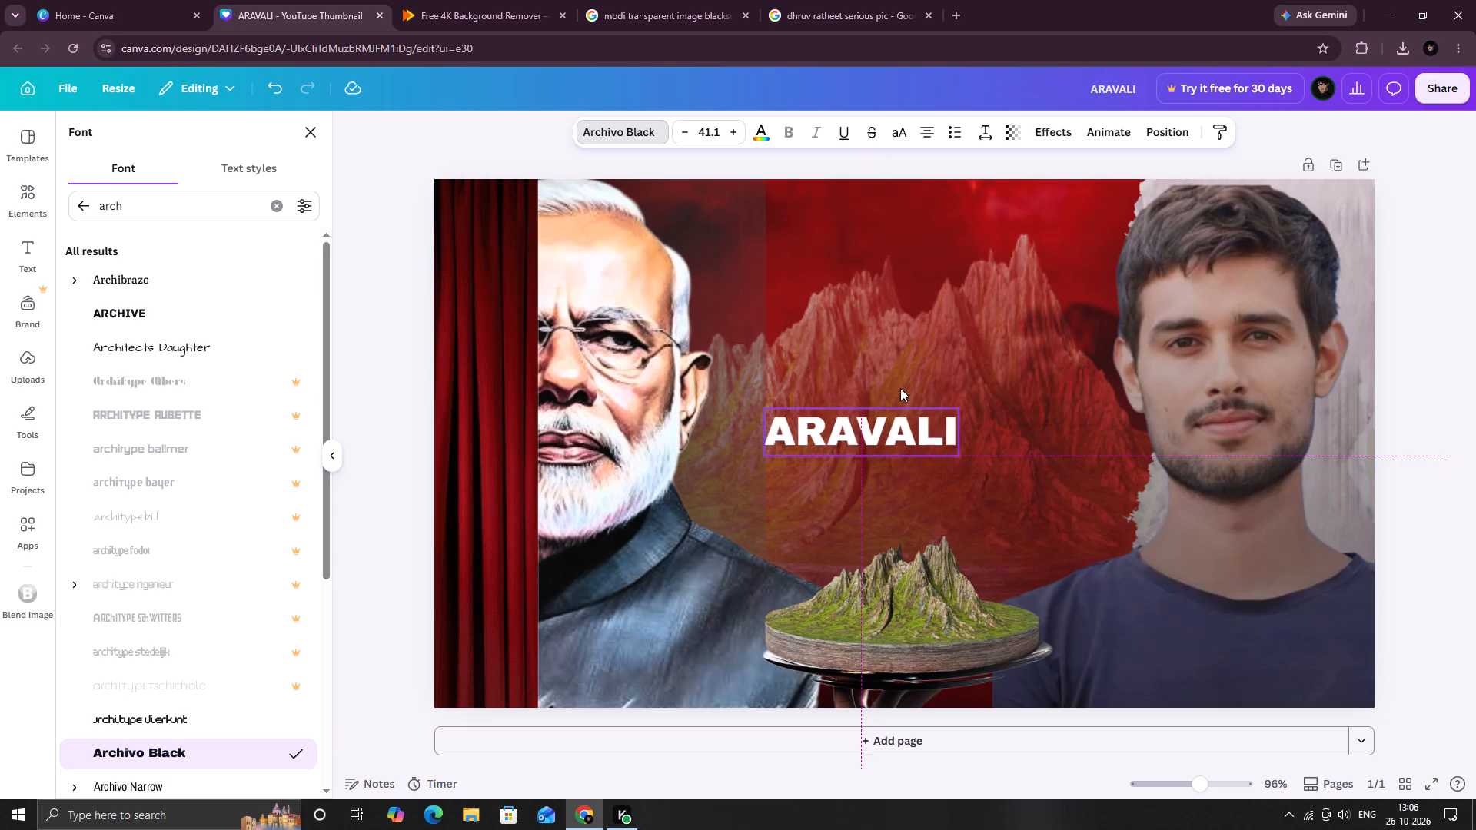
{"action": "left_click_drag", "start_coordinate": [900, 388], "coordinate": [907, 265]}
{"action": "left_click_drag", "start_coordinate": [989, 313], "coordinate": [1106, 473]}
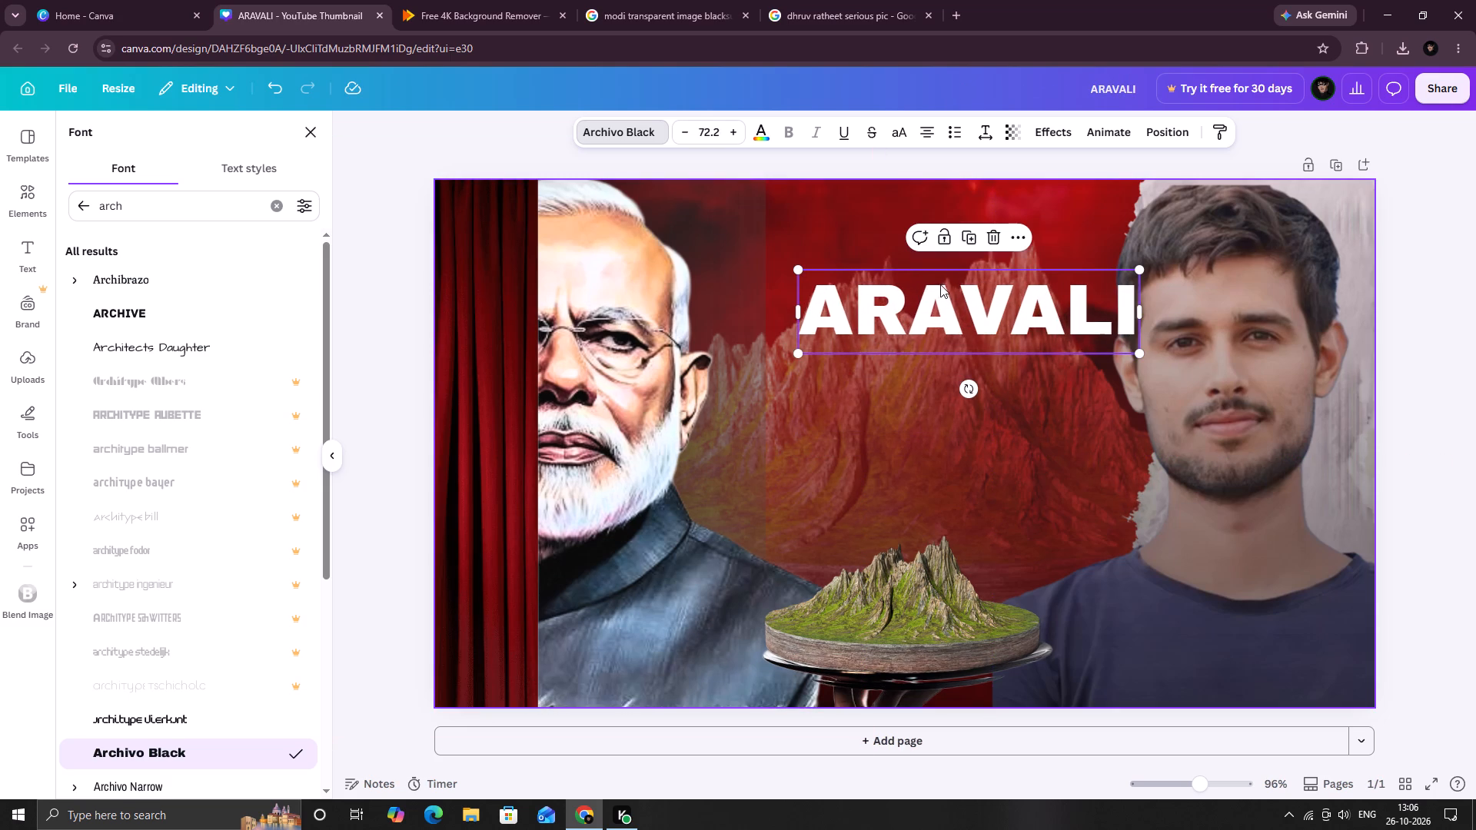
{"action": "left_click", "coordinate": [985, 267]}
{"action": "left_click_drag", "start_coordinate": [981, 267], "coordinate": [930, 277]}
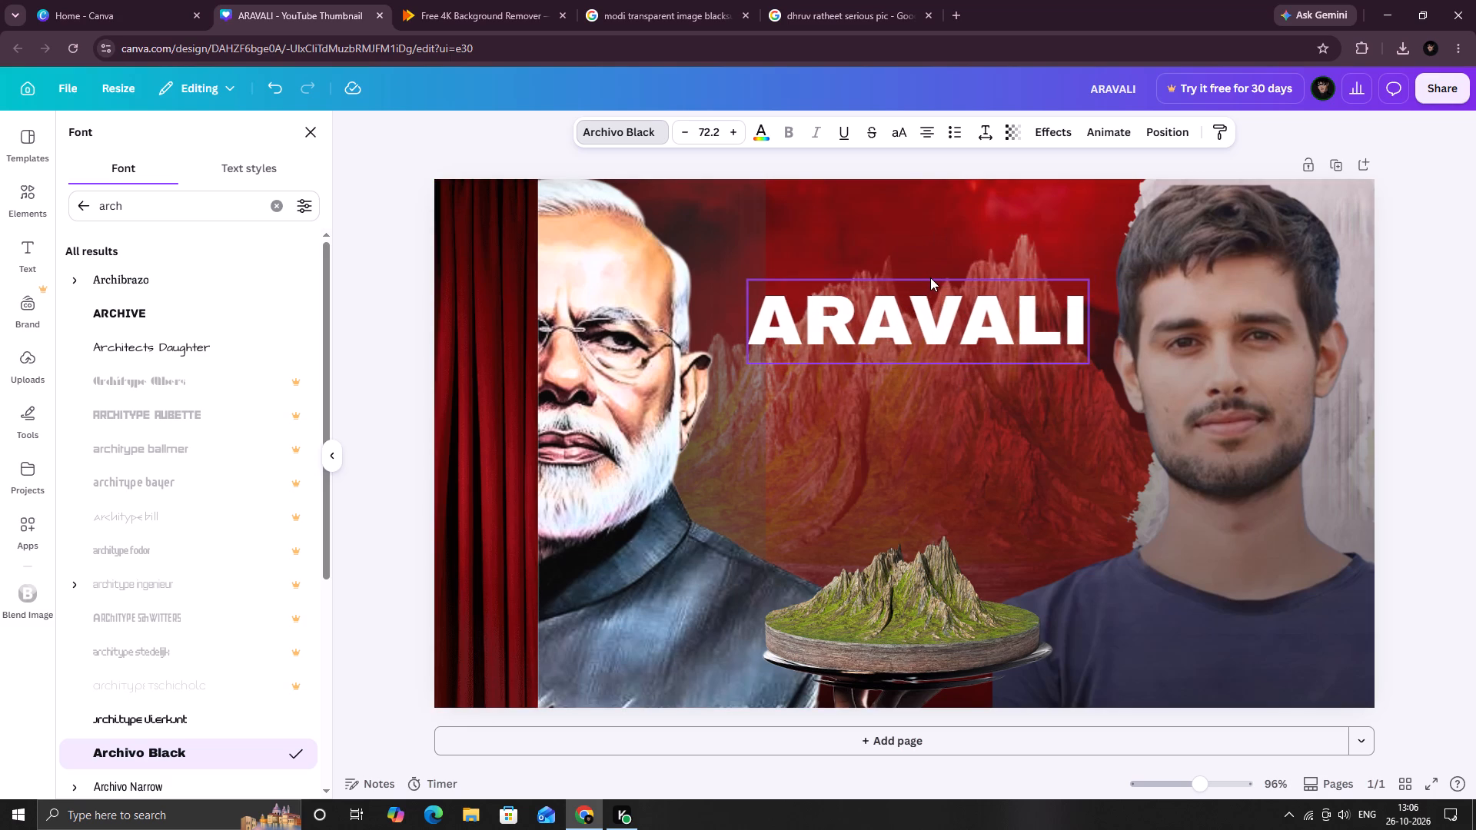
{"action": "left_click_drag", "start_coordinate": [930, 277], "coordinate": [934, 264]}
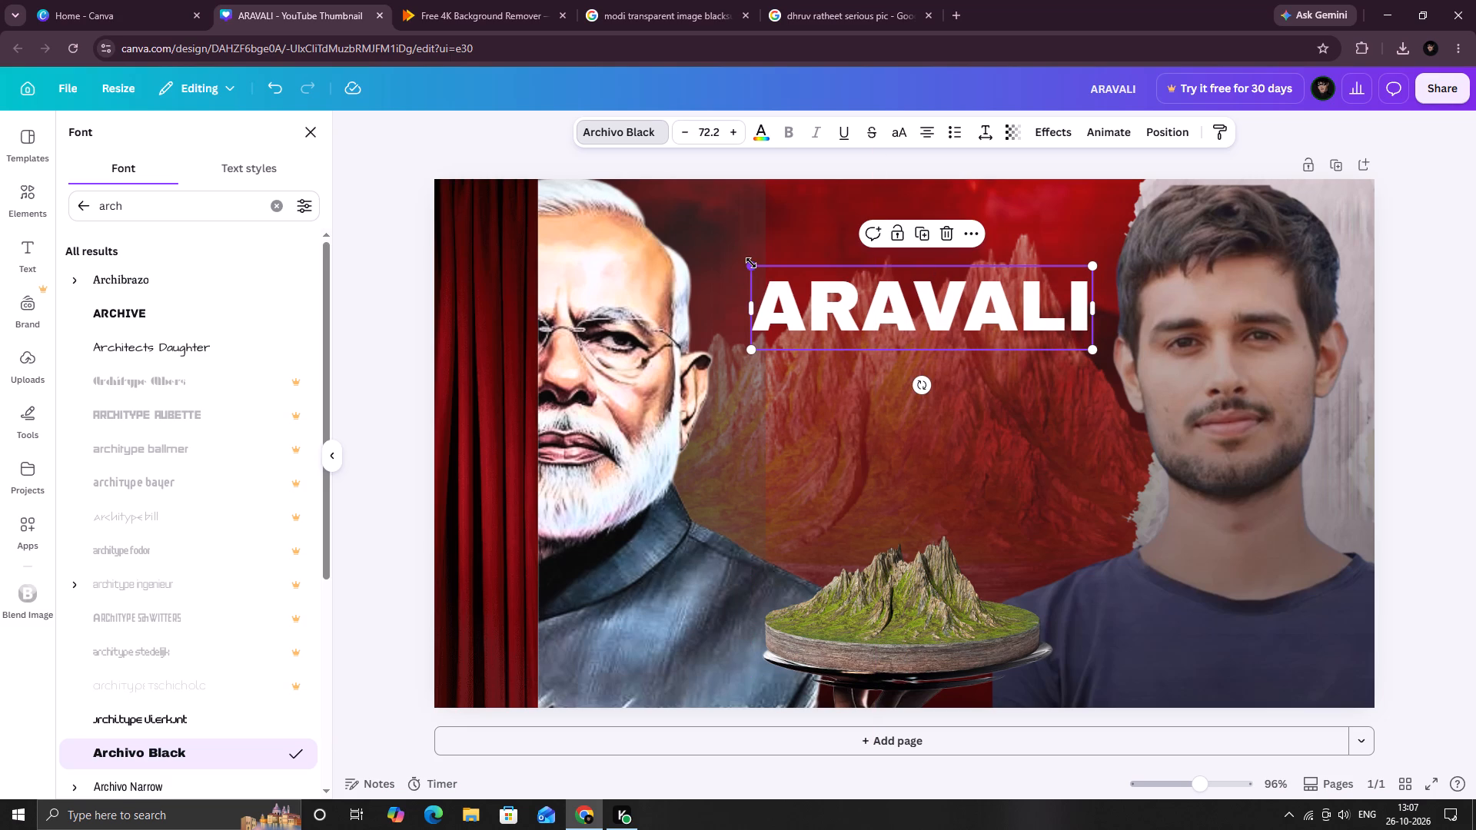
{"action": "left_click_drag", "start_coordinate": [752, 261], "coordinate": [746, 220]}
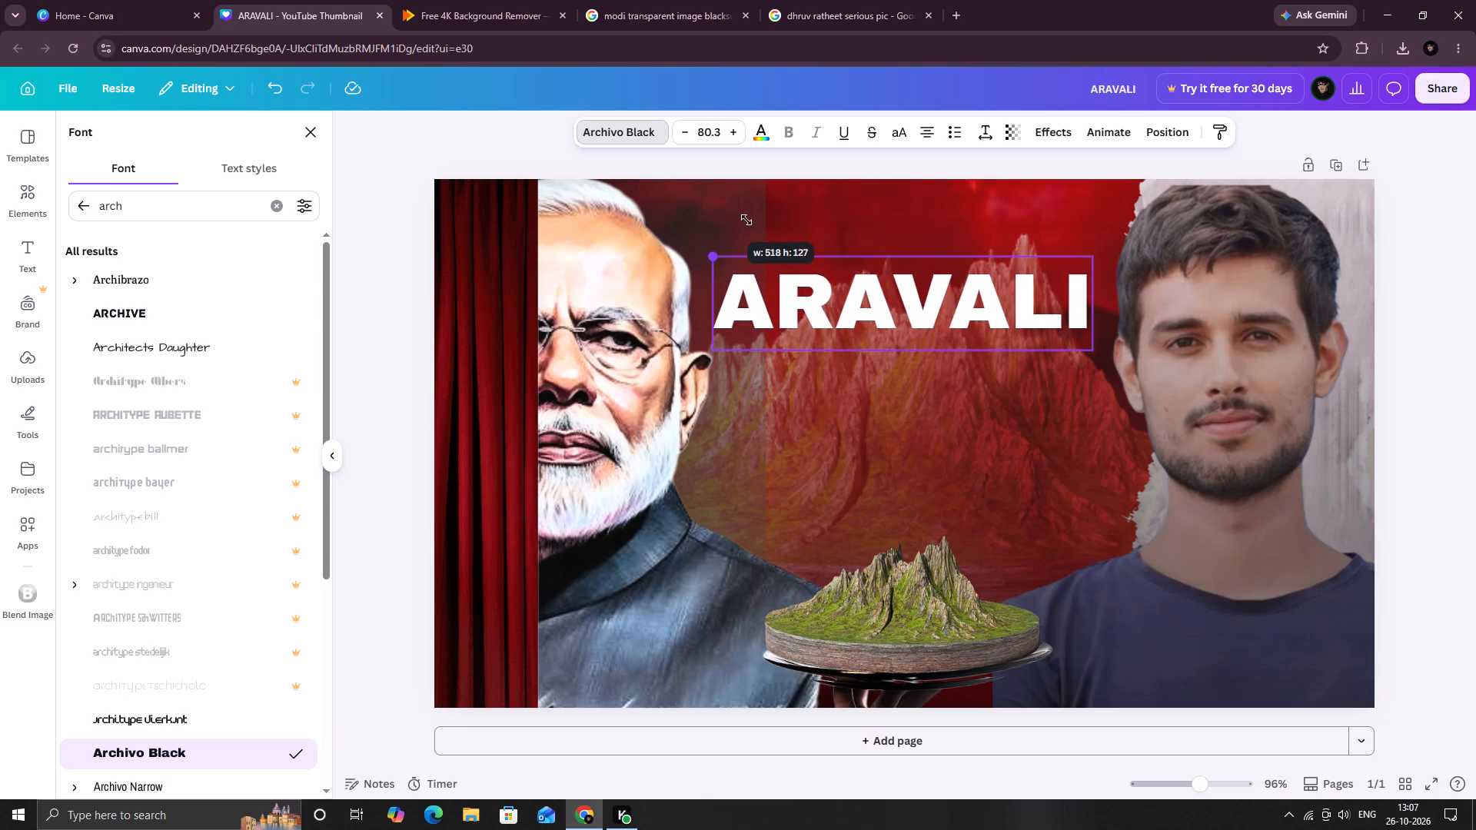
{"action": "left_click_drag", "start_coordinate": [746, 220], "coordinate": [759, 222]}
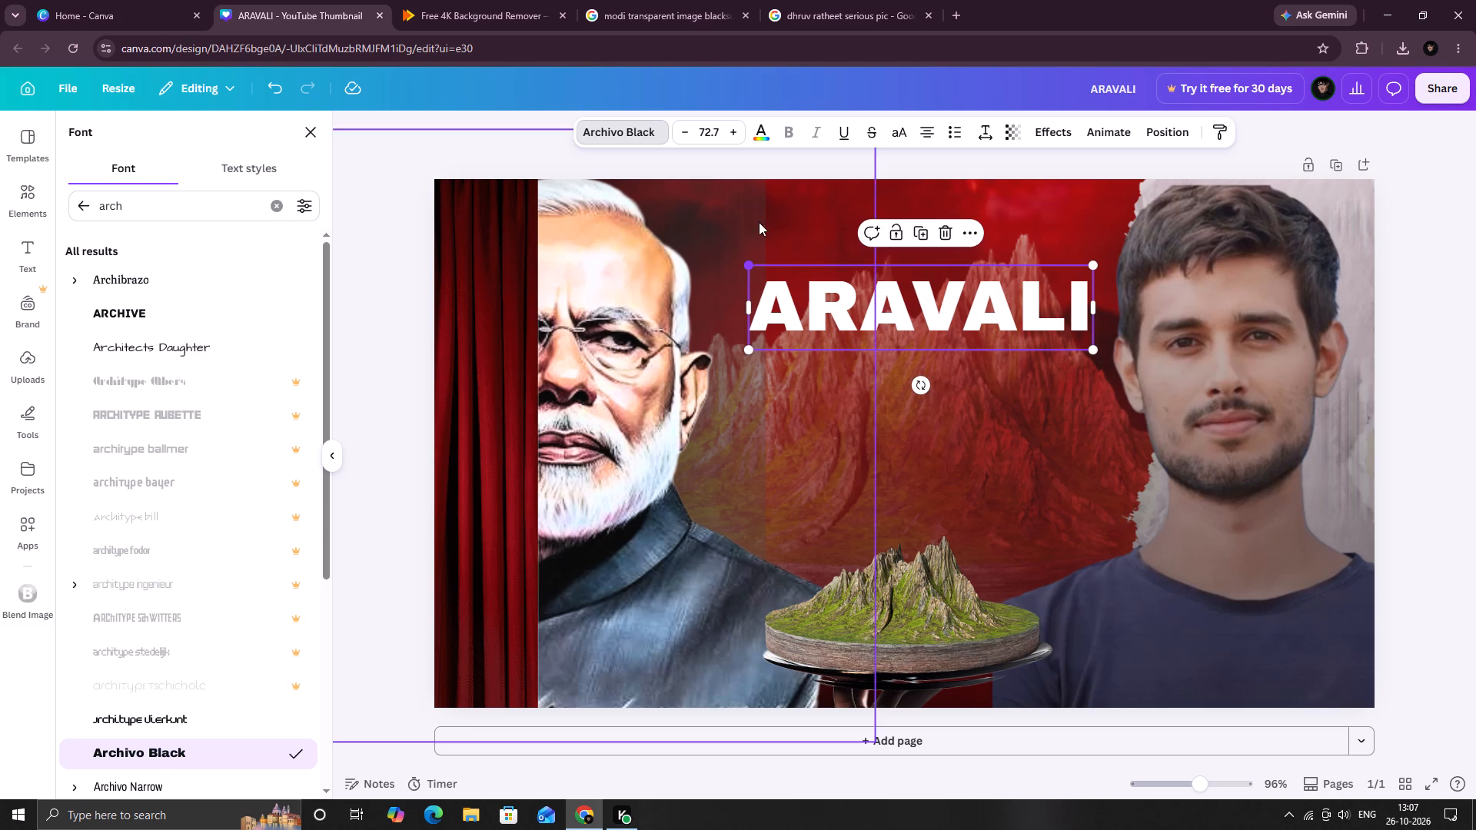
{"action": "left_click_drag", "start_coordinate": [929, 292], "coordinate": [925, 214]}
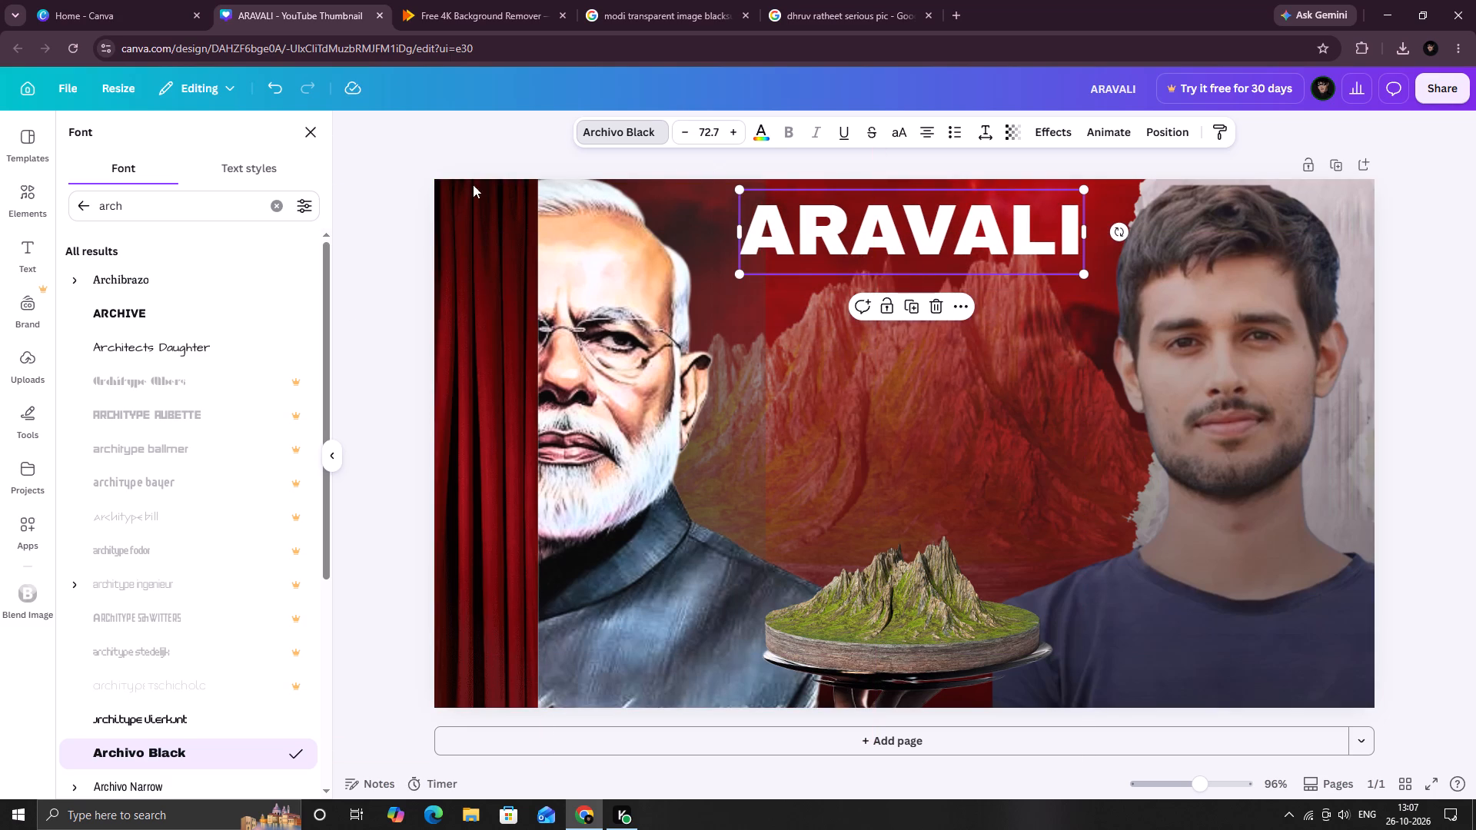
Add a second text box reading "CRYSIS" below the ARAVALI title.
{"action": "left_click", "coordinate": [32, 243]}
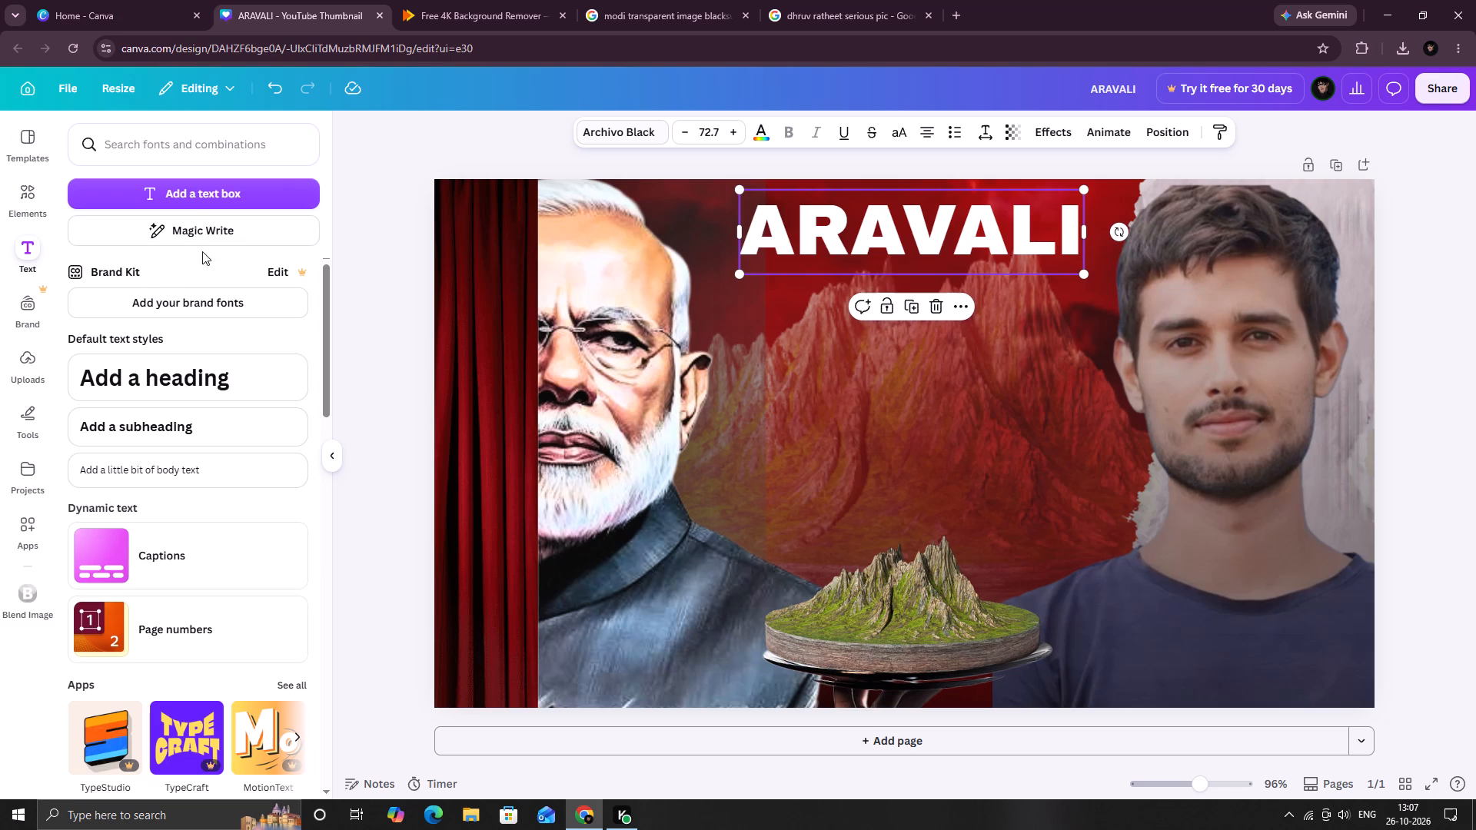
{"action": "left_click", "coordinate": [201, 200]}
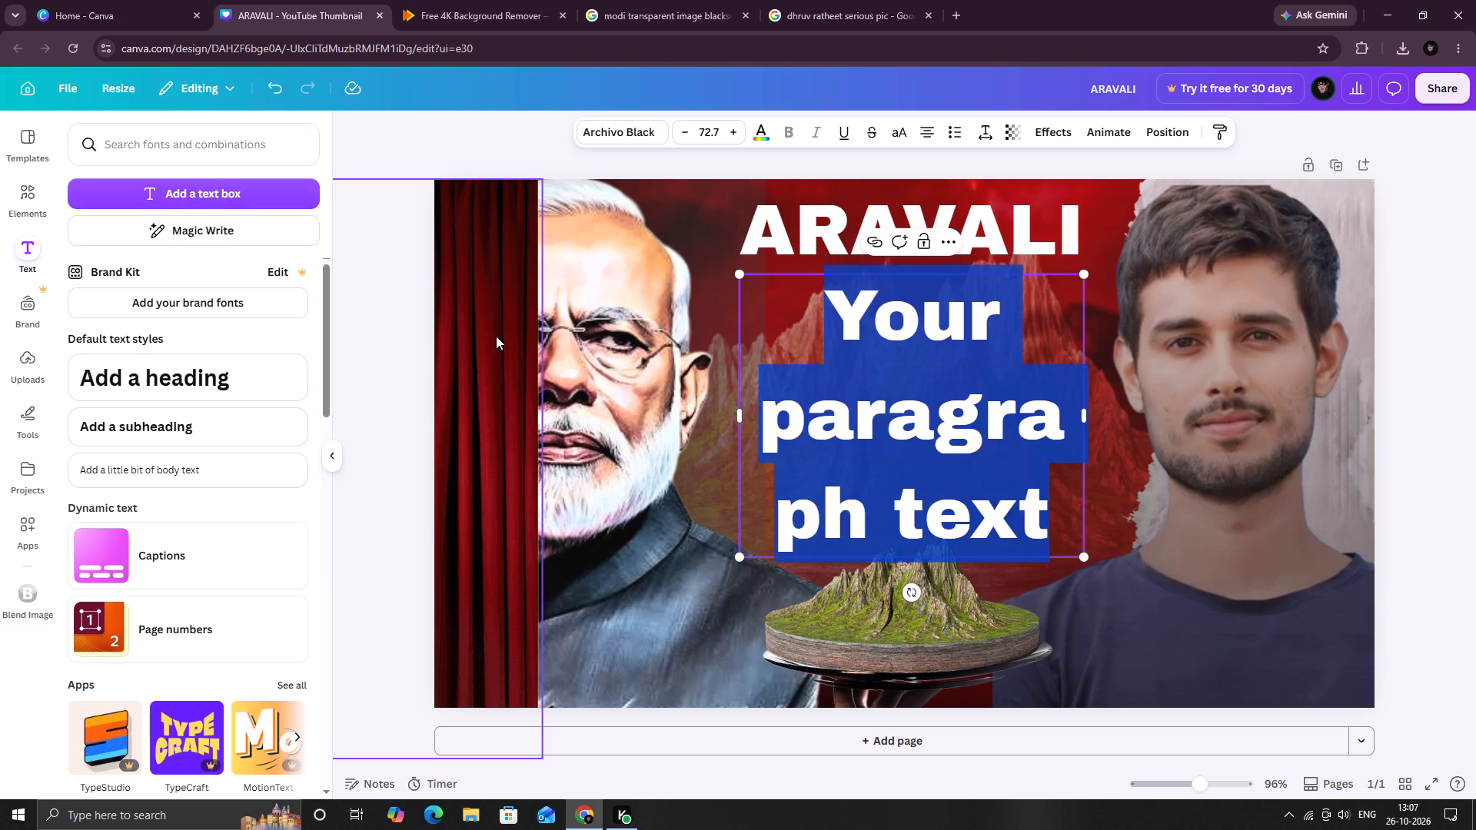
{"action": "type", "text": "CRYISI"}
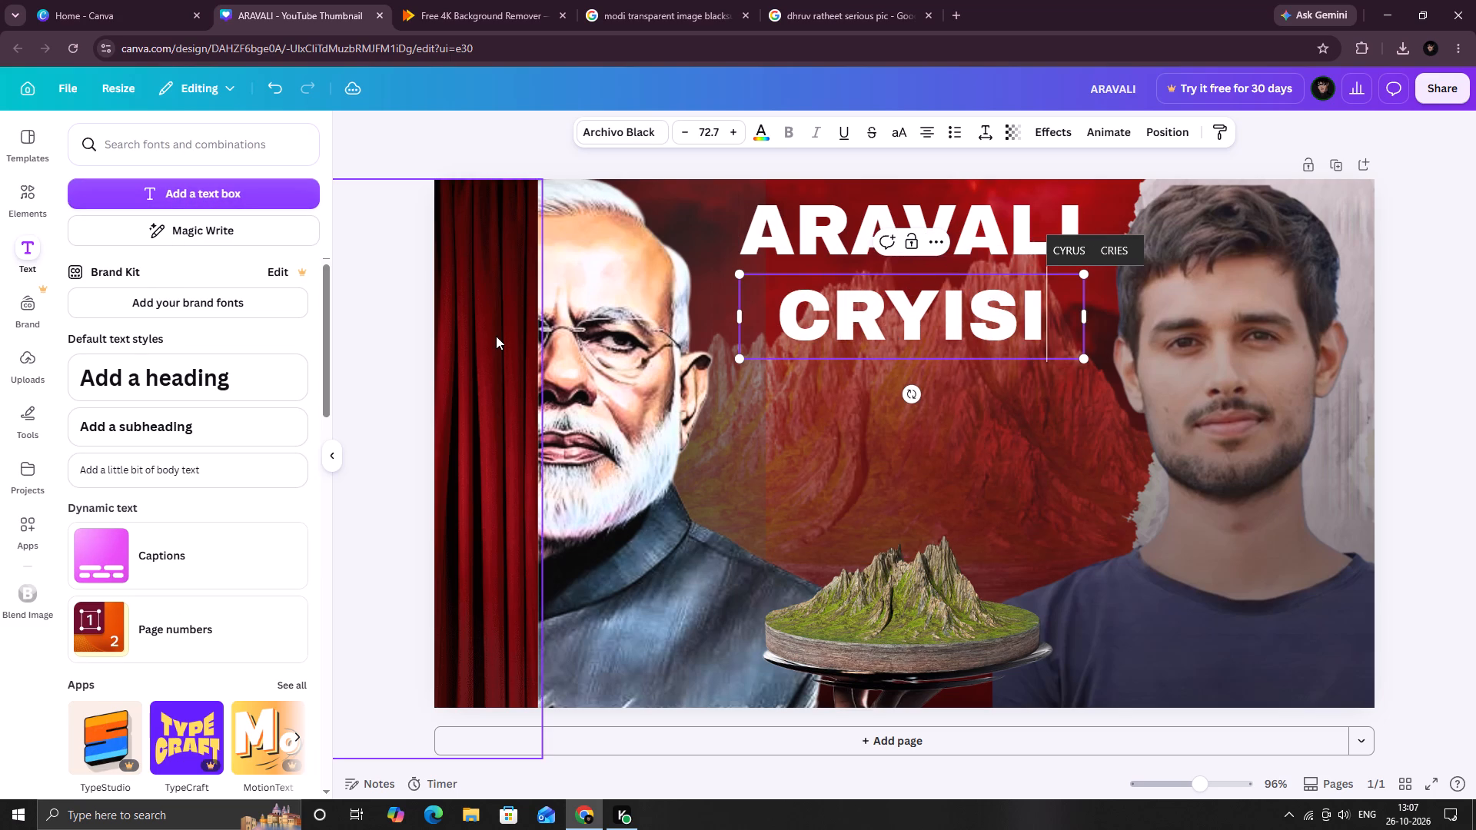
{"action": "key", "text": "BackSpace"}
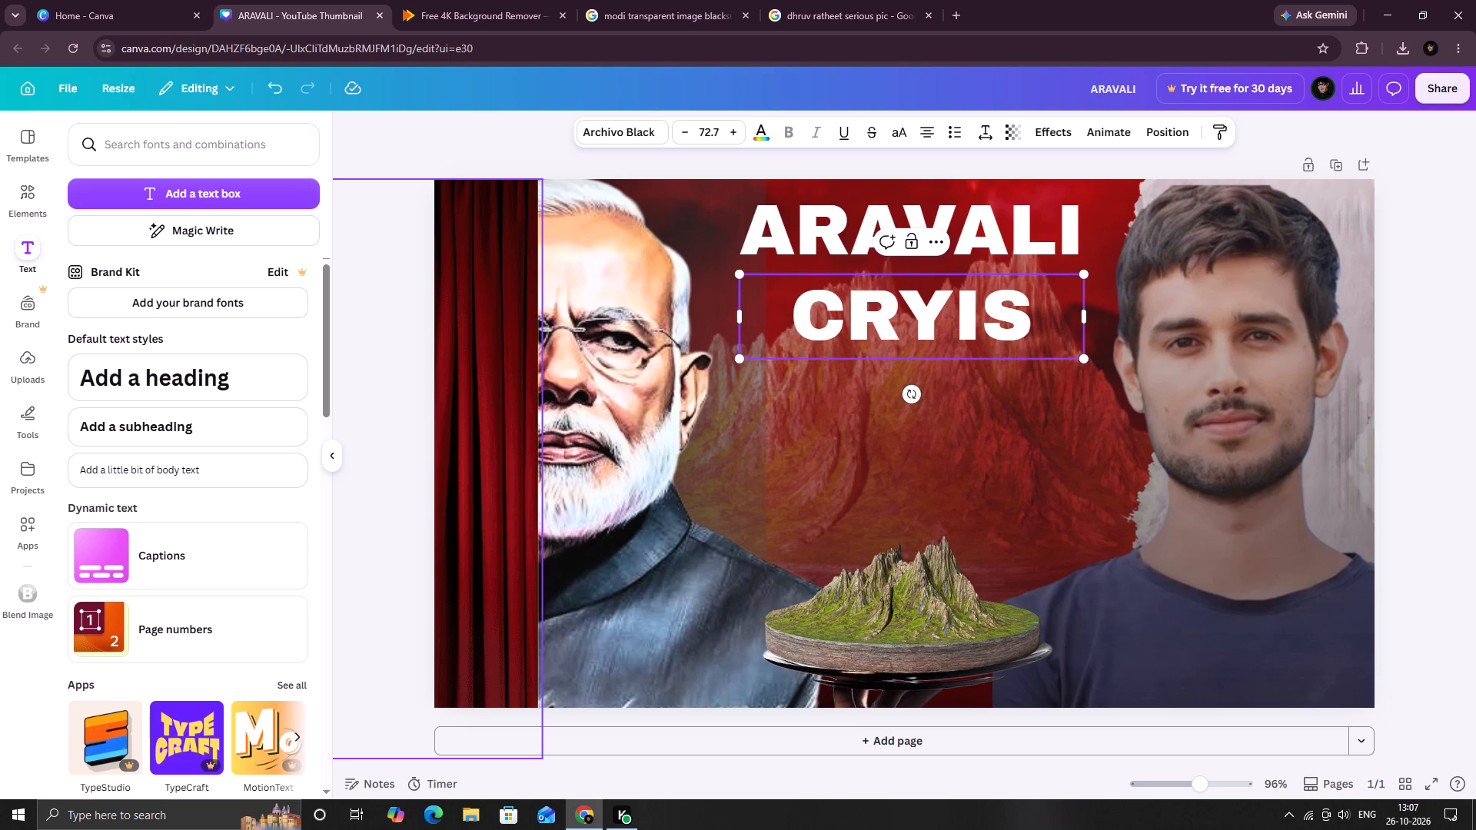
{"action": "key", "text": "BackSpace"}
{"action": "key", "text": "BackSpace"}
{"action": "type", "text": "siis"}
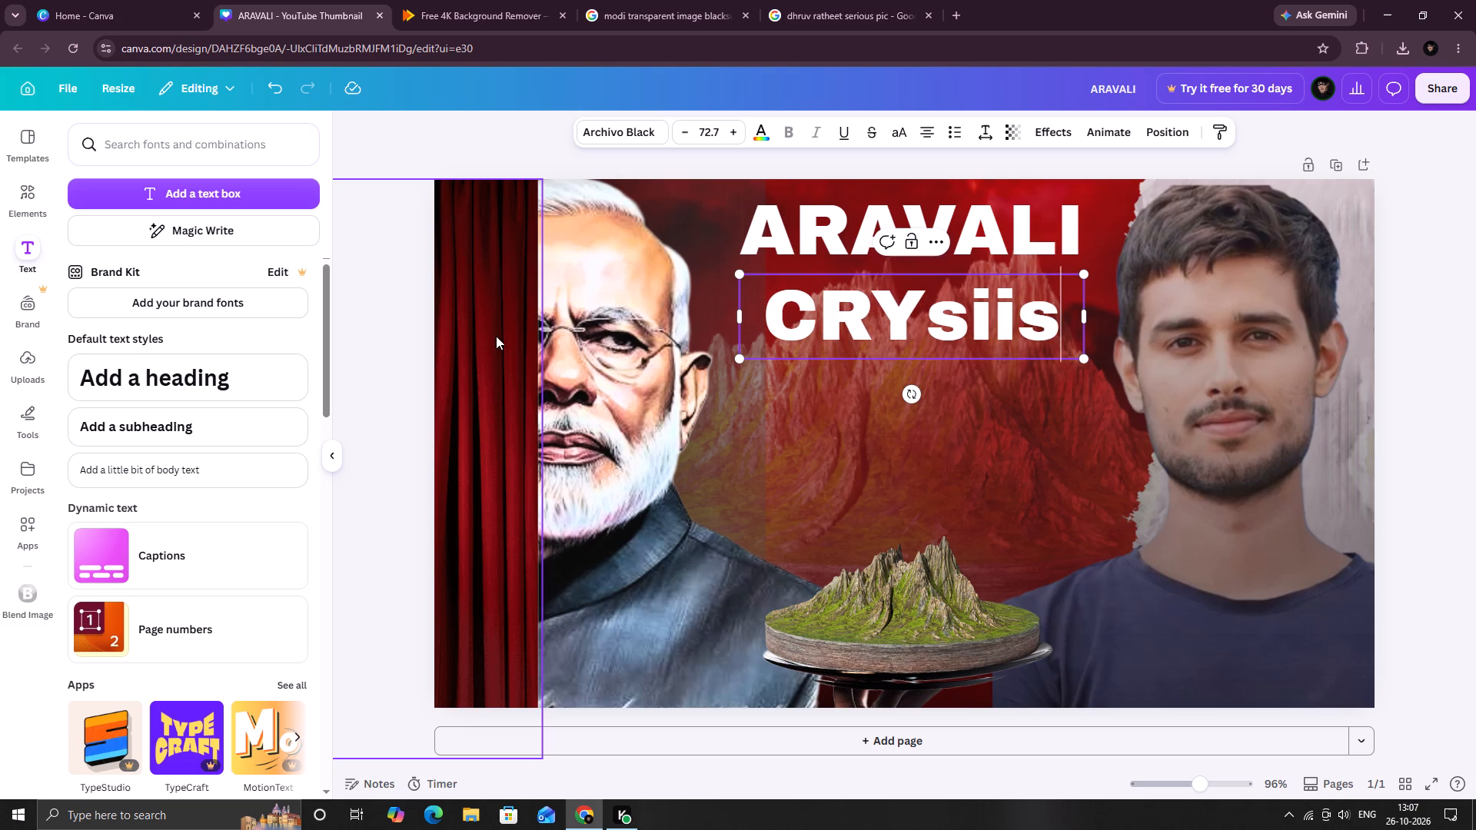
{"action": "key", "text": "BackSpace"}
{"action": "key", "text": "BackSpace"}
{"action": "key", "text": "BackSpace"}
{"action": "key", "text": "BackSpace"}
{"action": "type", "text": "SIS"}
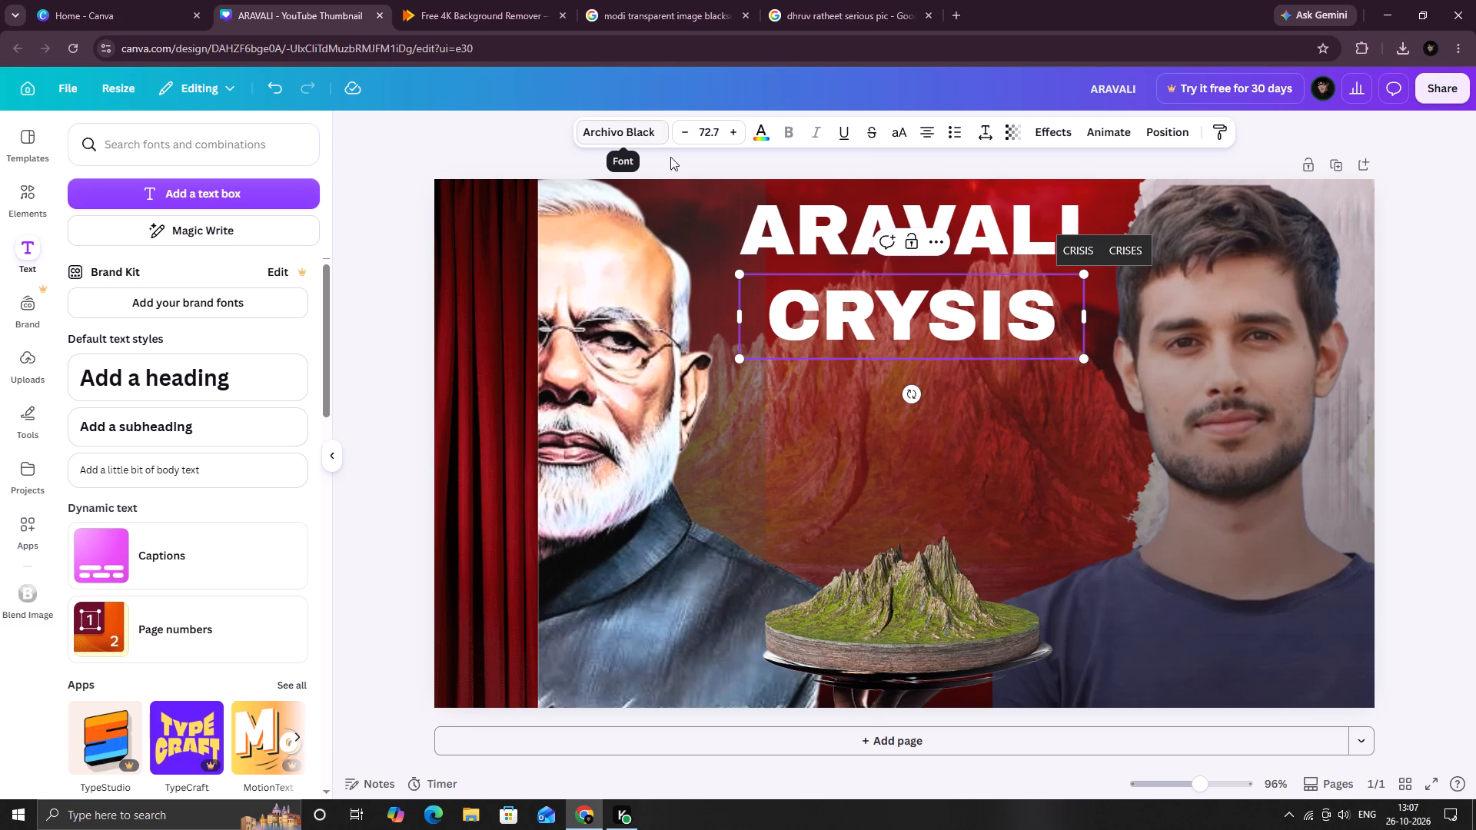
Move the CRYSIS text up so it sits tightly beneath ARAVALI.
{"action": "left_click", "coordinate": [913, 337]}
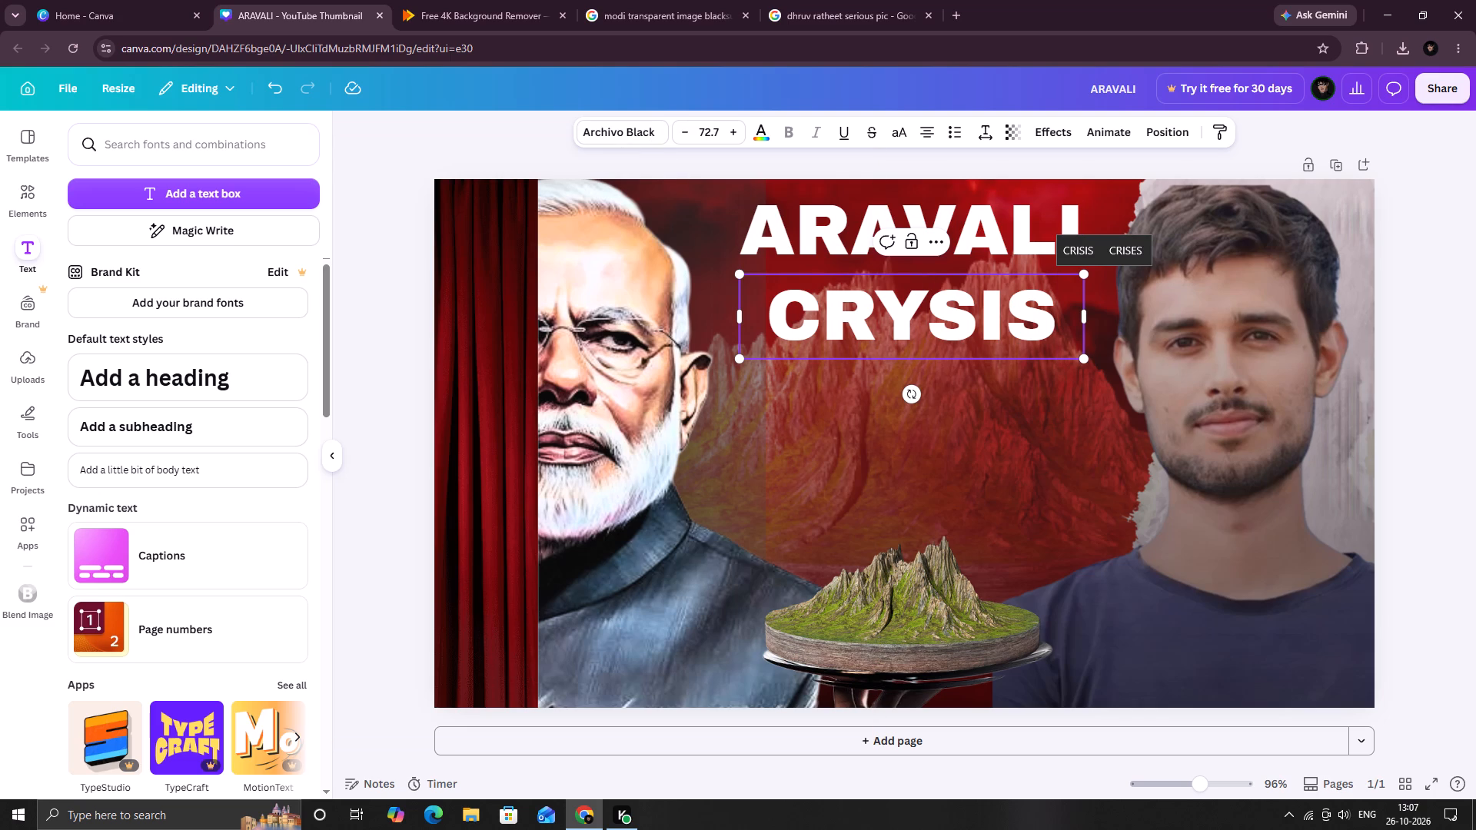
{"action": "left_click", "coordinate": [918, 280]}
{"action": "double_click", "coordinate": [922, 274]}
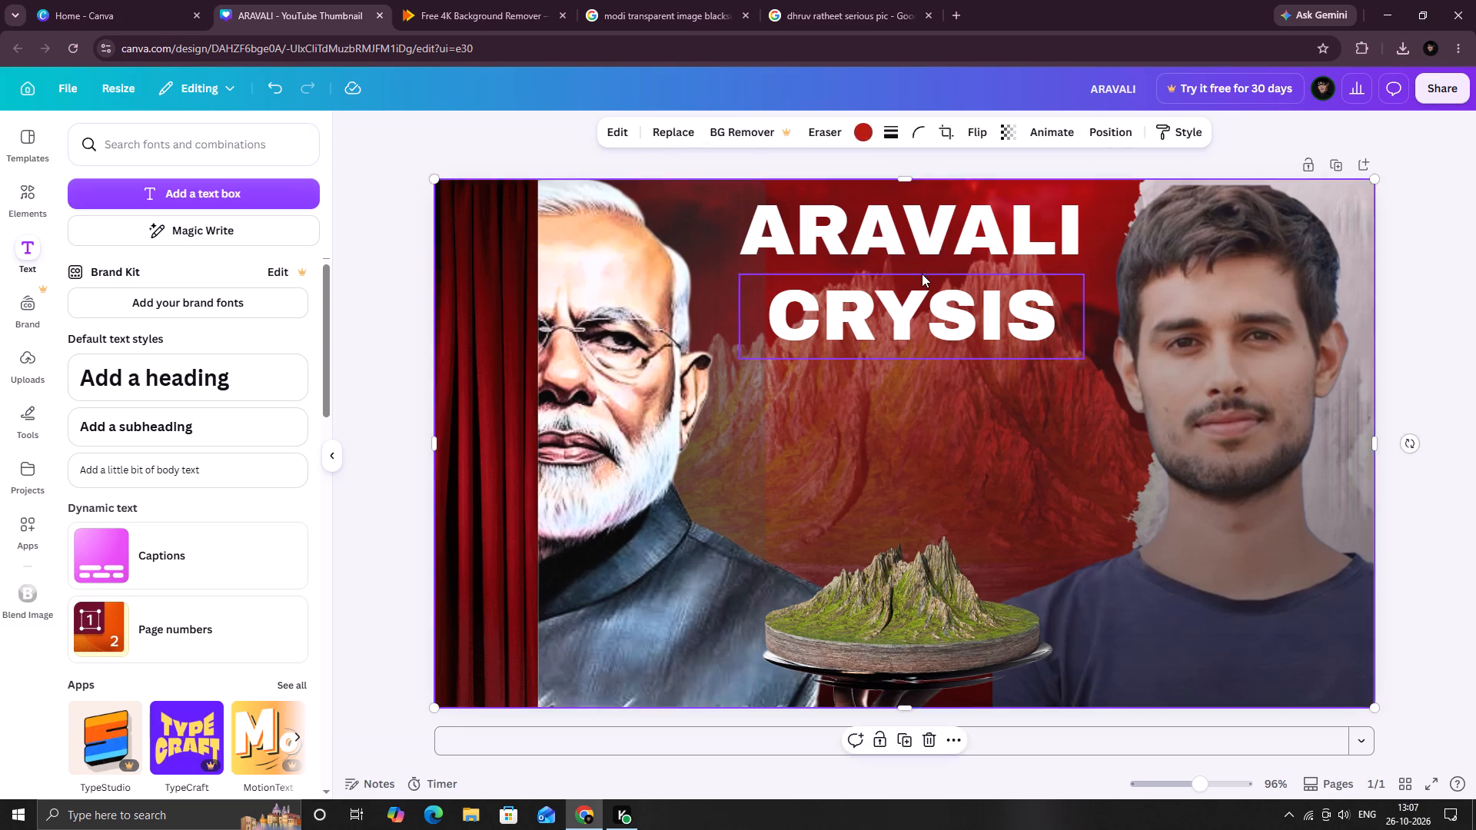
{"action": "left_click", "coordinate": [906, 276]}
{"action": "left_click", "coordinate": [908, 288]}
{"action": "left_click", "coordinate": [910, 276]}
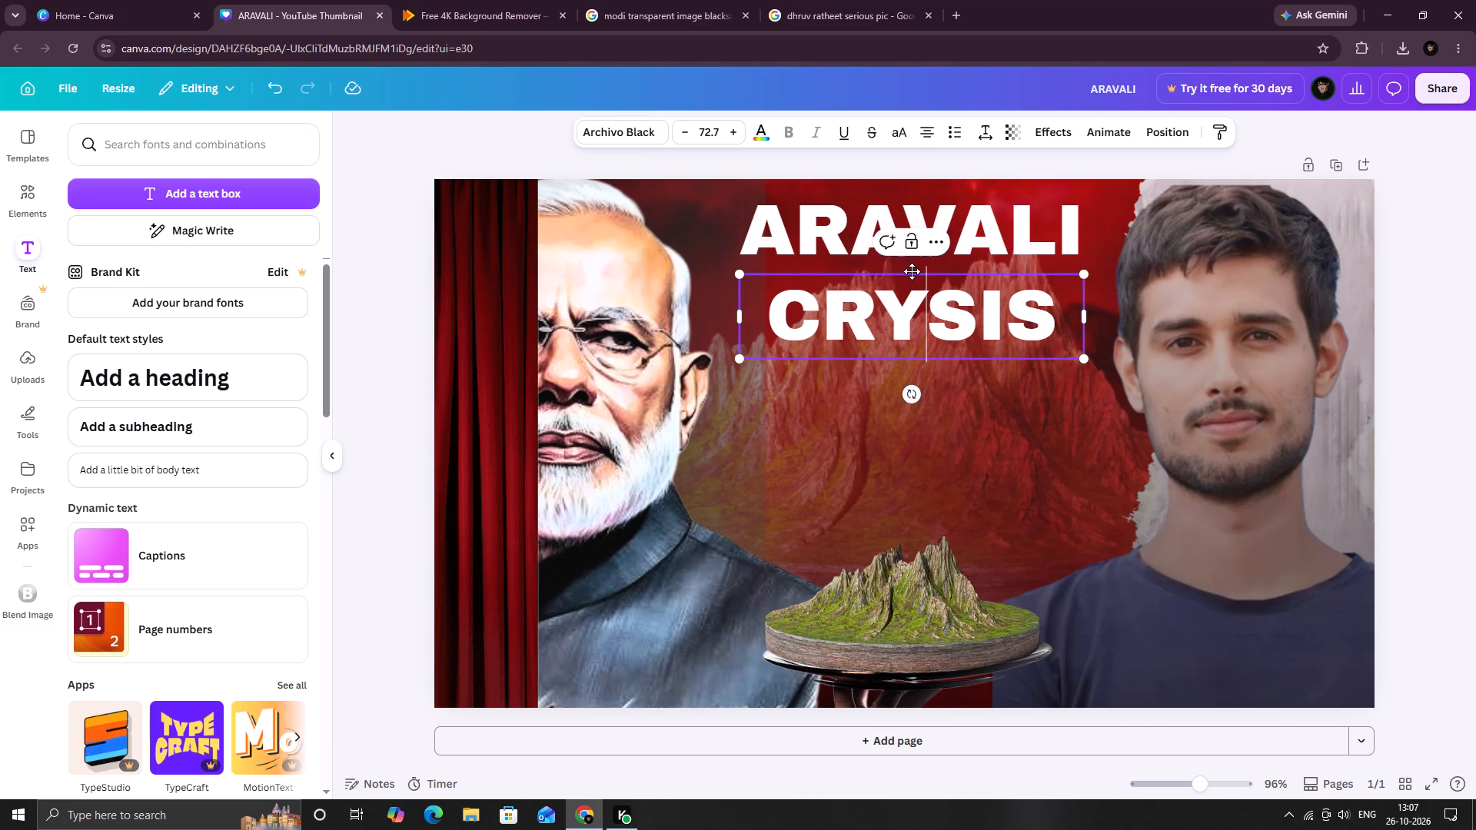
{"action": "double_click", "coordinate": [912, 271]}
{"action": "left_click", "coordinate": [915, 277]}
{"action": "left_click_drag", "start_coordinate": [913, 271], "coordinate": [908, 256]}
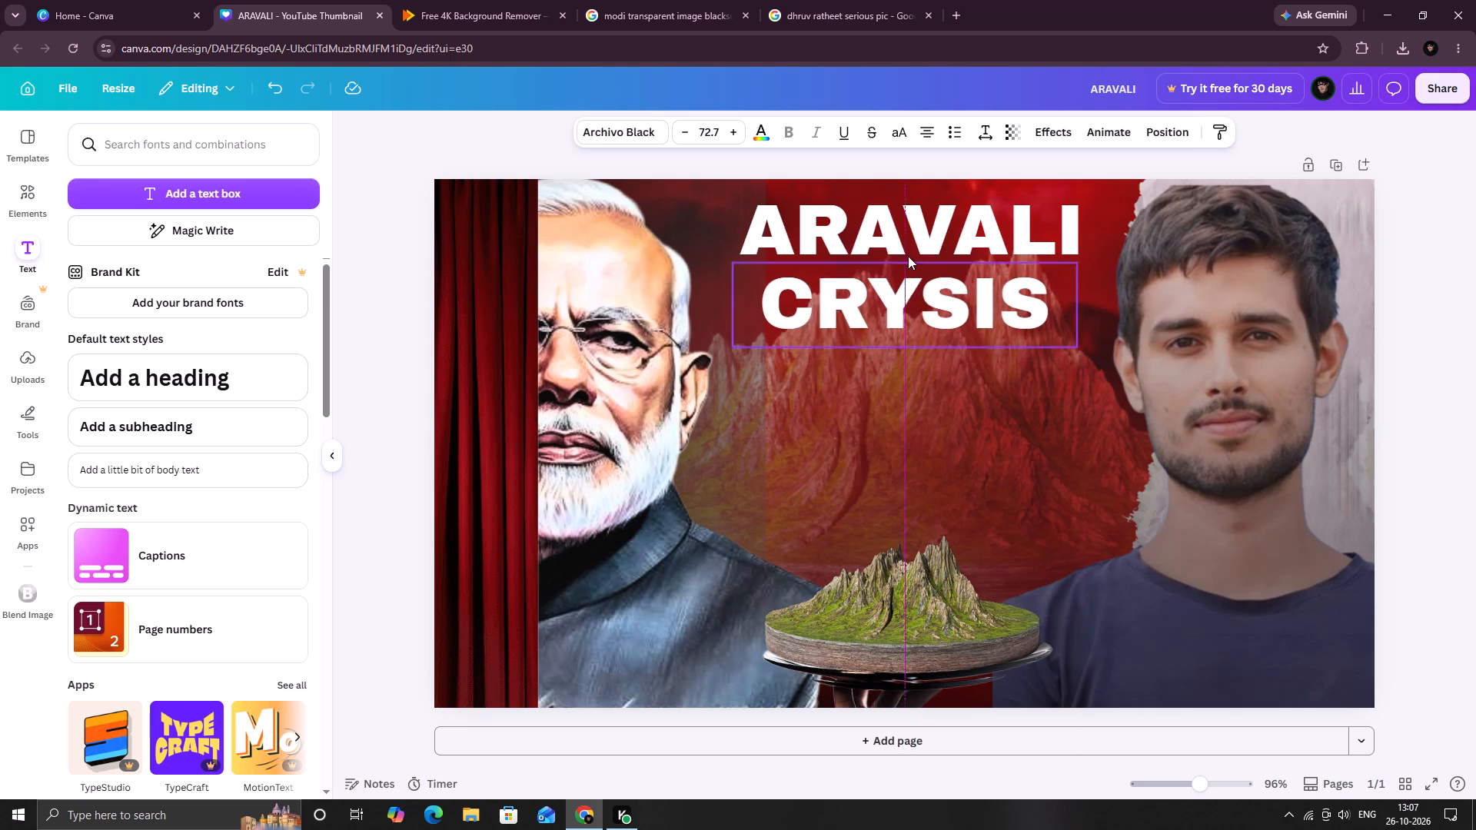
{"action": "left_click_drag", "start_coordinate": [908, 256], "coordinate": [909, 249]}
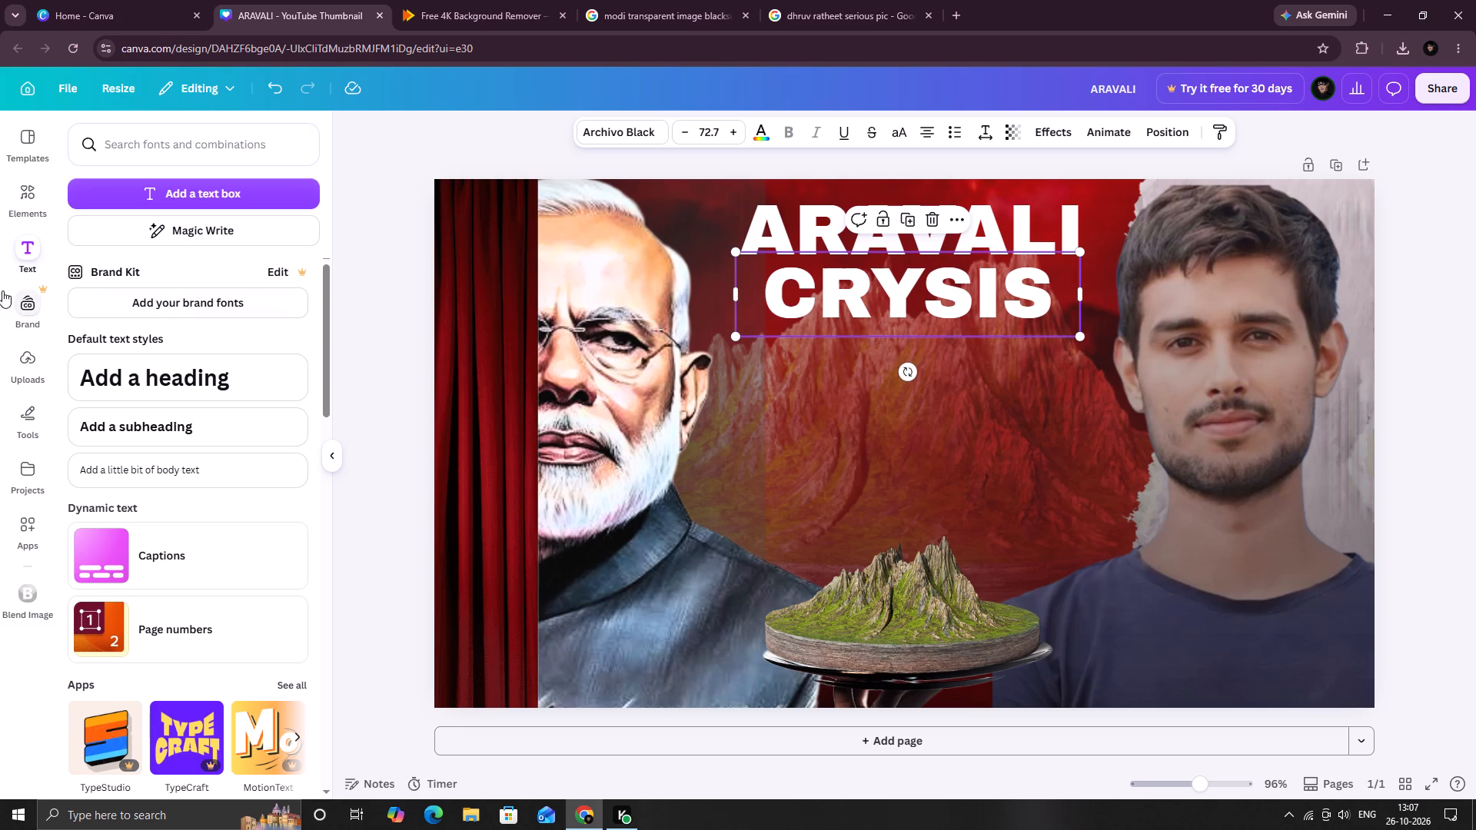
Clear the old "shadow black" element search and add a basic square shape to the centre of the thumbnail.
{"action": "left_click", "coordinate": [52, 207]}
{"action": "left_click", "coordinate": [161, 150]}
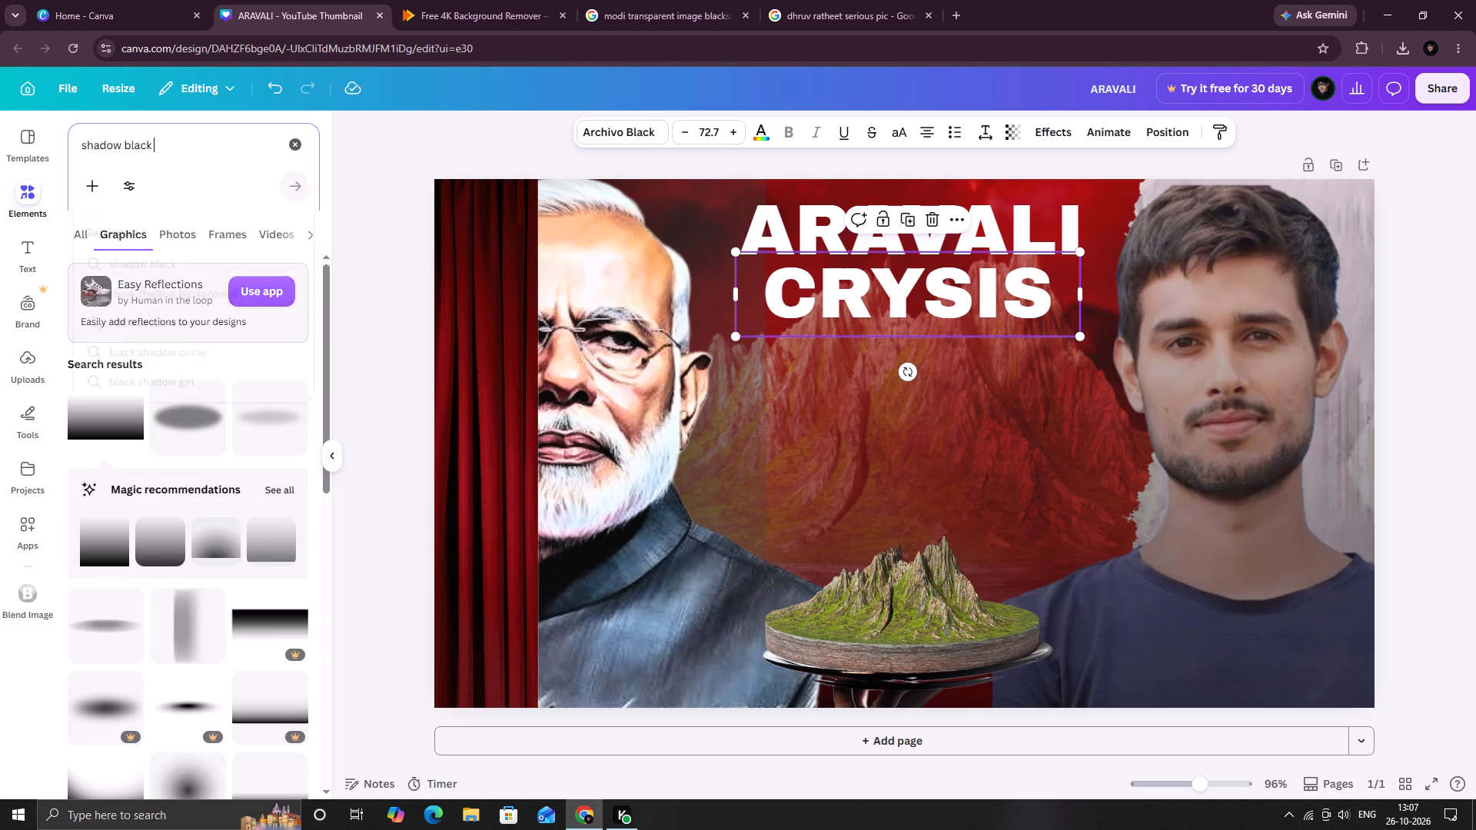
{"action": "left_click", "coordinate": [294, 141]}
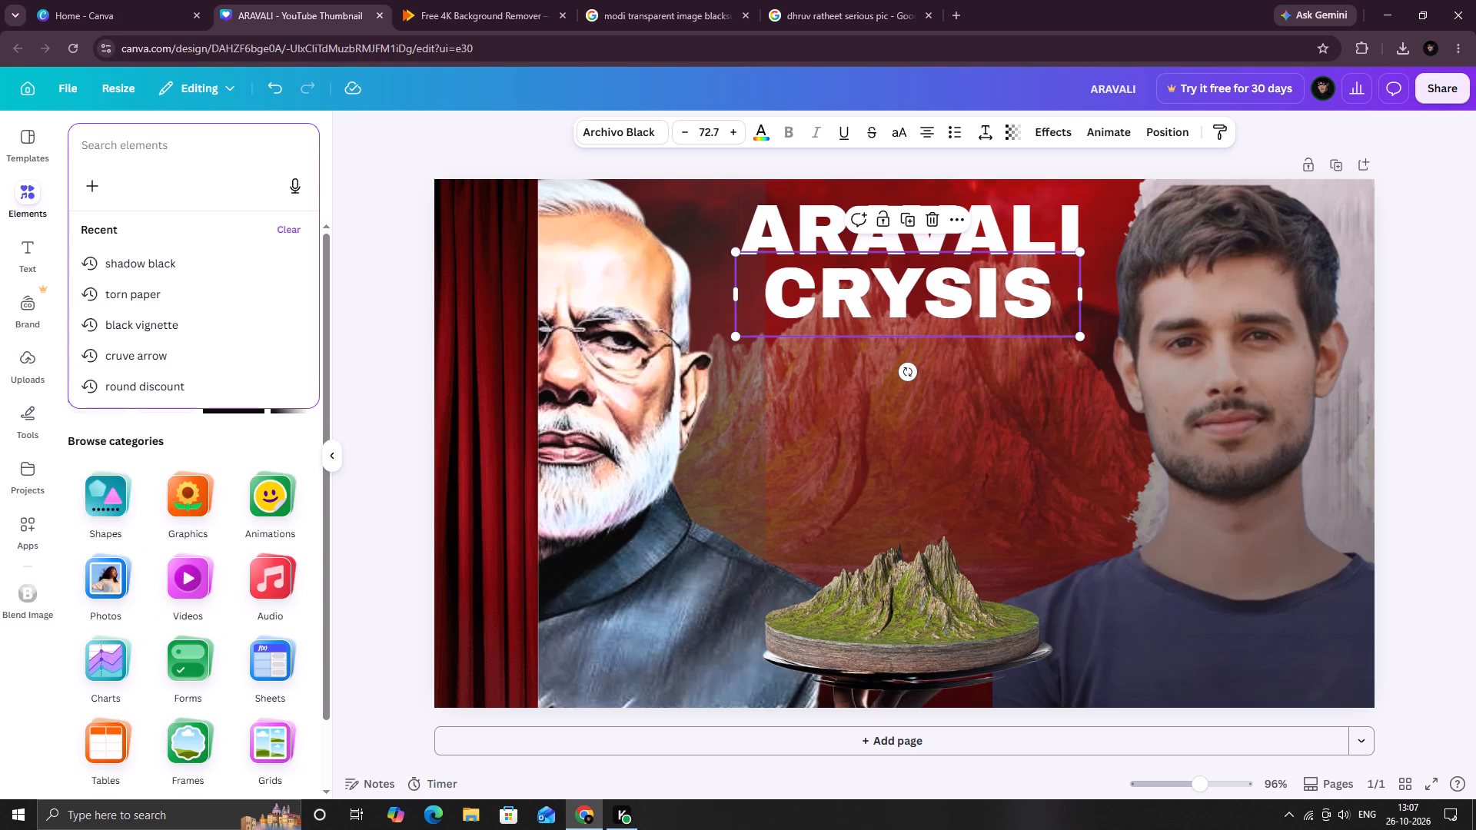
{"action": "left_click", "coordinate": [202, 151]}
{"action": "left_click", "coordinate": [106, 497]}
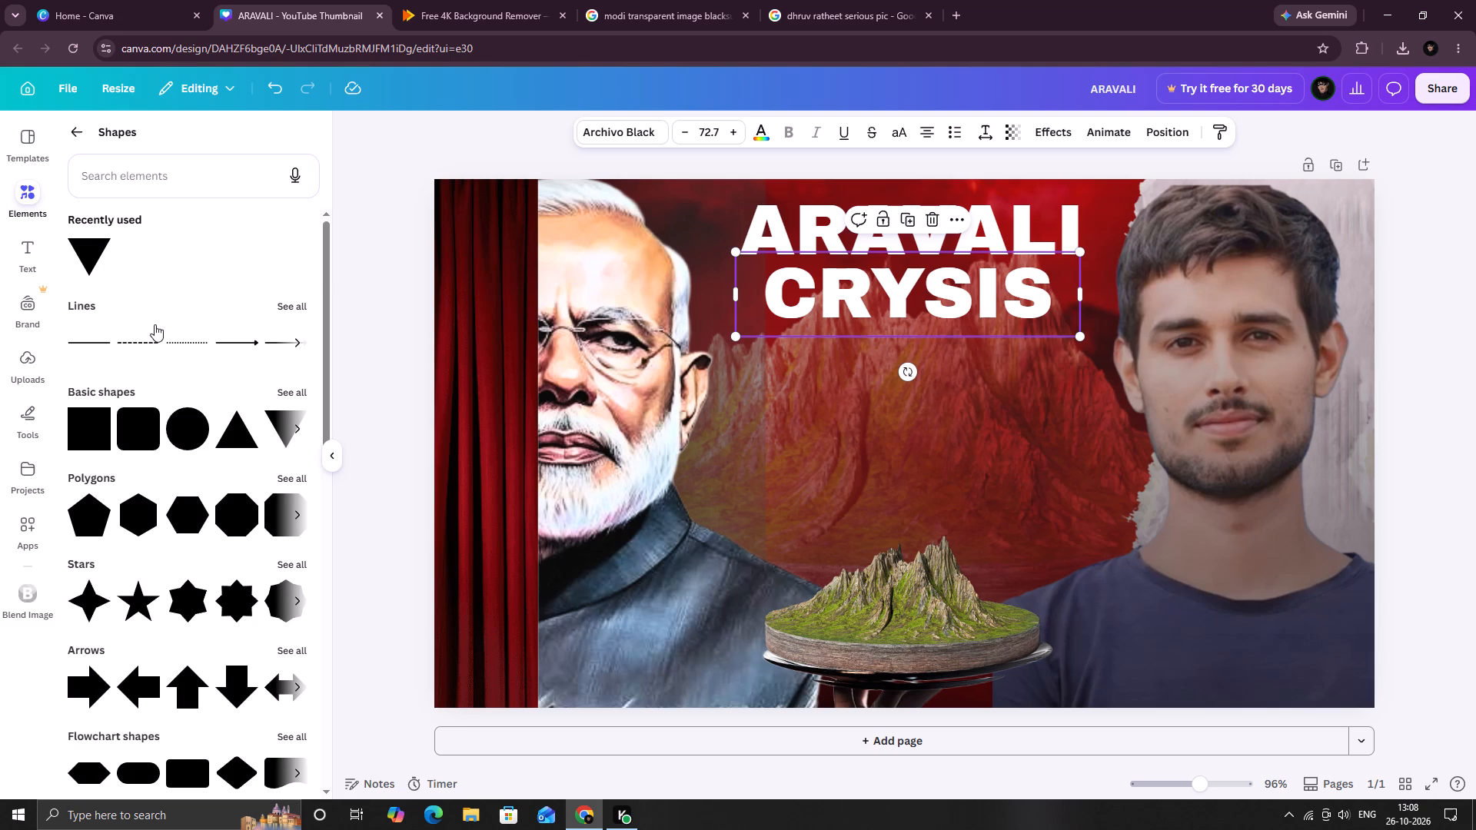
{"action": "left_click", "coordinate": [89, 424]}
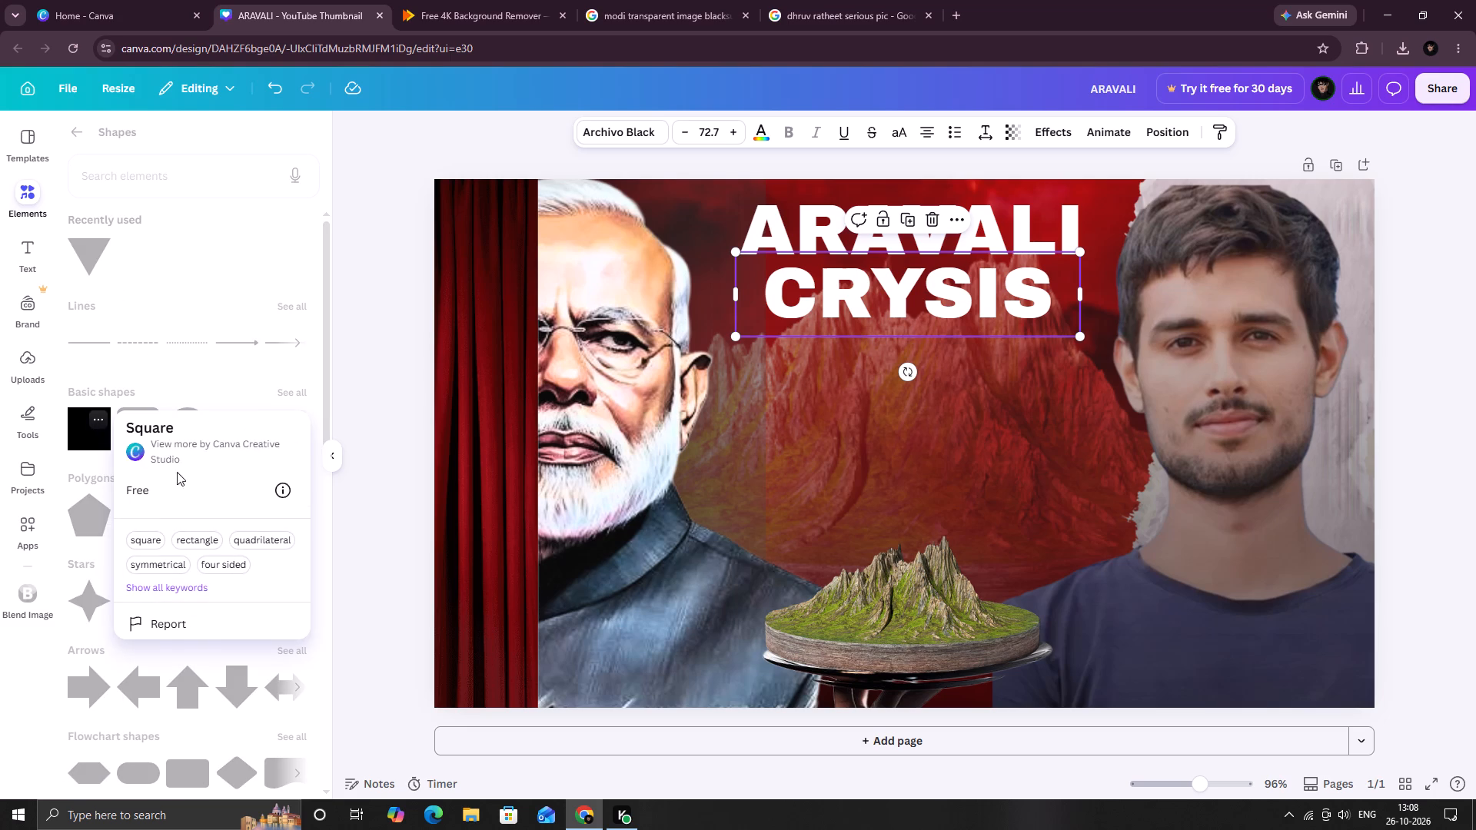
{"action": "left_click", "coordinate": [94, 428]}
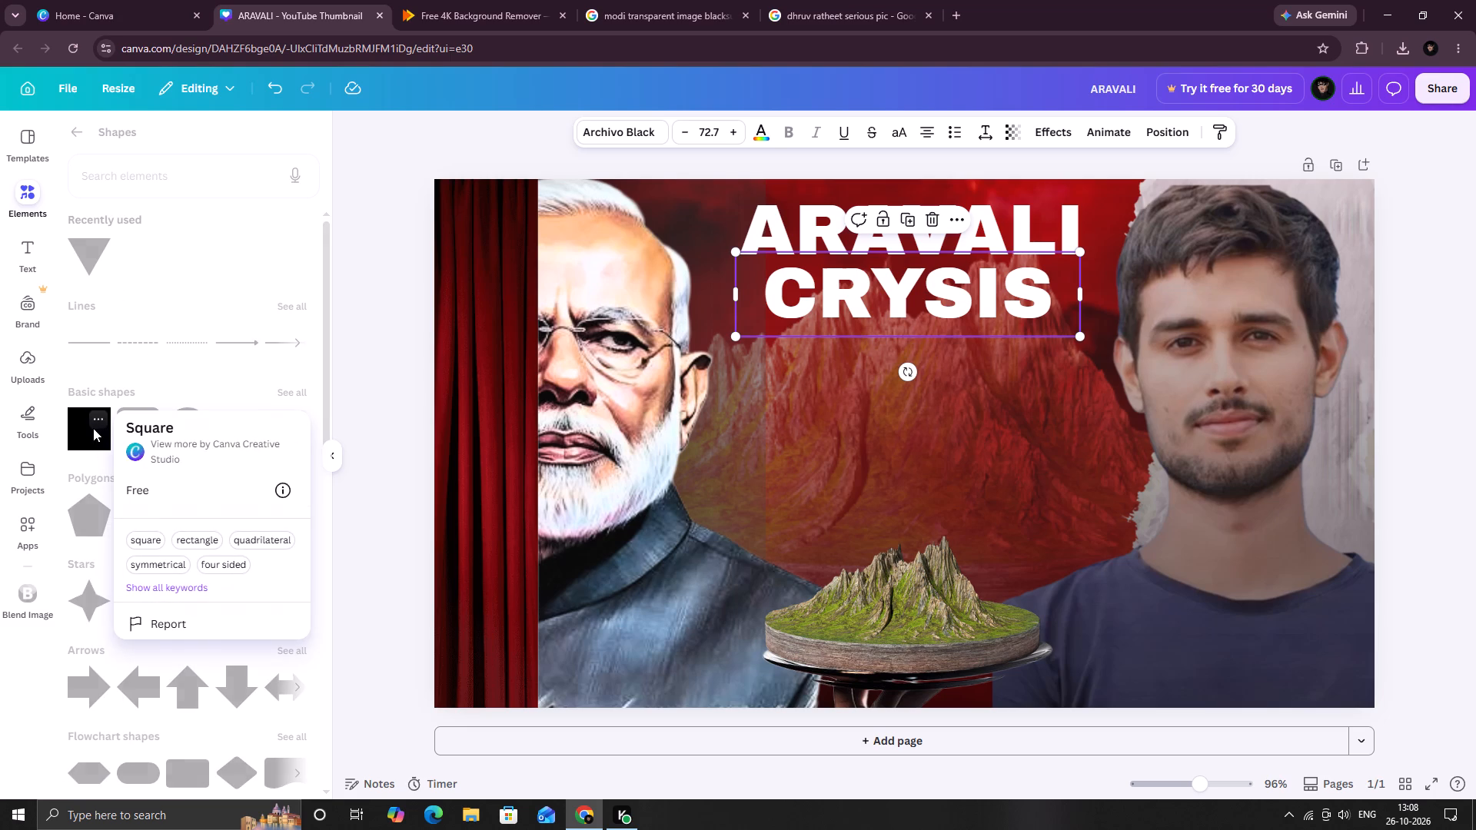
{"action": "left_click", "coordinate": [93, 428]}
{"action": "left_click", "coordinate": [72, 453]}
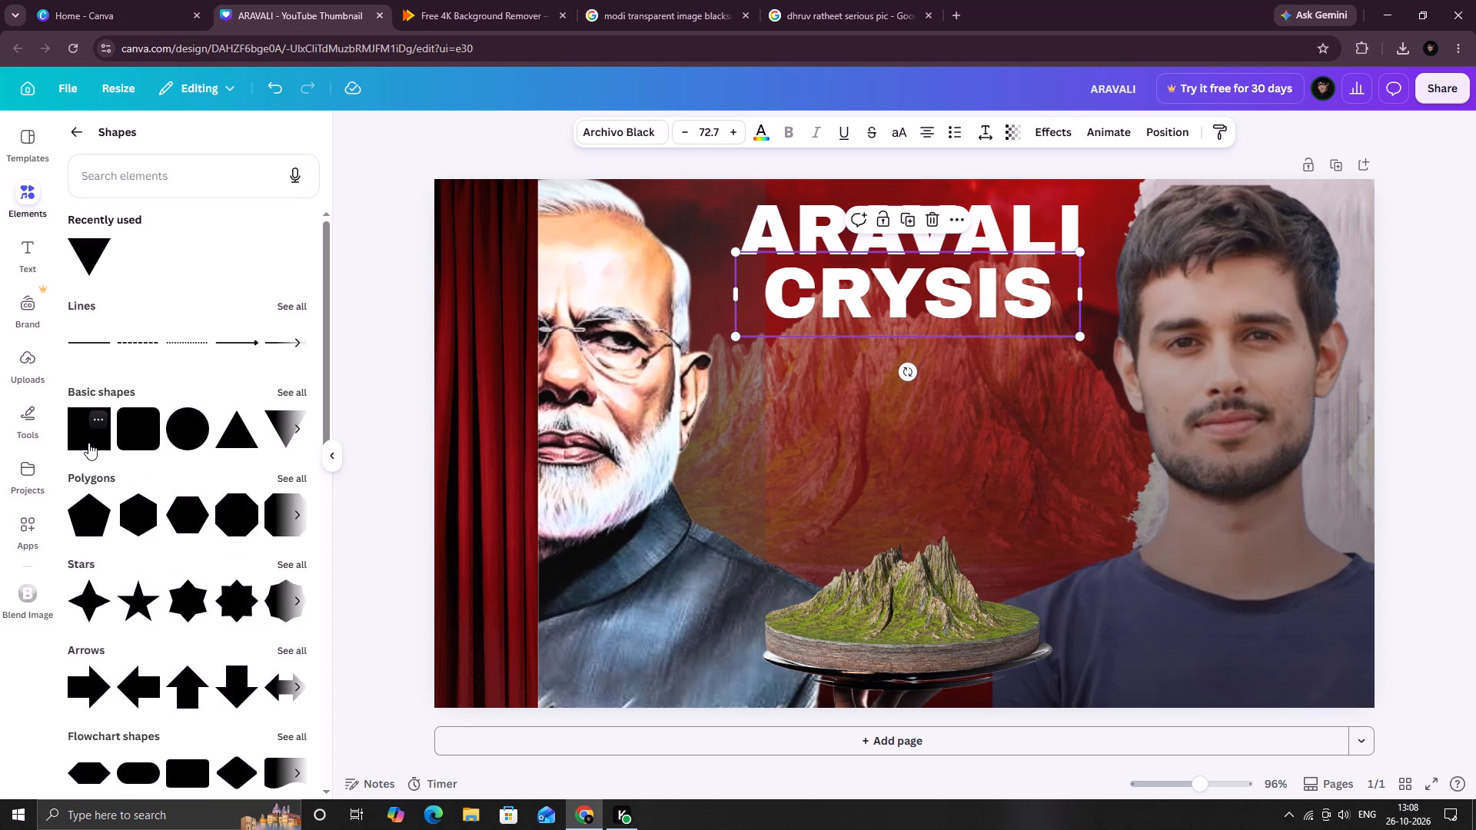
{"action": "left_click", "coordinate": [88, 443]}
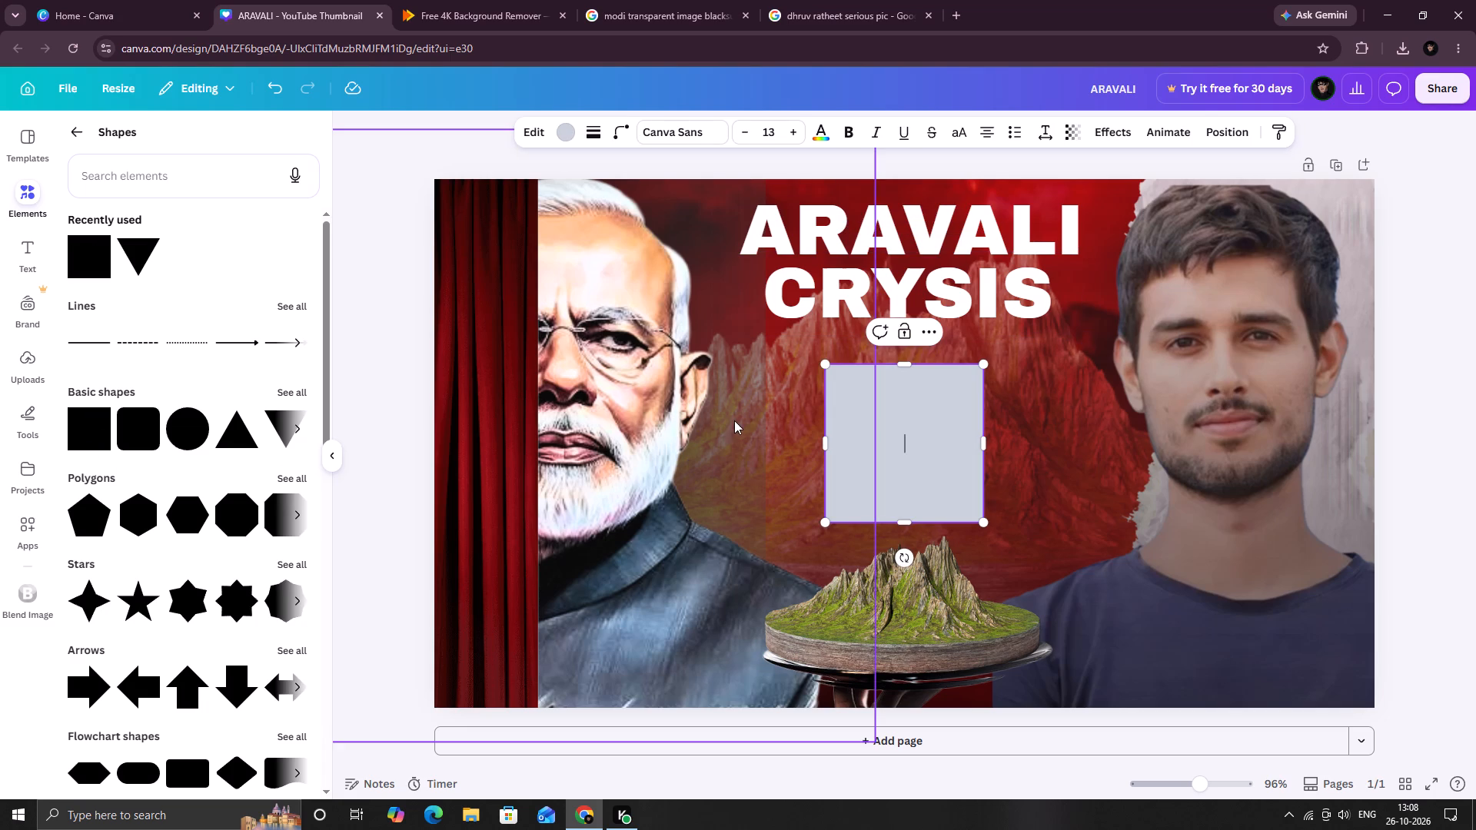
Fill the square with the dark red from the mountain background's photo colours.
{"action": "left_click", "coordinate": [565, 125]}
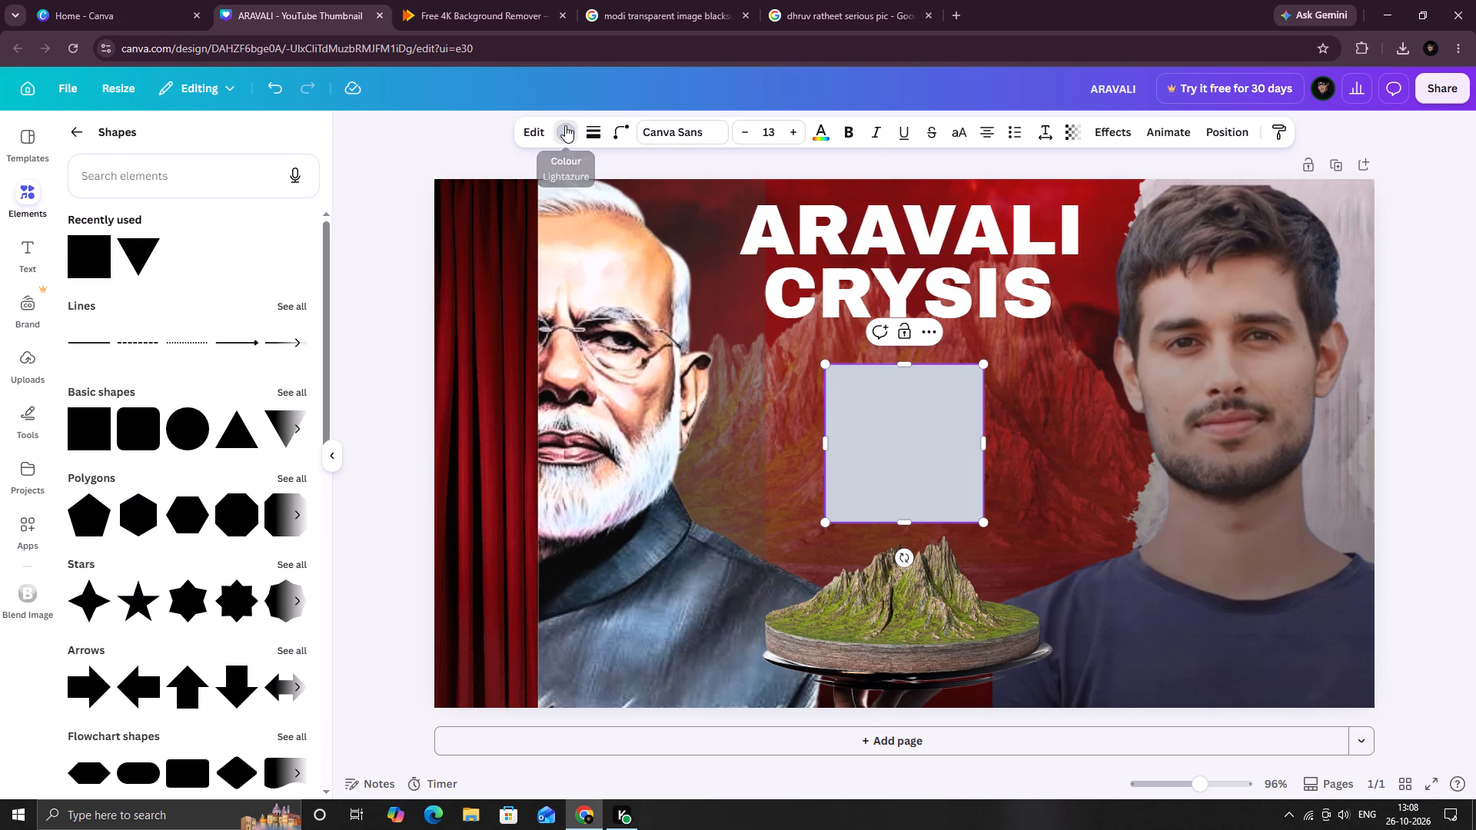
{"action": "left_click", "coordinate": [113, 453]}
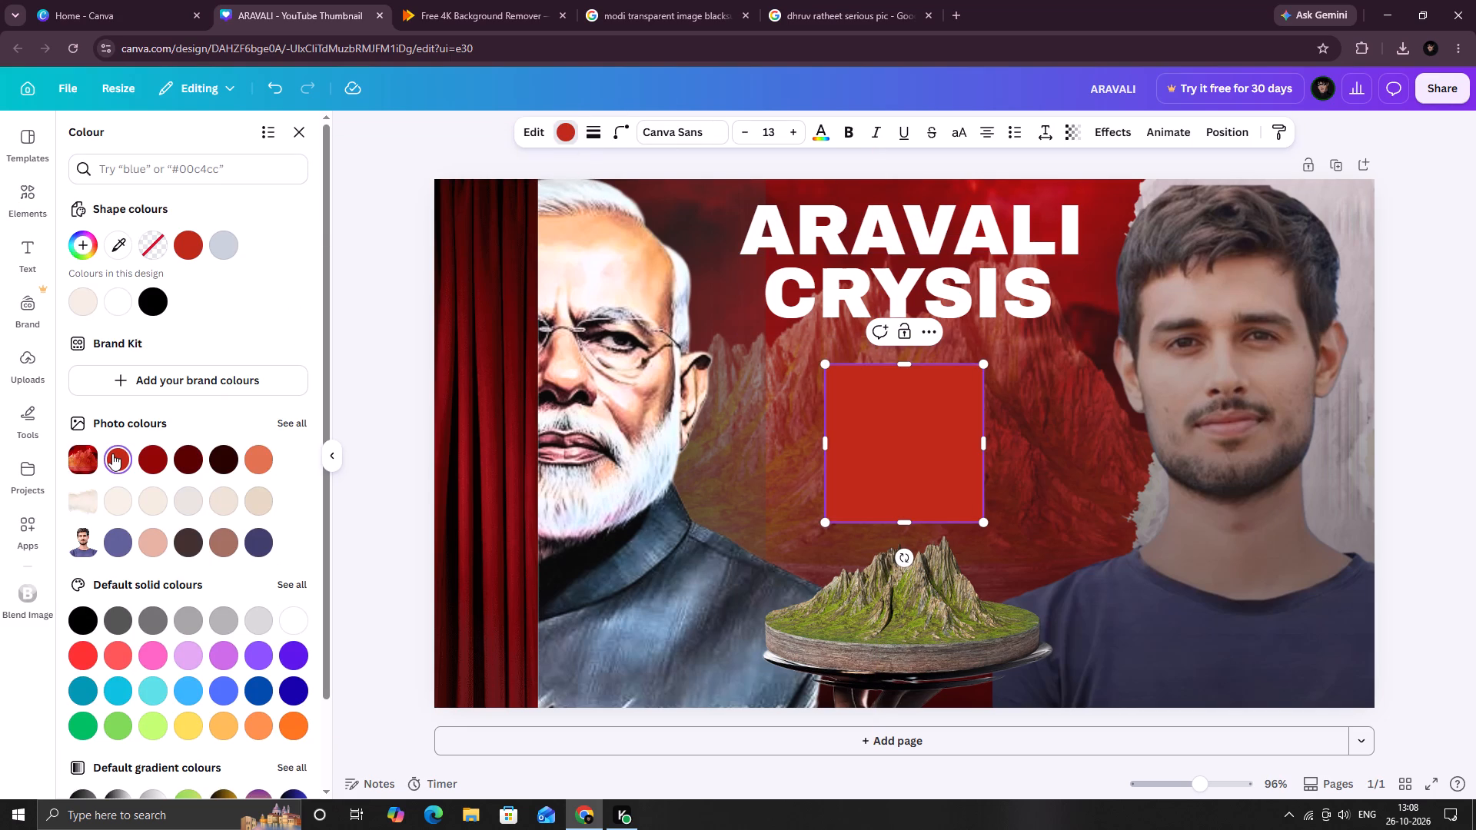
{"action": "left_click", "coordinate": [160, 466]}
Widen the dark red square on both sides into a rectangle about as wide as the CRYSIS text.
{"action": "left_click_drag", "start_coordinate": [819, 444], "coordinate": [740, 443]}
{"action": "left_click_drag", "start_coordinate": [985, 439], "coordinate": [1012, 440]}
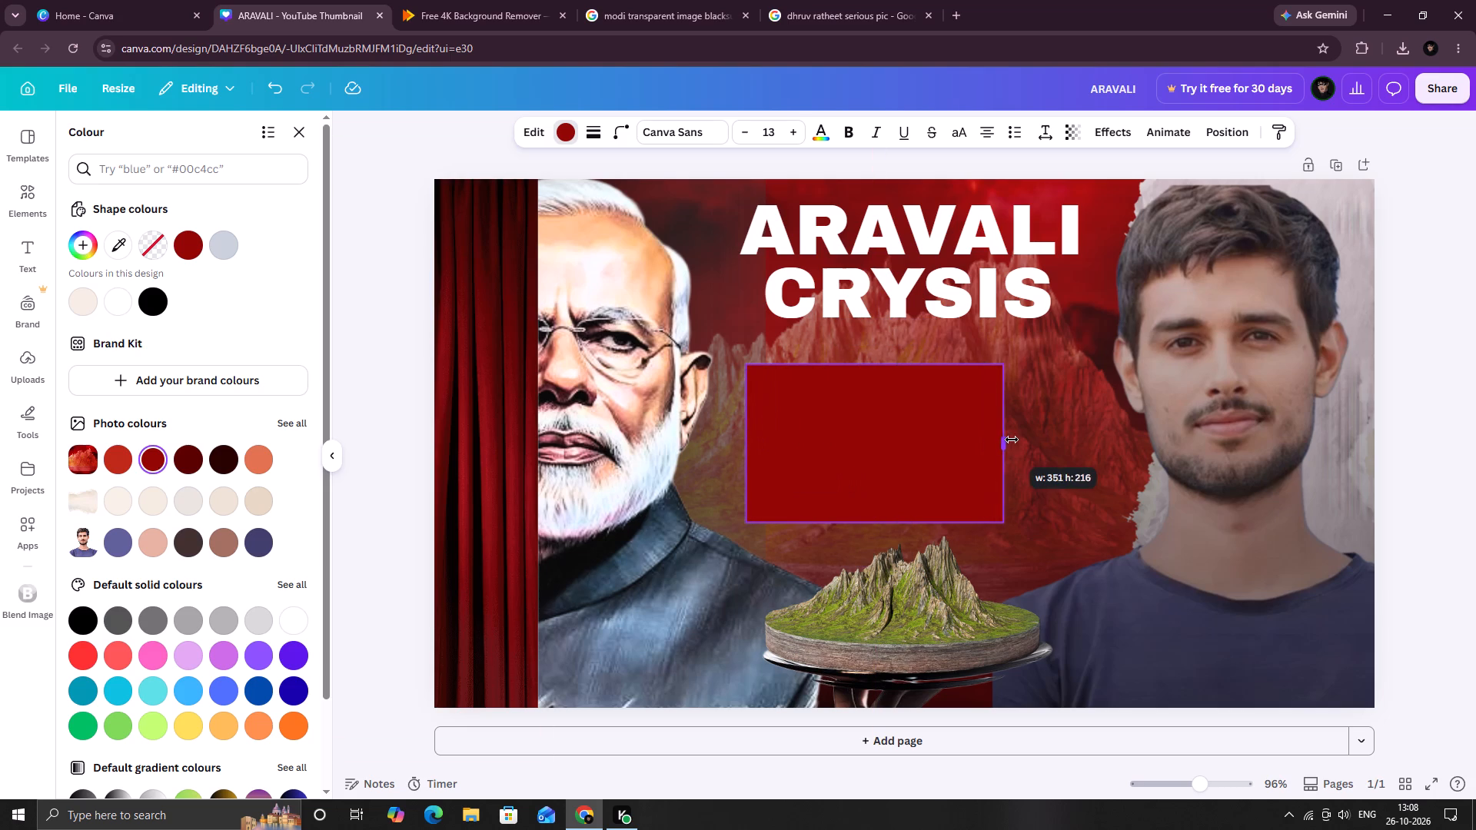
{"action": "left_click_drag", "start_coordinate": [1012, 440], "coordinate": [1036, 440]}
Move the dark red rectangle up behind the CRYSIS text, with its top edge just under ARAVALI.
{"action": "left_click_drag", "start_coordinate": [908, 443], "coordinate": [925, 315]}
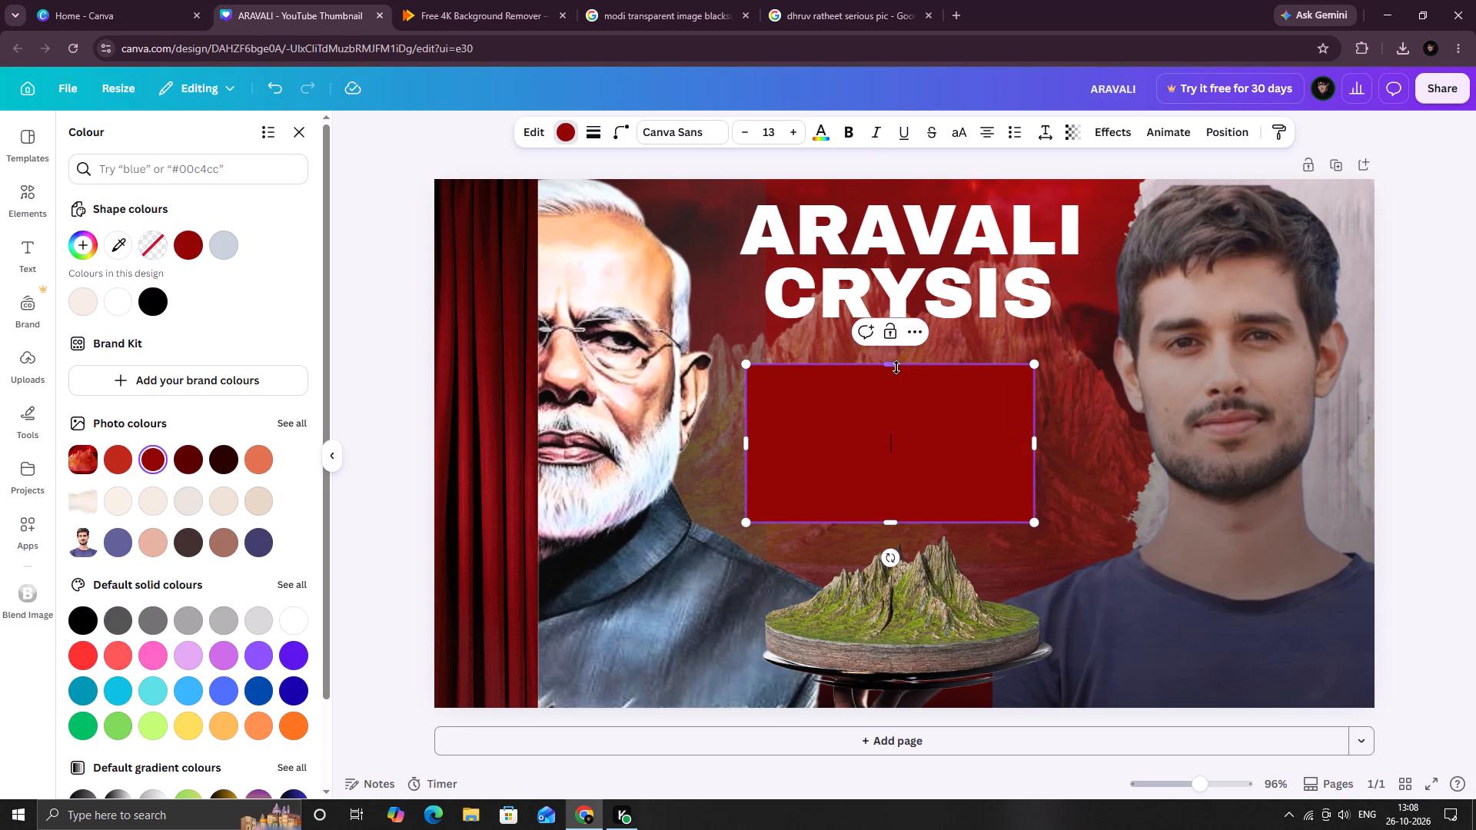
{"action": "double_click", "coordinate": [891, 393]}
{"action": "left_click_drag", "start_coordinate": [886, 423], "coordinate": [898, 377]}
{"action": "left_click", "coordinate": [888, 419]}
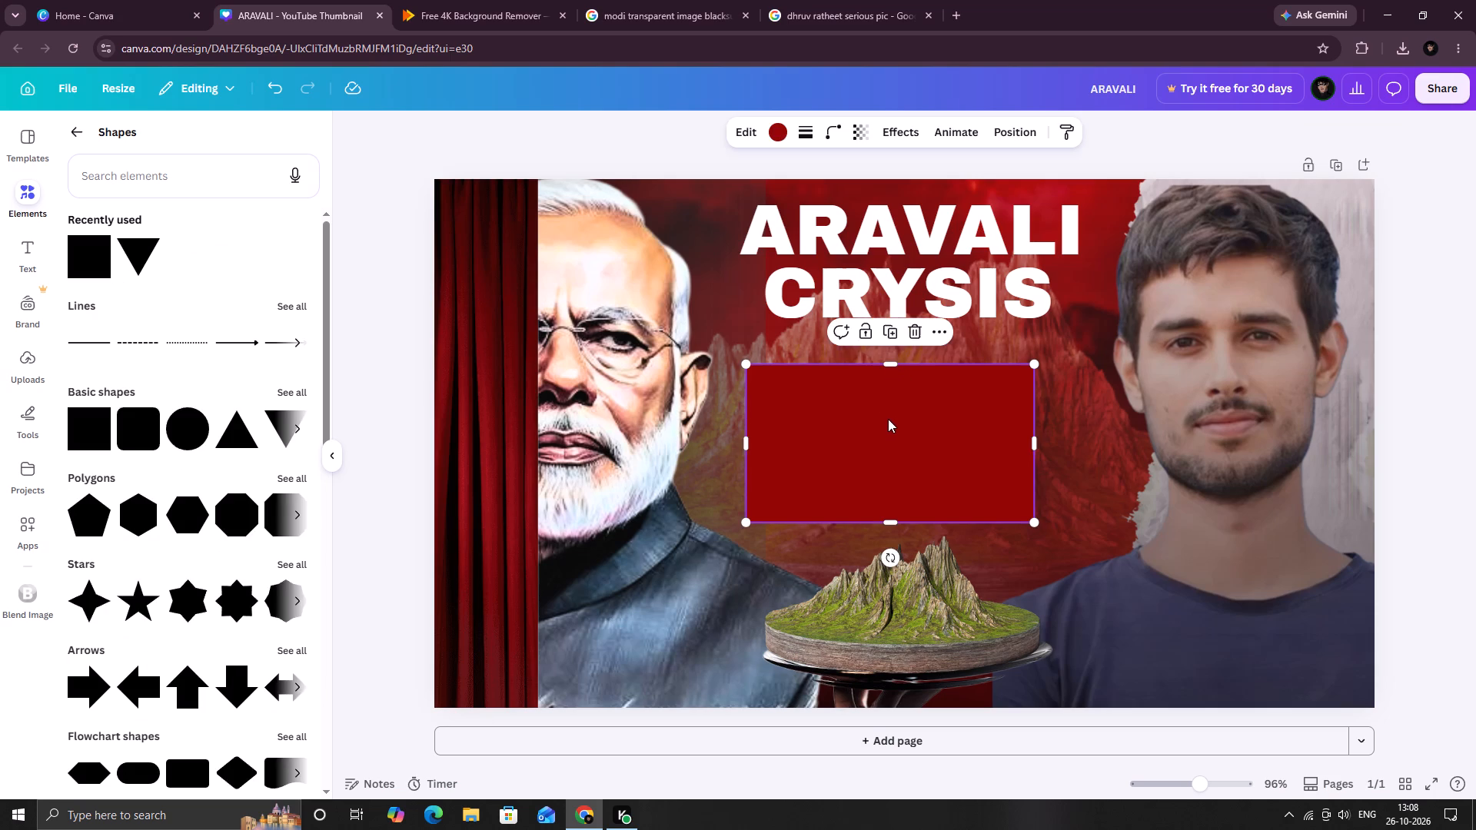
{"action": "left_click", "coordinate": [880, 440]}
{"action": "left_click", "coordinate": [887, 413]}
{"action": "double_click", "coordinate": [896, 399]}
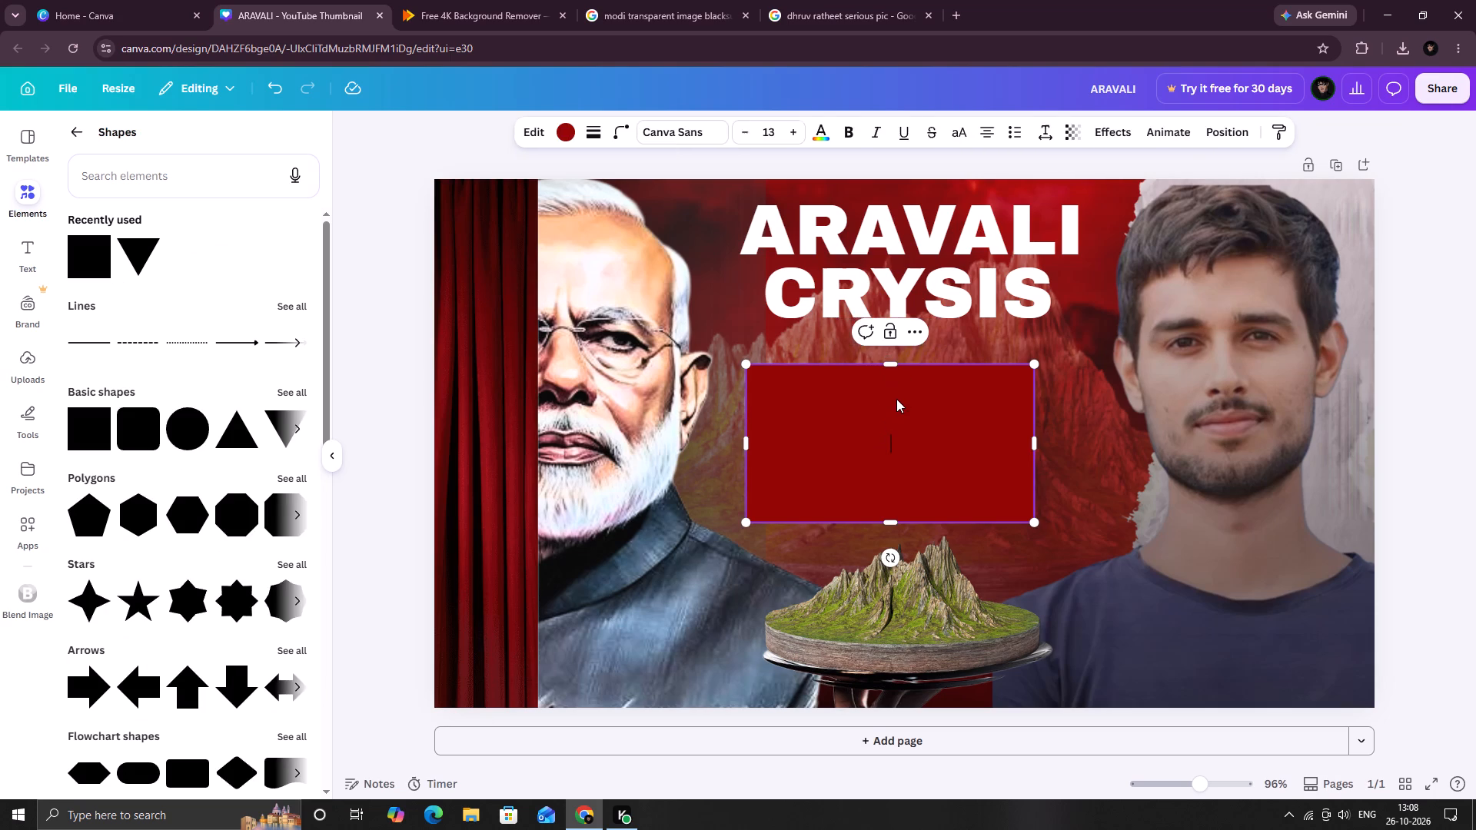
{"action": "left_click", "coordinate": [898, 364]}
{"action": "left_click", "coordinate": [952, 337]}
{"action": "left_click", "coordinate": [892, 402]}
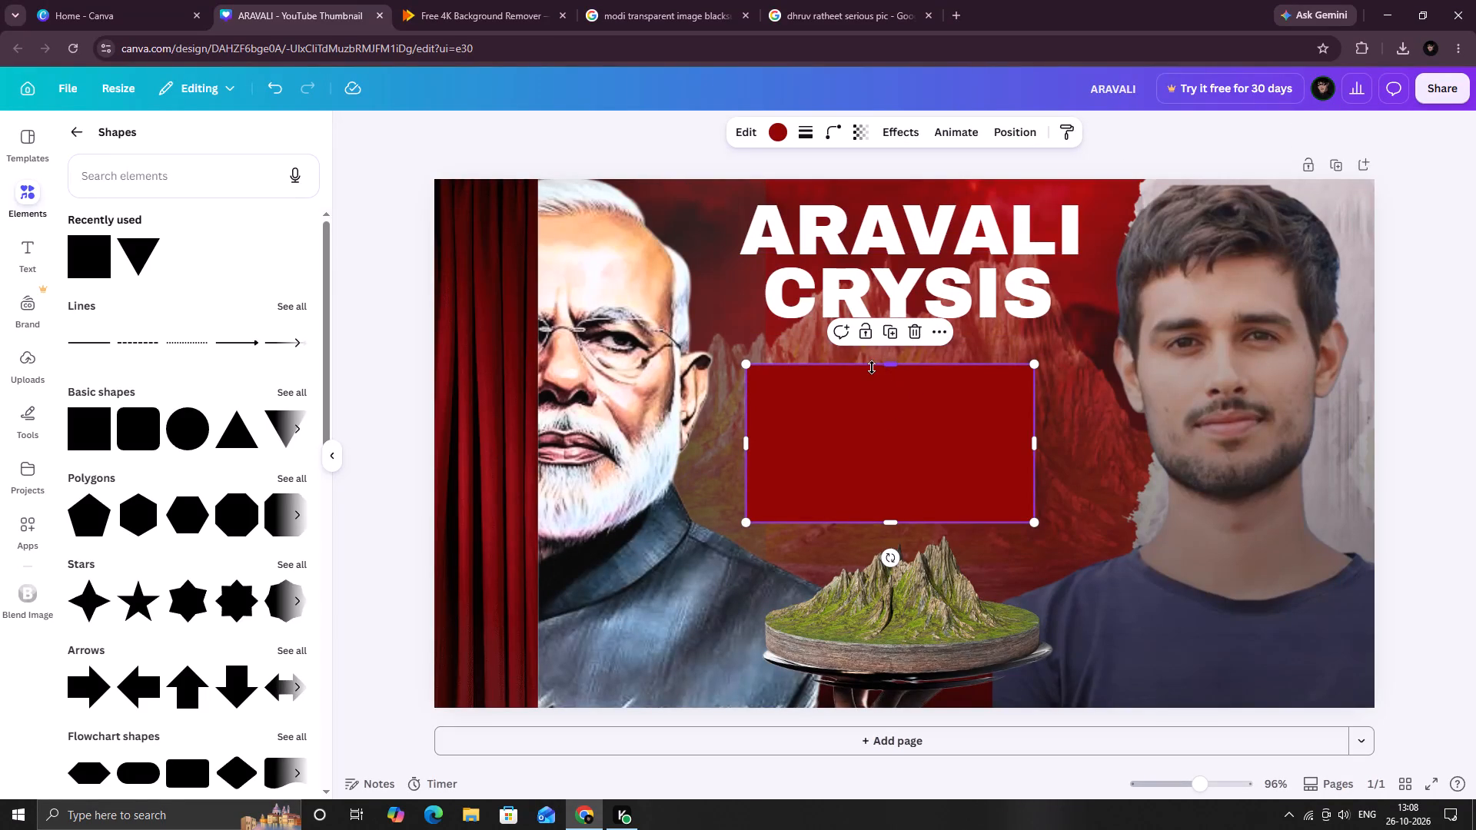
{"action": "left_click", "coordinate": [862, 411]}
{"action": "left_click_drag", "start_coordinate": [862, 411], "coordinate": [881, 387]}
{"action": "left_click", "coordinate": [882, 420]}
{"action": "left_click_drag", "start_coordinate": [882, 420], "coordinate": [886, 393]}
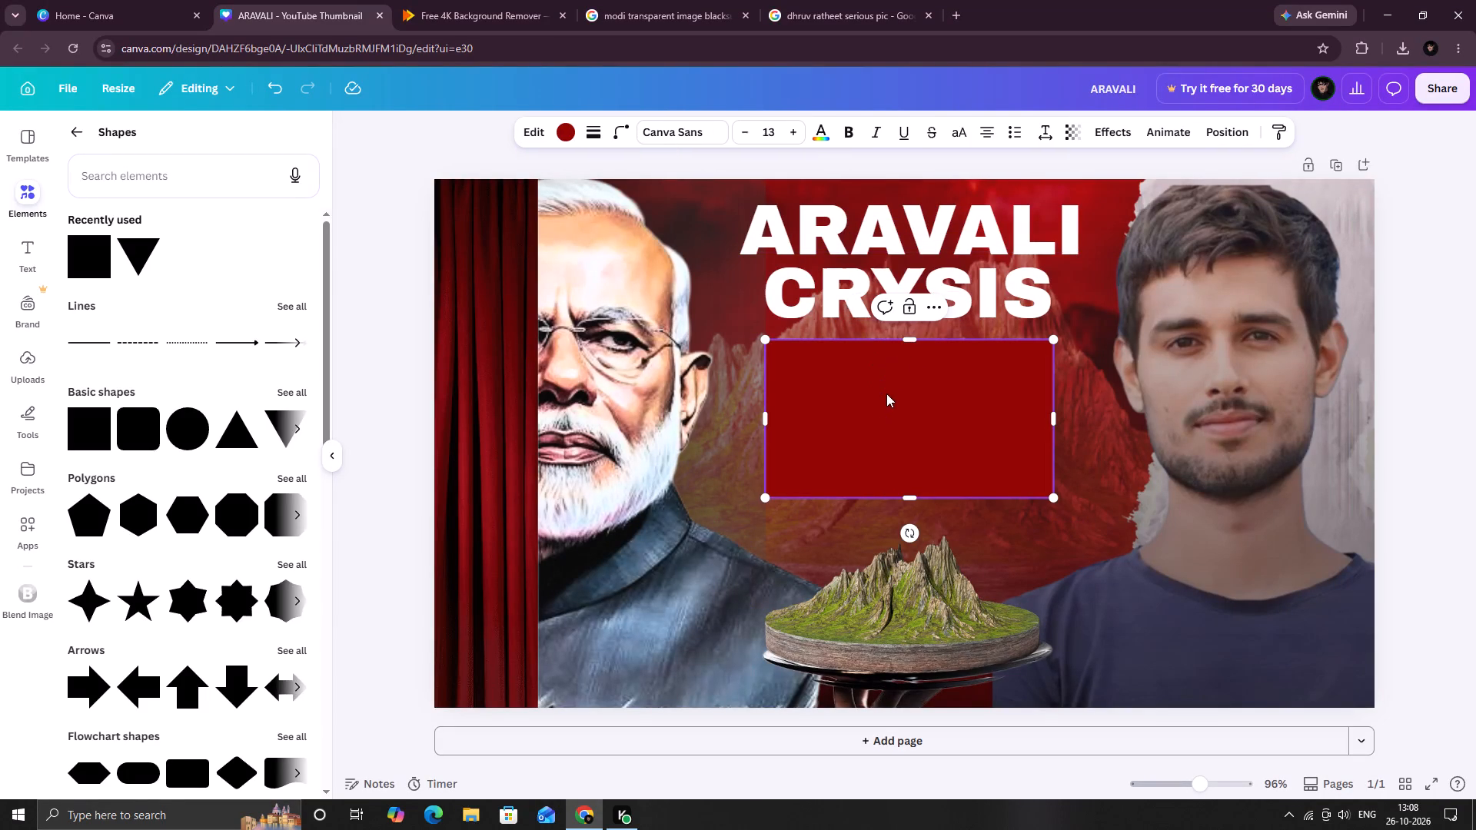
{"action": "left_click_drag", "start_coordinate": [886, 393], "coordinate": [888, 330]}
{"action": "left_click_drag", "start_coordinate": [890, 397], "coordinate": [891, 333]}
{"action": "left_click_drag", "start_coordinate": [890, 366], "coordinate": [886, 329]}
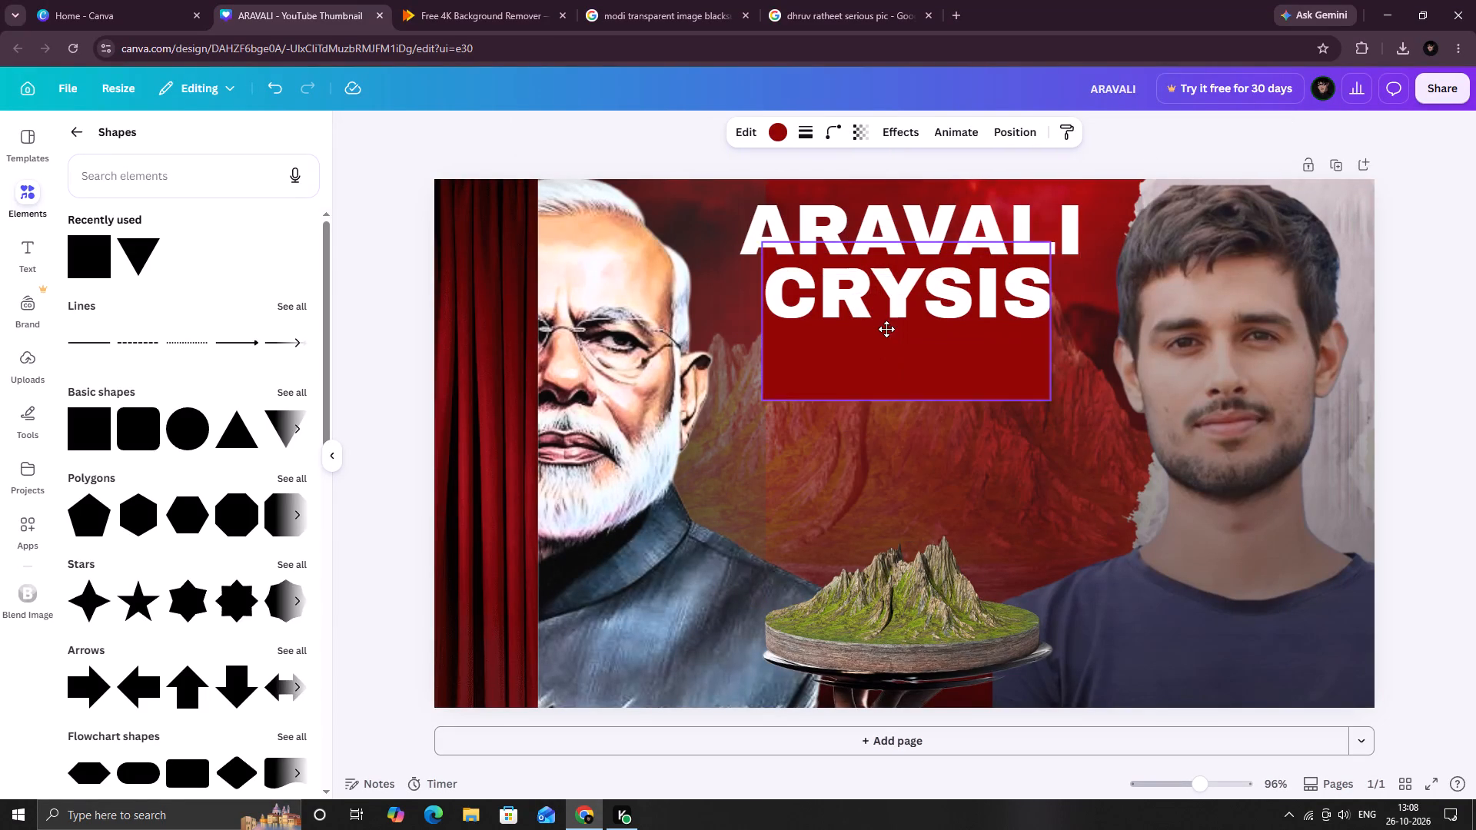
{"action": "left_click_drag", "start_coordinate": [886, 329], "coordinate": [890, 349]}
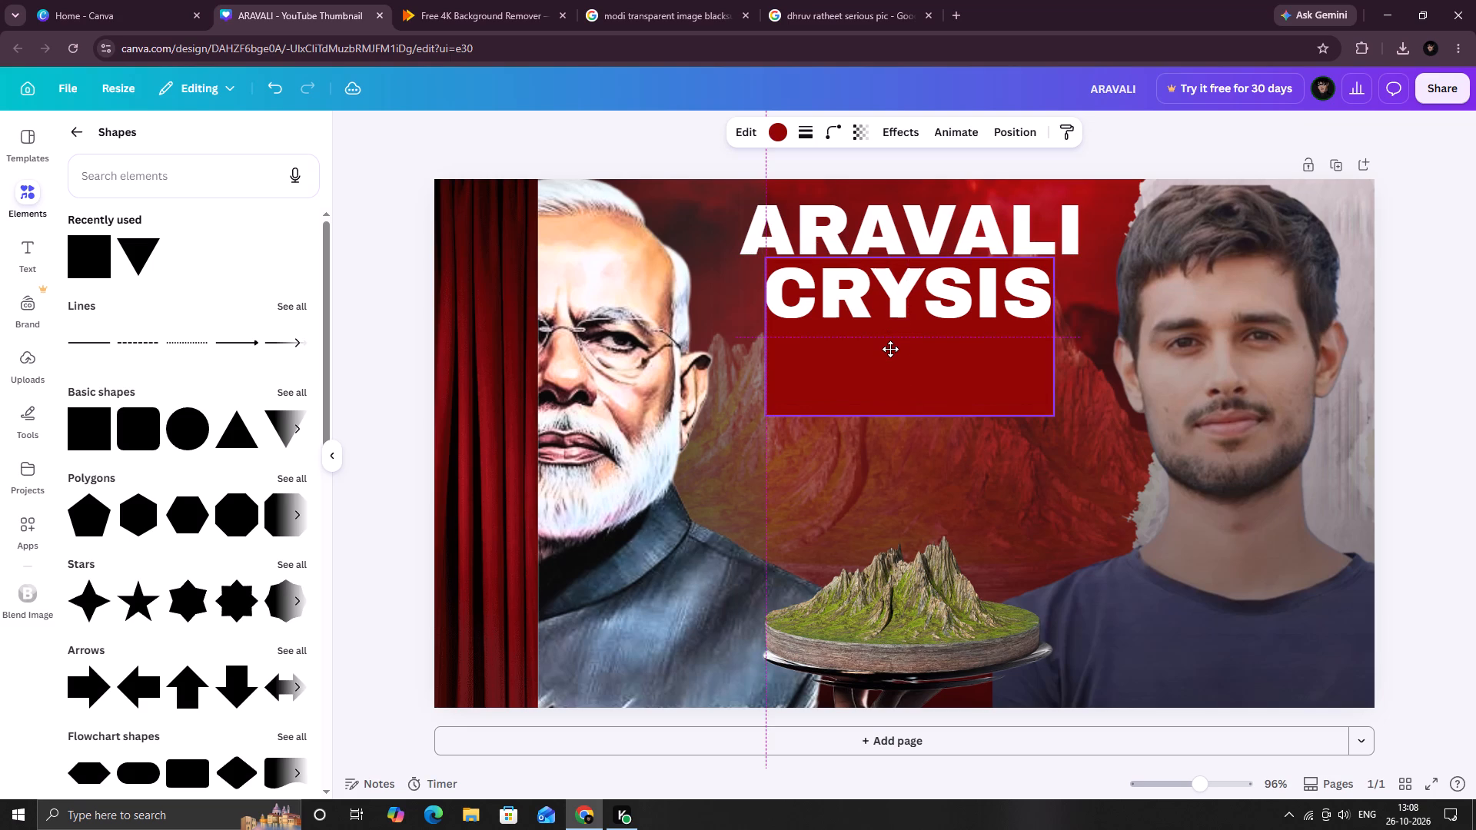
{"action": "left_click_drag", "start_coordinate": [890, 349], "coordinate": [889, 350]}
Shorten the dark red rectangle from its bottom edge so it closely frames the CRYSIS text.
{"action": "left_click_drag", "start_coordinate": [907, 413], "coordinate": [898, 338]}
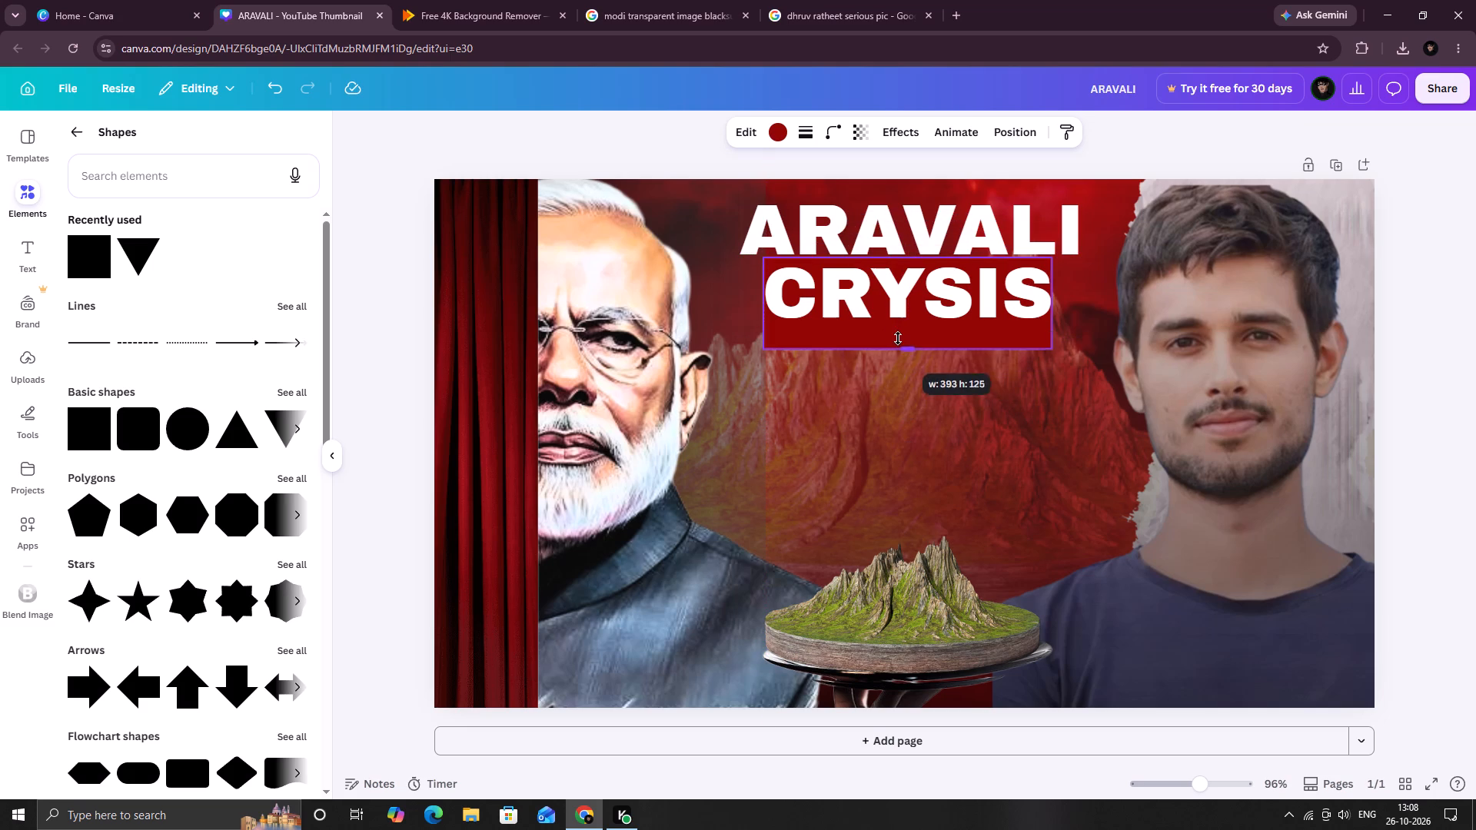
{"action": "left_click_drag", "start_coordinate": [898, 338], "coordinate": [898, 326]}
{"action": "left_click", "coordinate": [898, 380]}
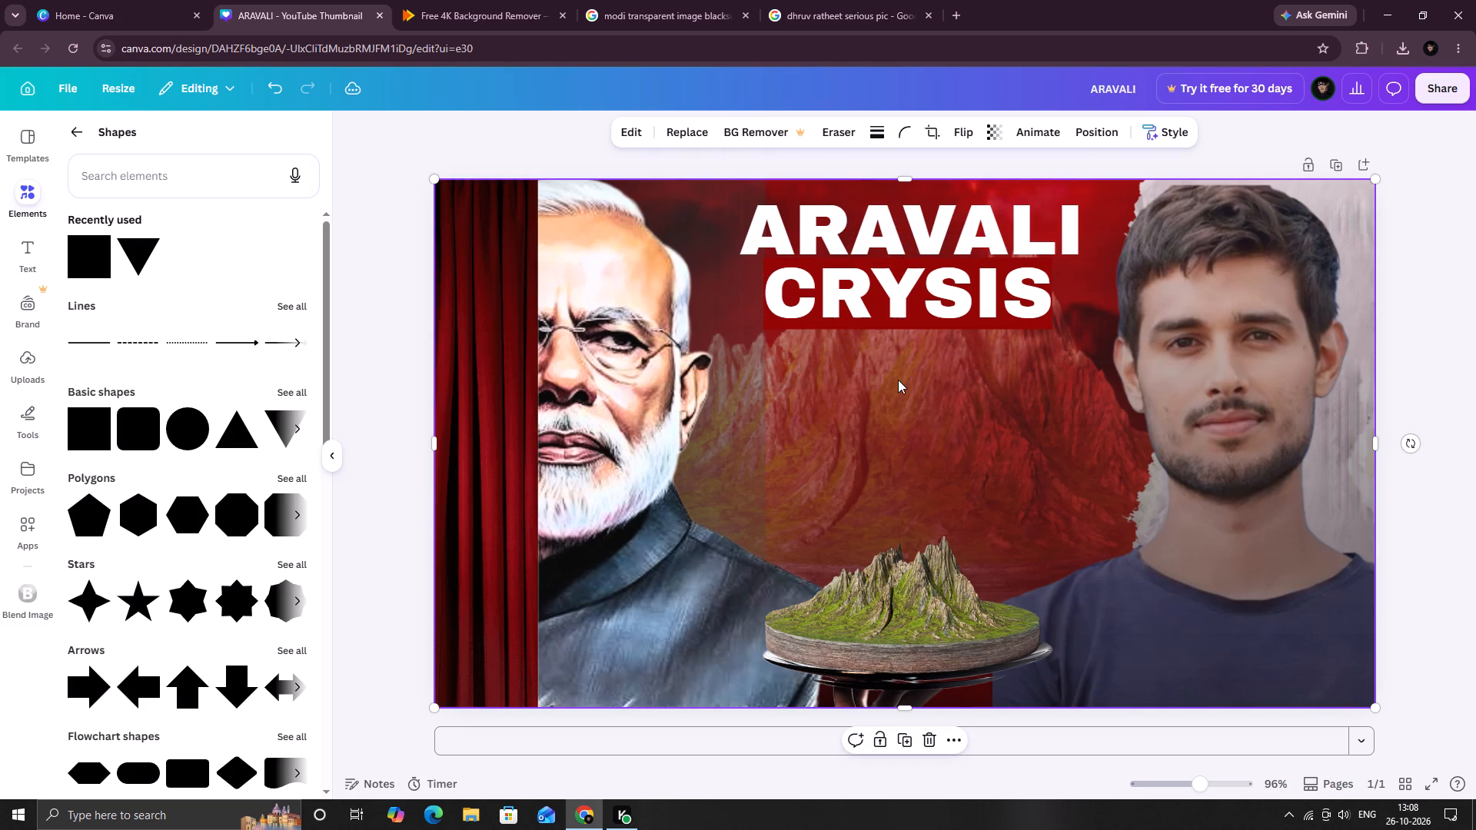
Search the shapes library for "white light effect".
{"action": "left_click", "coordinate": [868, 293]}
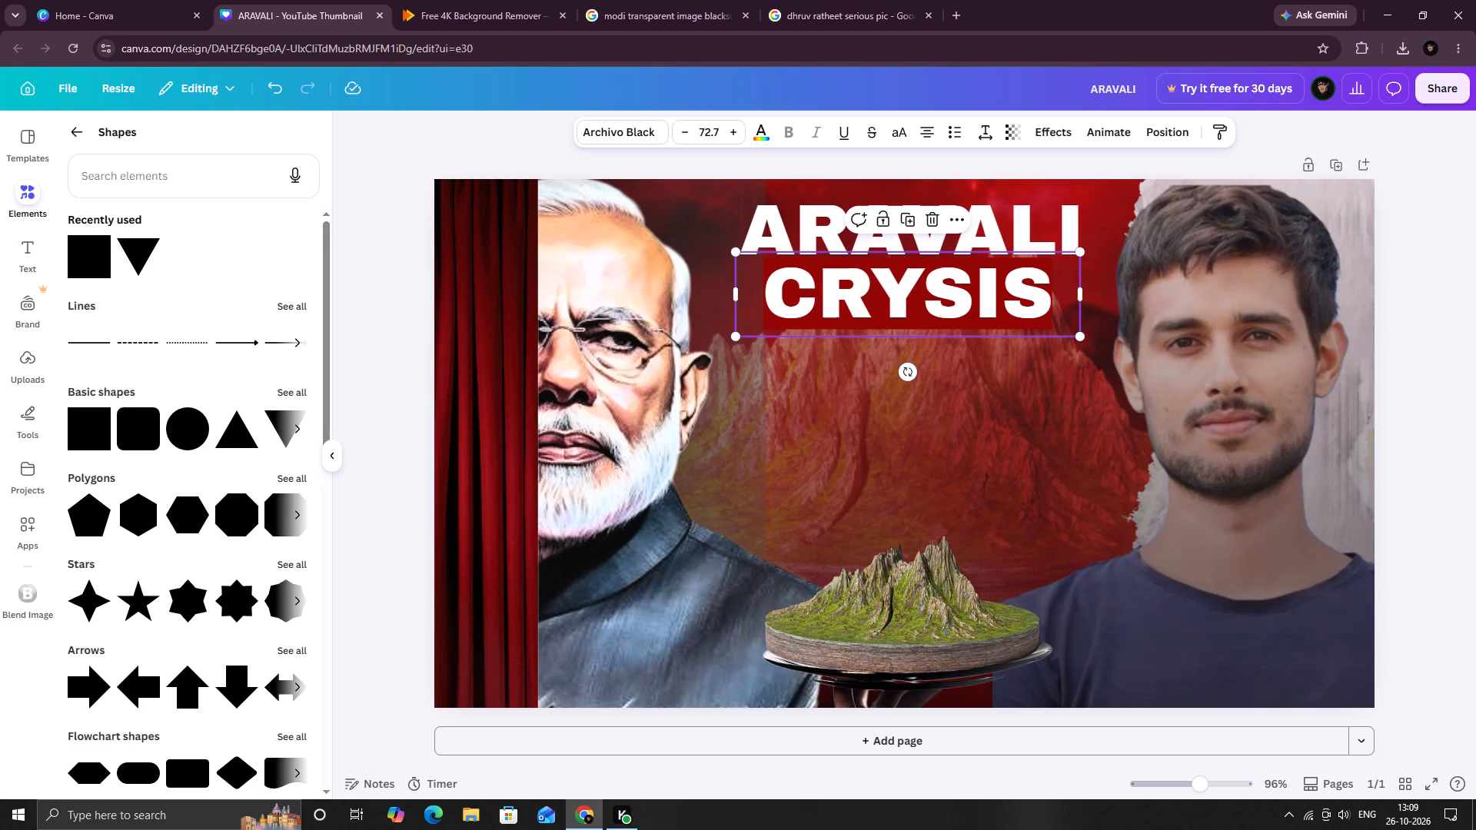
{"action": "left_click", "coordinate": [148, 178]}
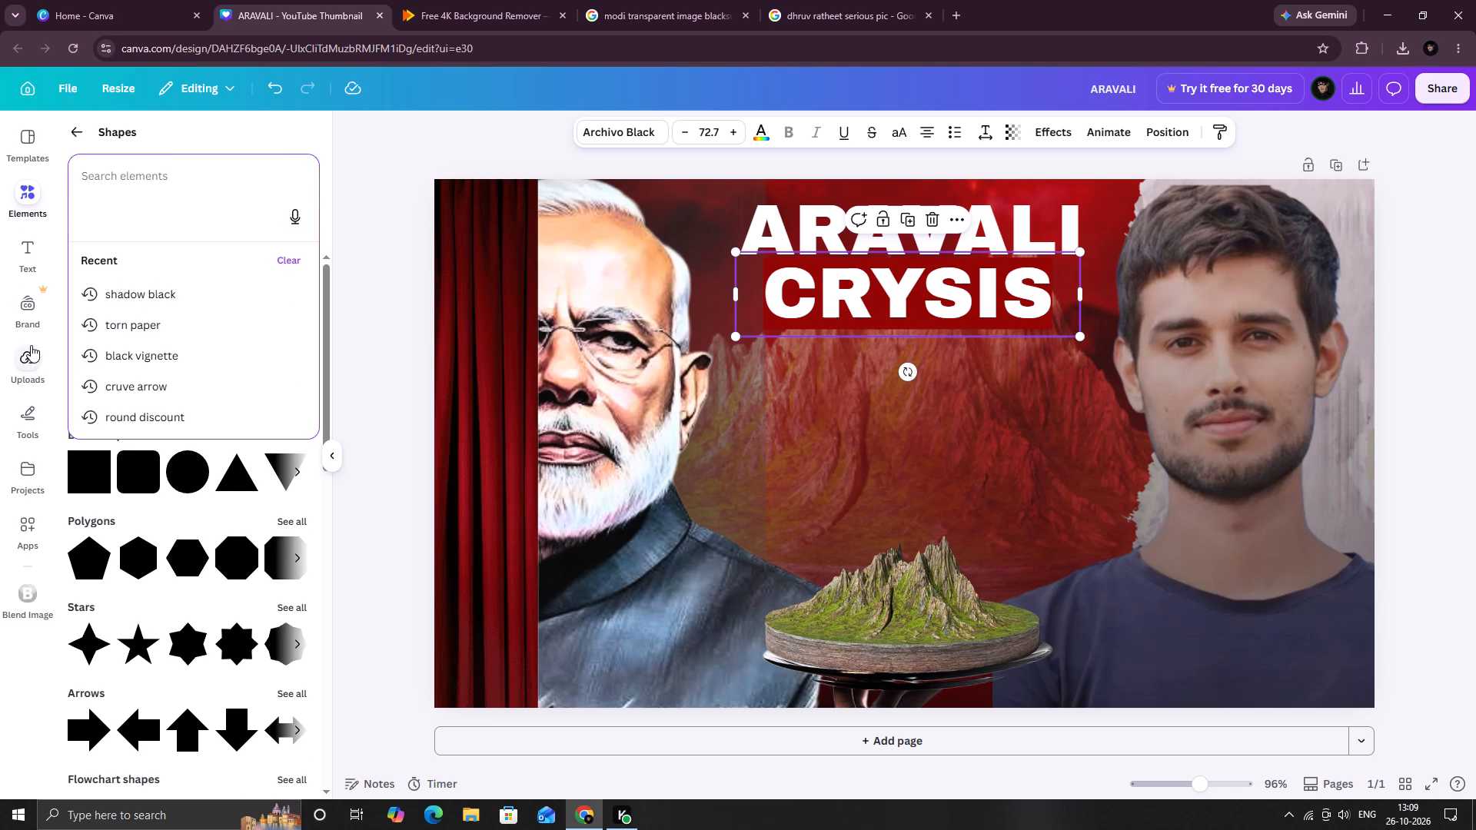
{"action": "left_click", "coordinate": [154, 184]}
{"action": "type", "text": "white light e"}
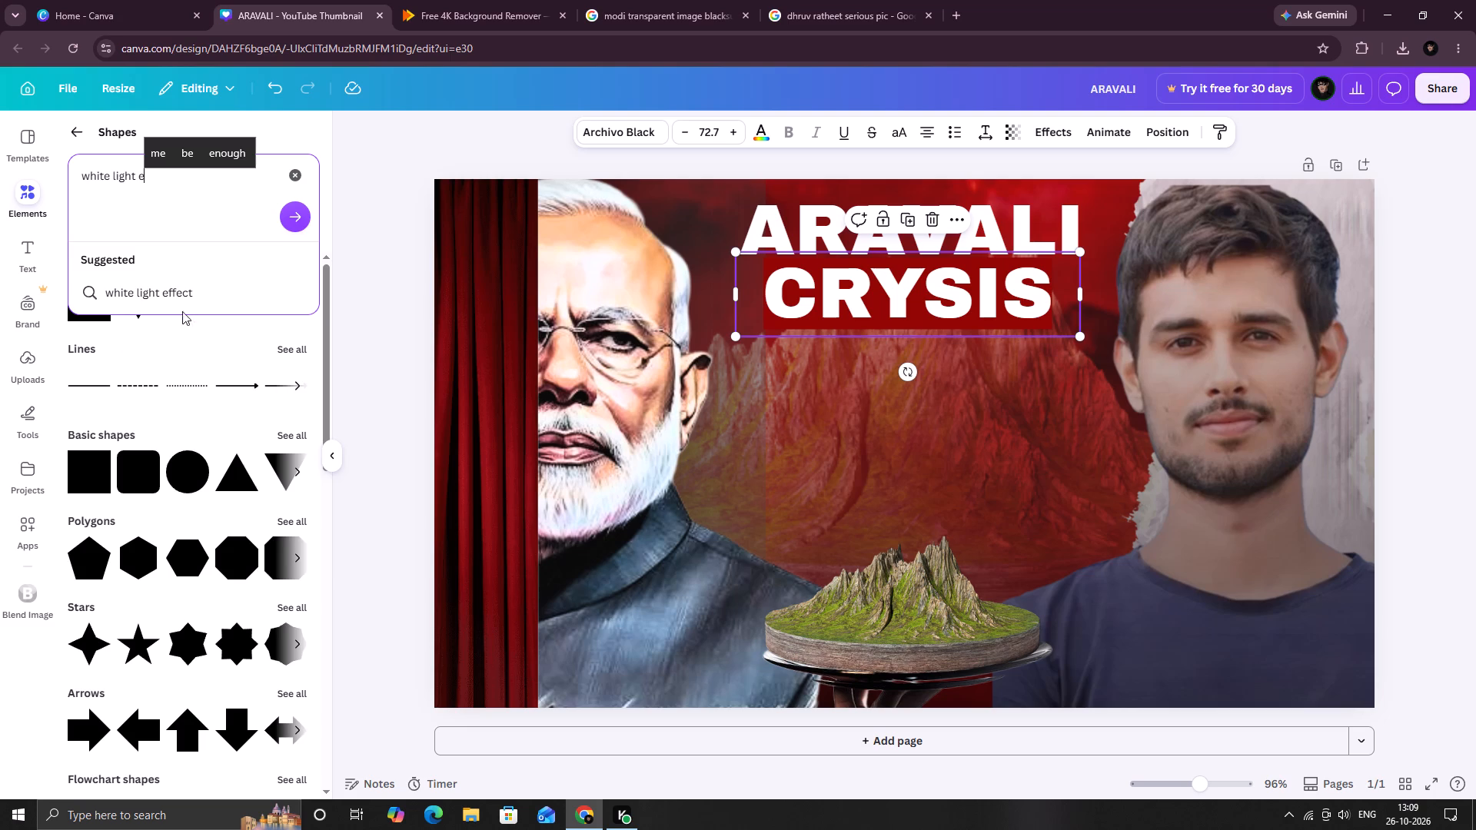
{"action": "left_click", "coordinate": [189, 284]}
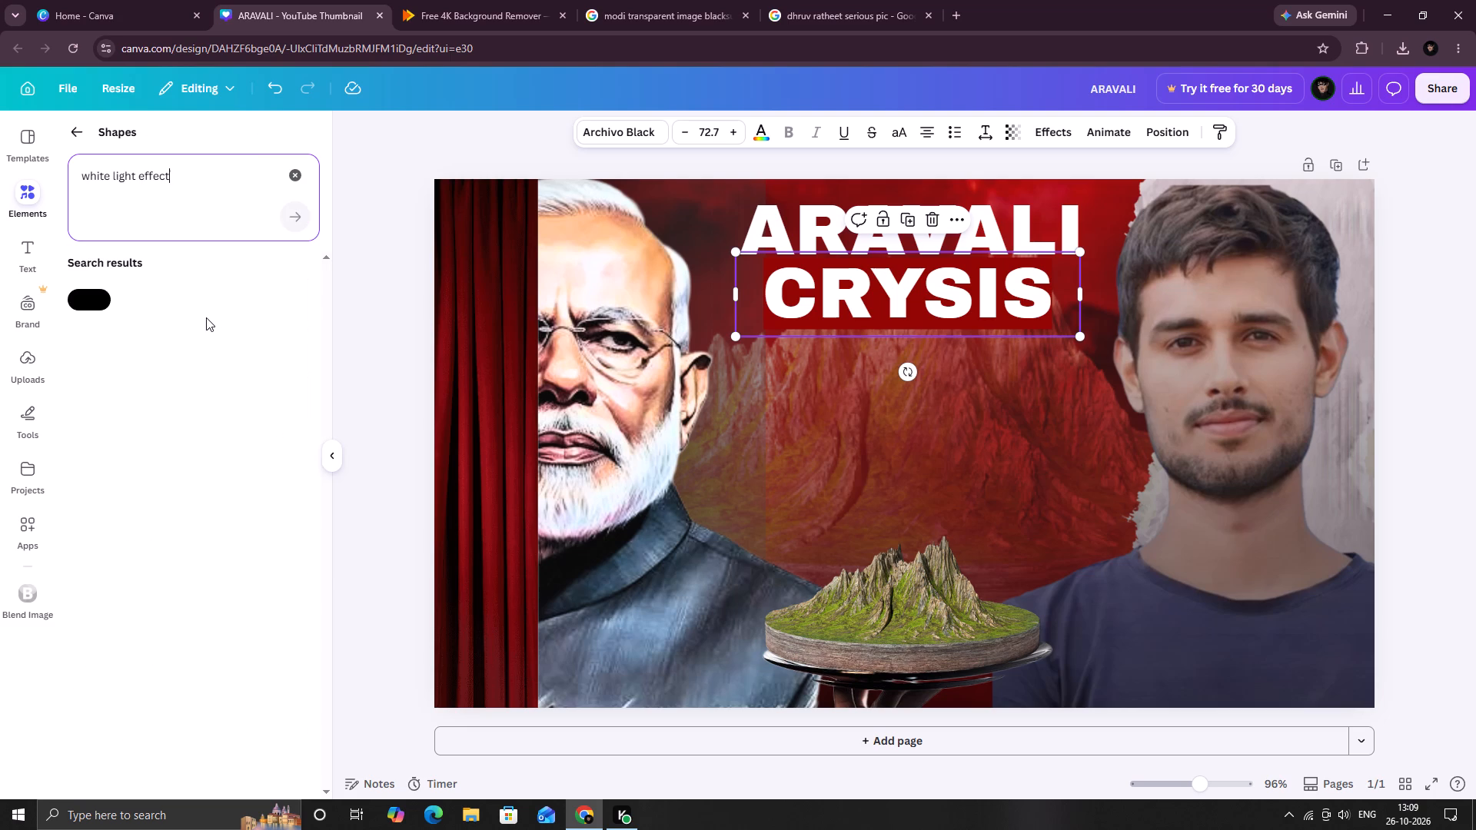
{"action": "left_click", "coordinate": [183, 183]}
{"action": "left_click", "coordinate": [145, 306]}
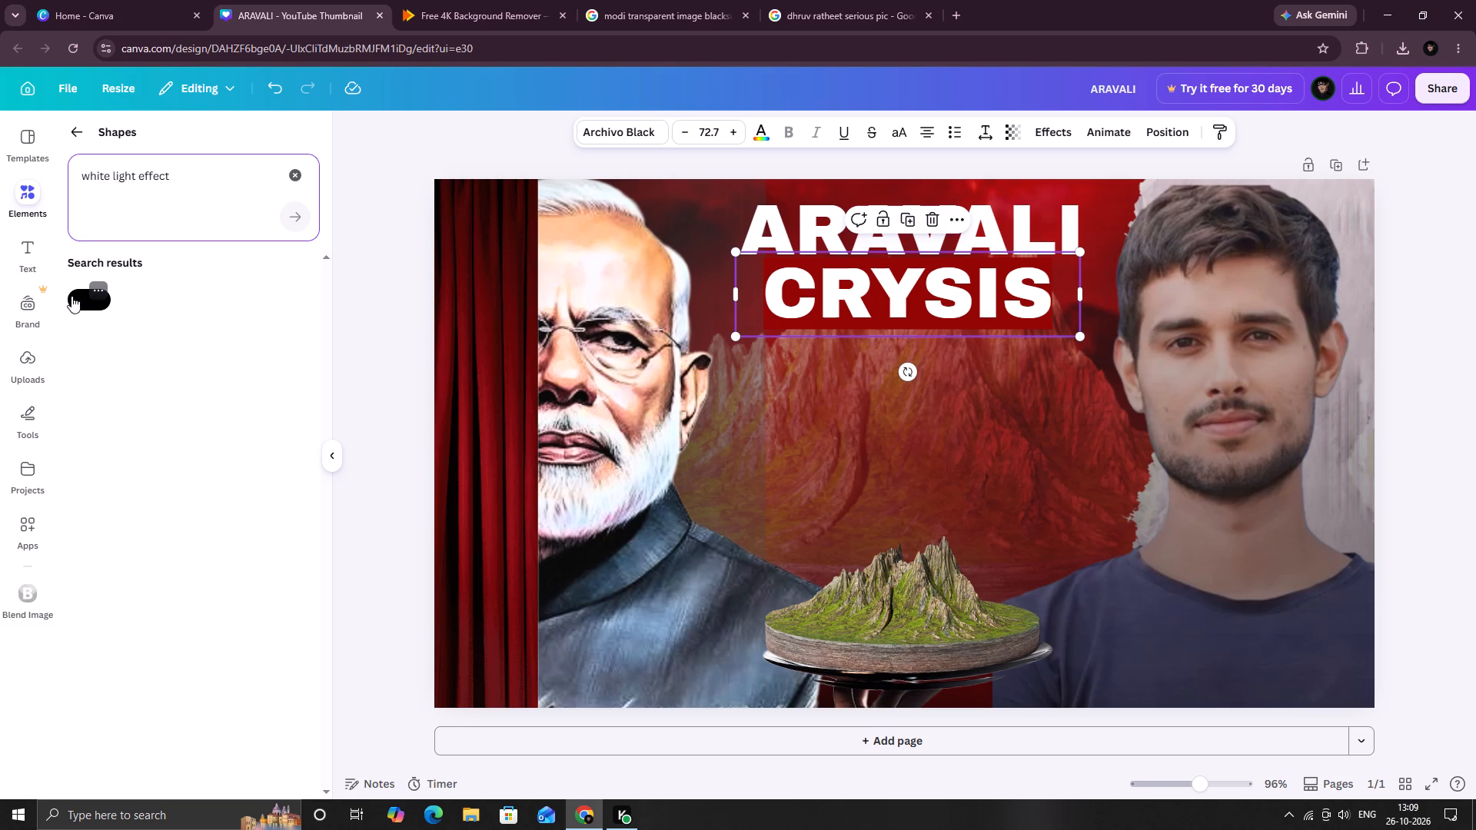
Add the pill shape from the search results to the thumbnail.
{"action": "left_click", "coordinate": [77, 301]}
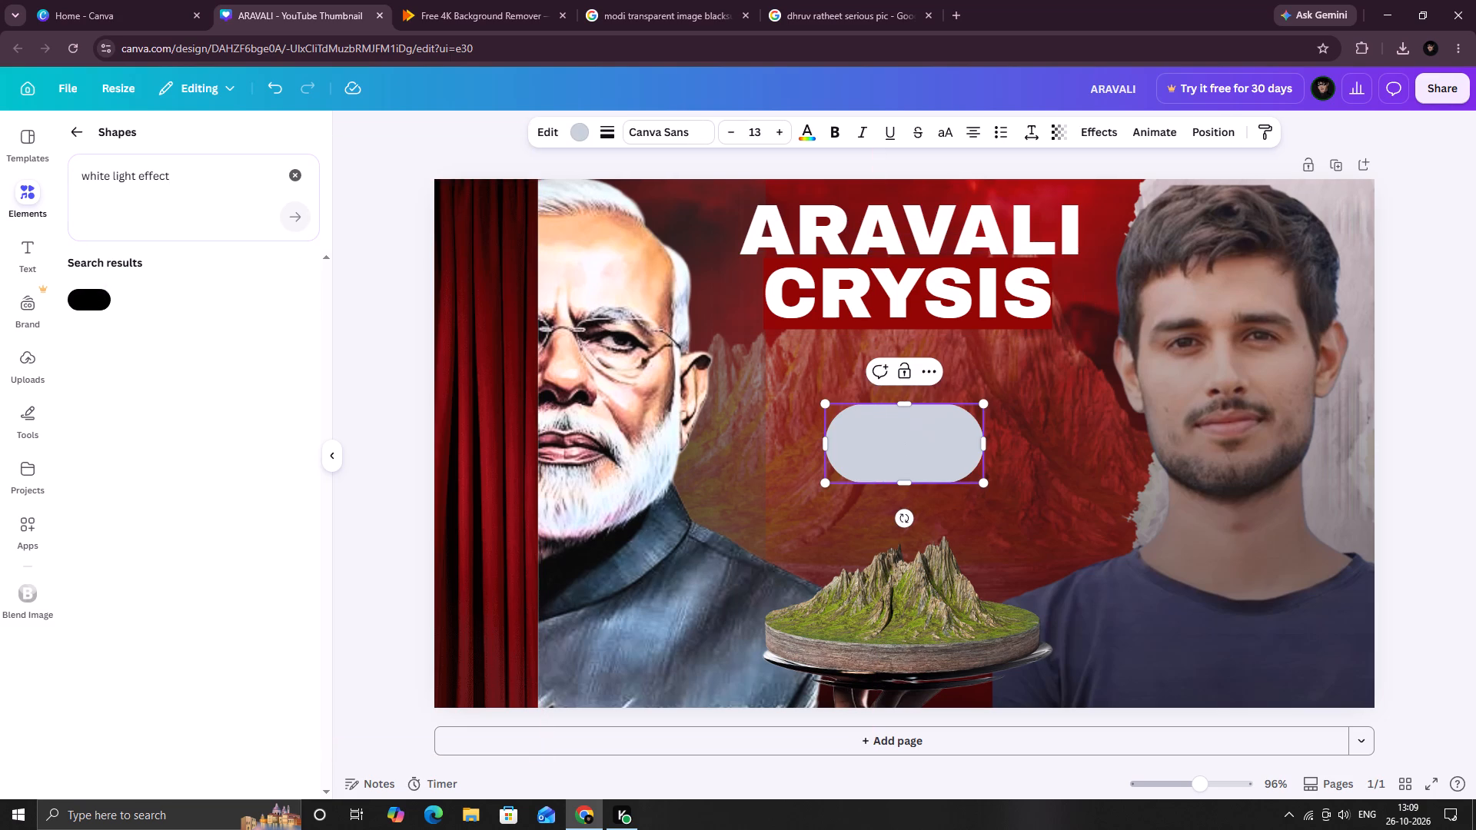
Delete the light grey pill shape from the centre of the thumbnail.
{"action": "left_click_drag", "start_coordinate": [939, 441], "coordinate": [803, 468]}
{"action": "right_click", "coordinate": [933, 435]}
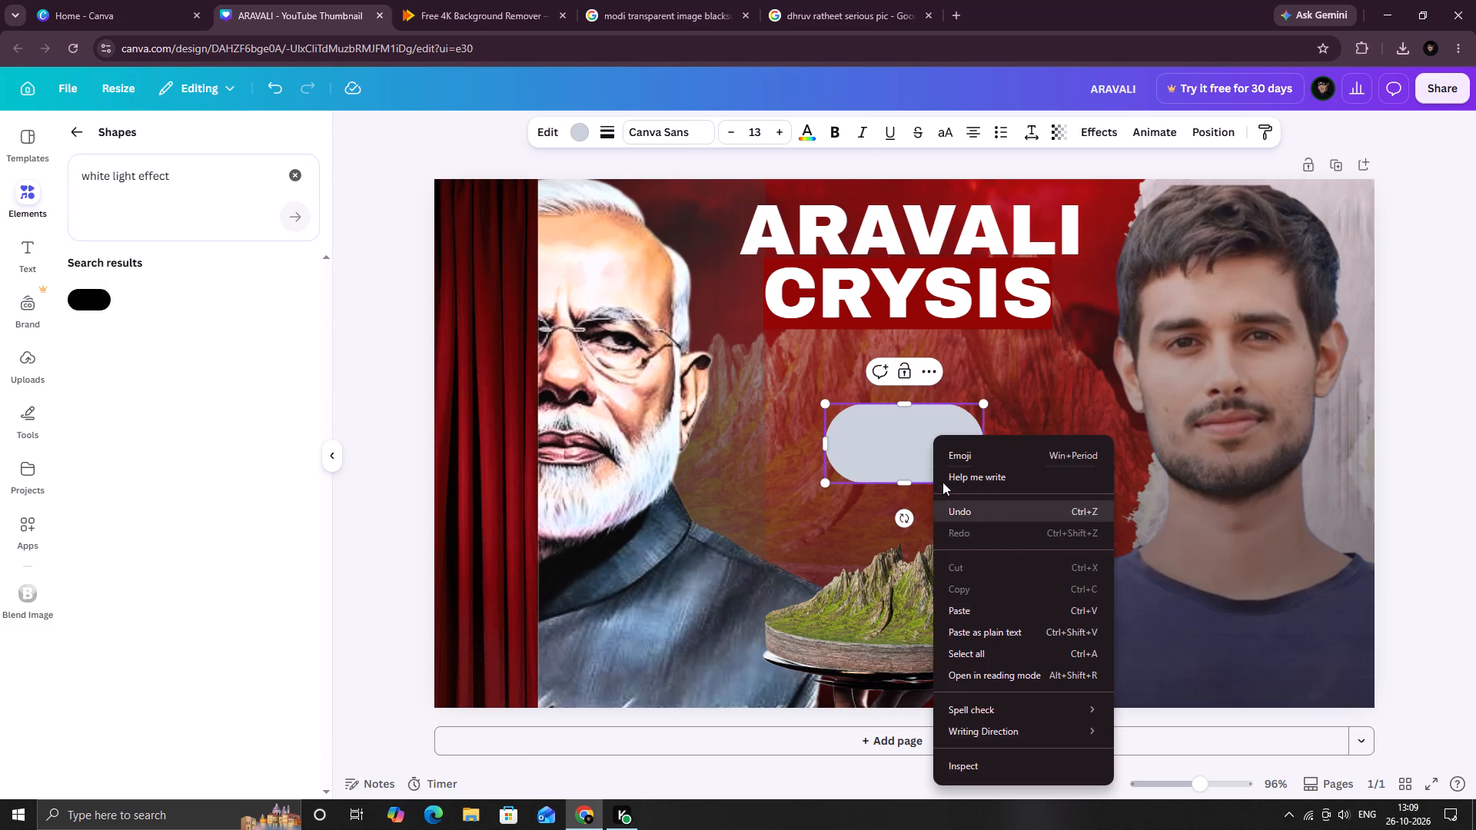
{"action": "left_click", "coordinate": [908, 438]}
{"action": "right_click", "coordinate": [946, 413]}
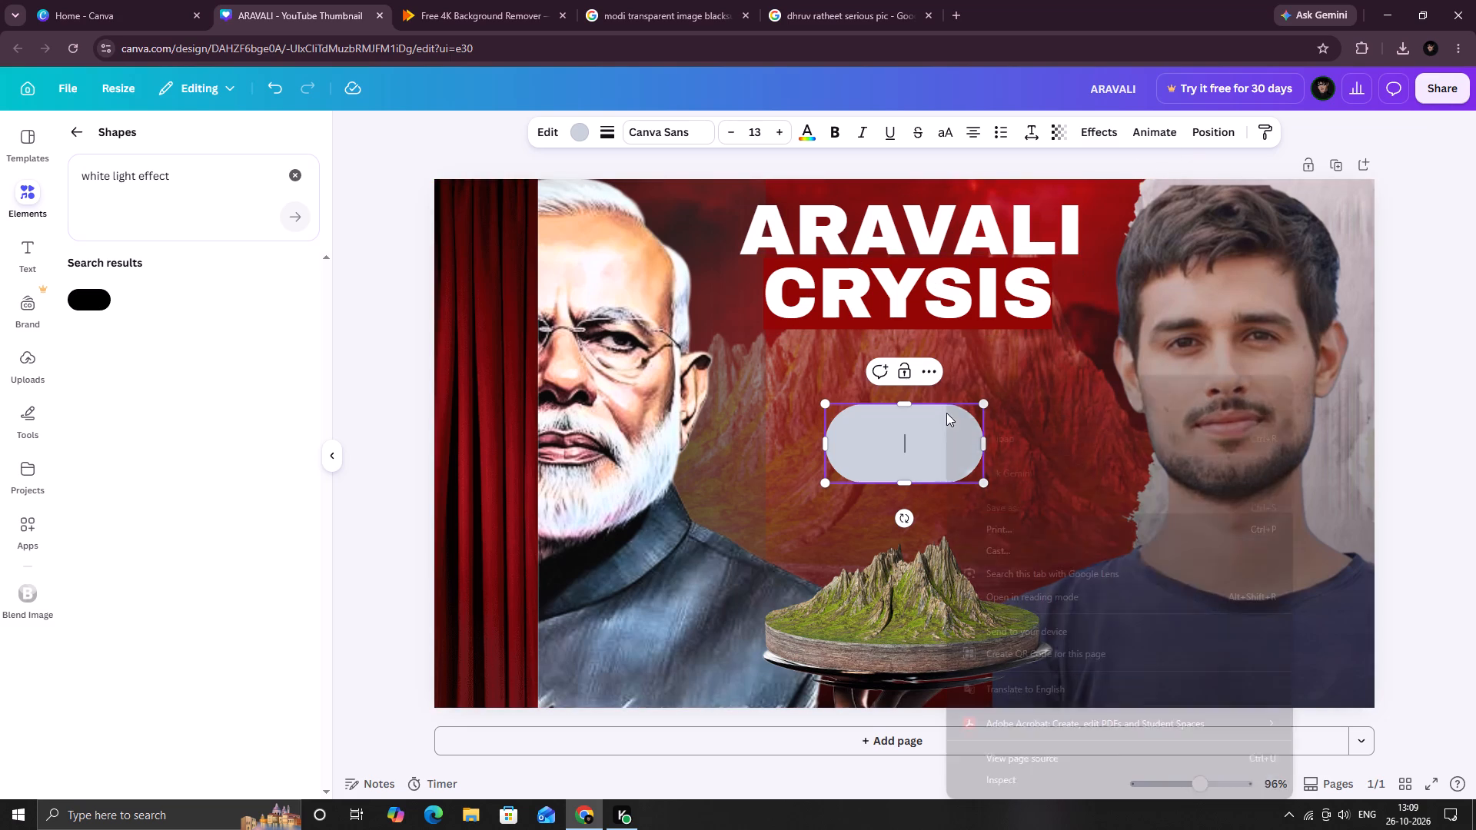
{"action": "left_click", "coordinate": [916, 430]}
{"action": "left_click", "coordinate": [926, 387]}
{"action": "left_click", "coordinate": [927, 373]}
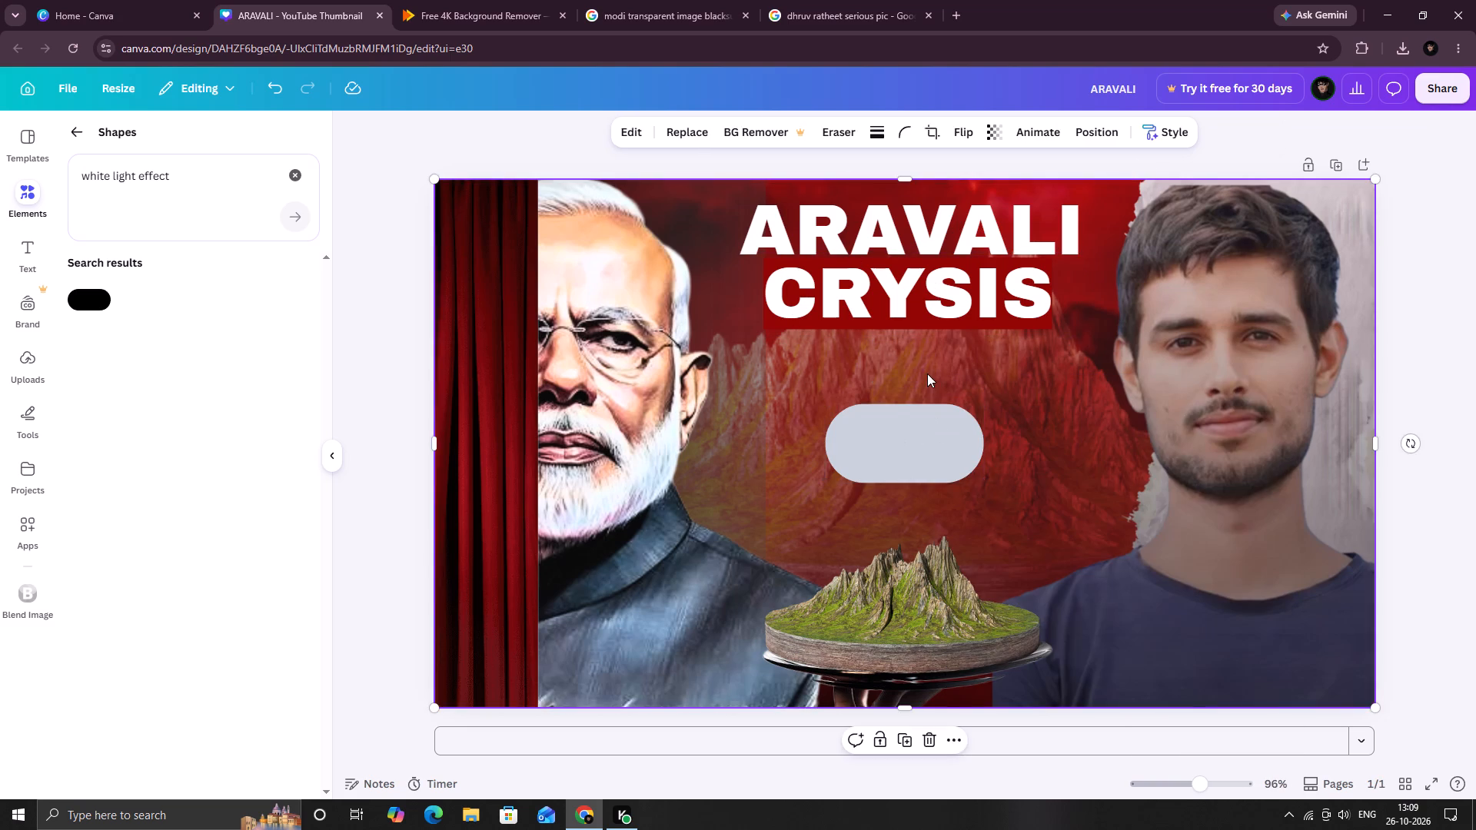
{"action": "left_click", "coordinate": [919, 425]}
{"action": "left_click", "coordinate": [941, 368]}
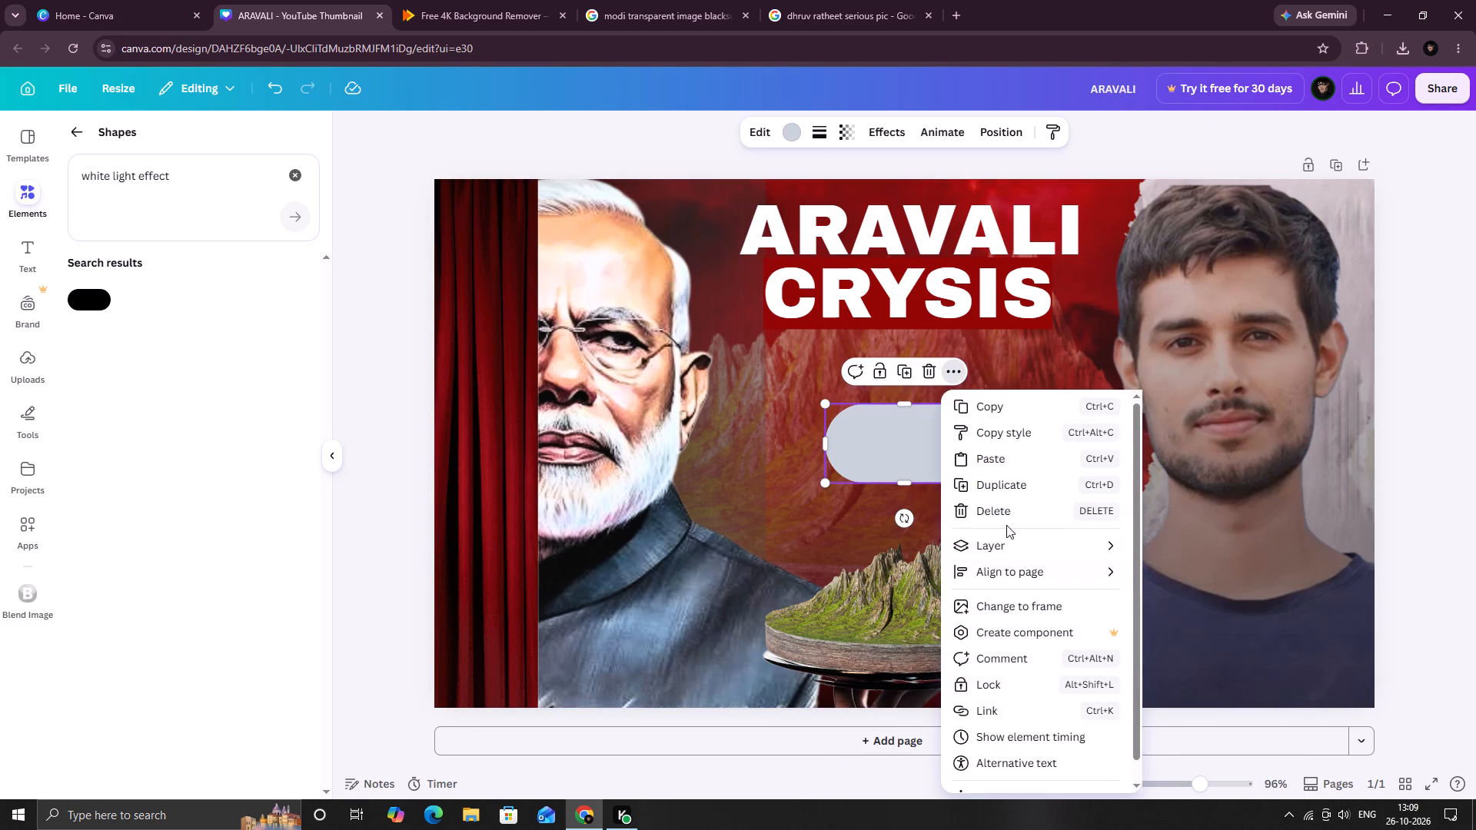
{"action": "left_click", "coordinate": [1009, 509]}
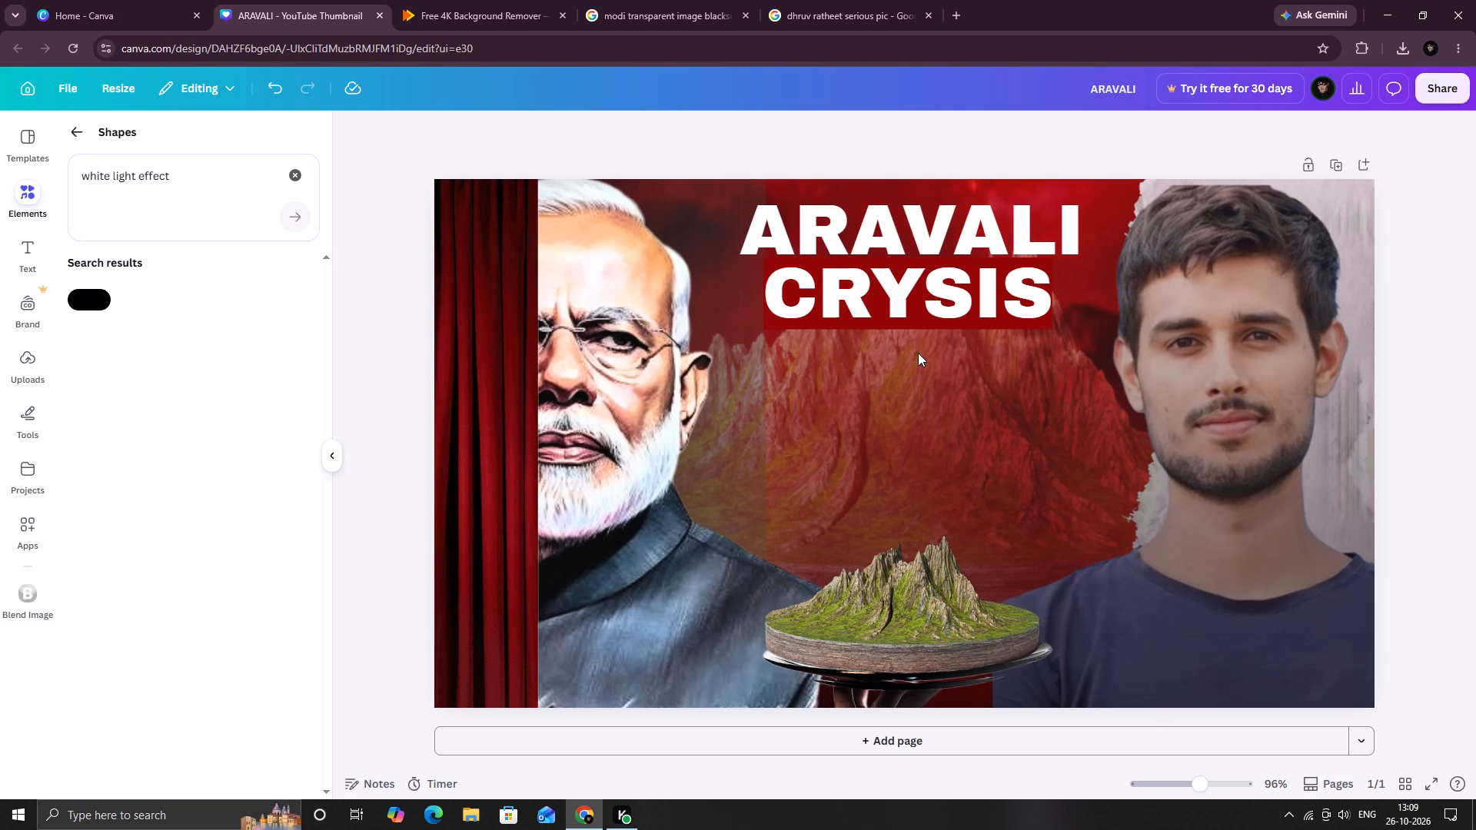
Widen the CRYSIS text box on its right side to about 490 wide.
{"action": "left_click", "coordinate": [939, 296]}
{"action": "left_click", "coordinate": [995, 288]}
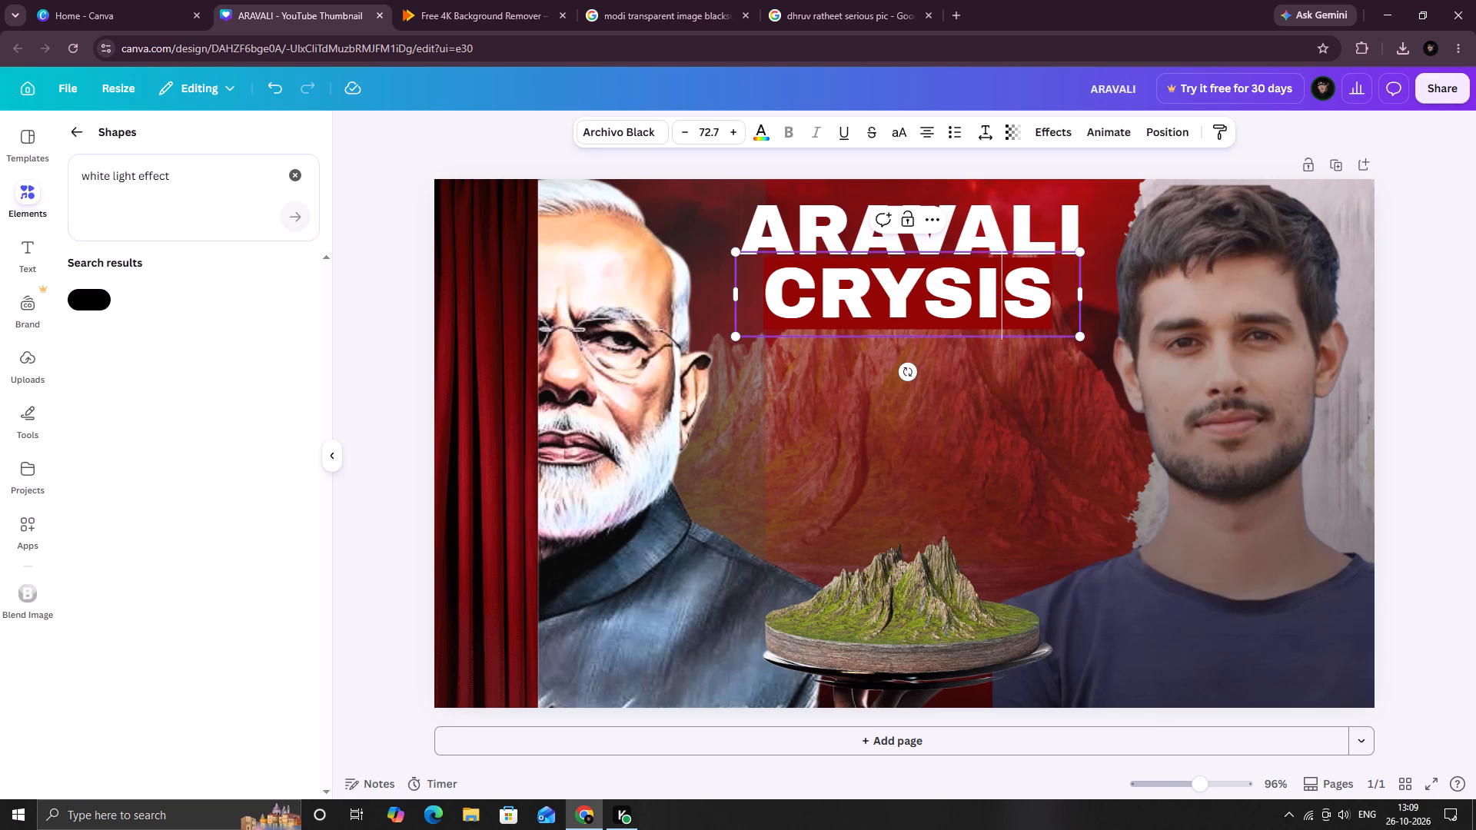
{"action": "left_click", "coordinate": [1019, 292]}
{"action": "left_click_drag", "start_coordinate": [1082, 290], "coordinate": [1103, 291]}
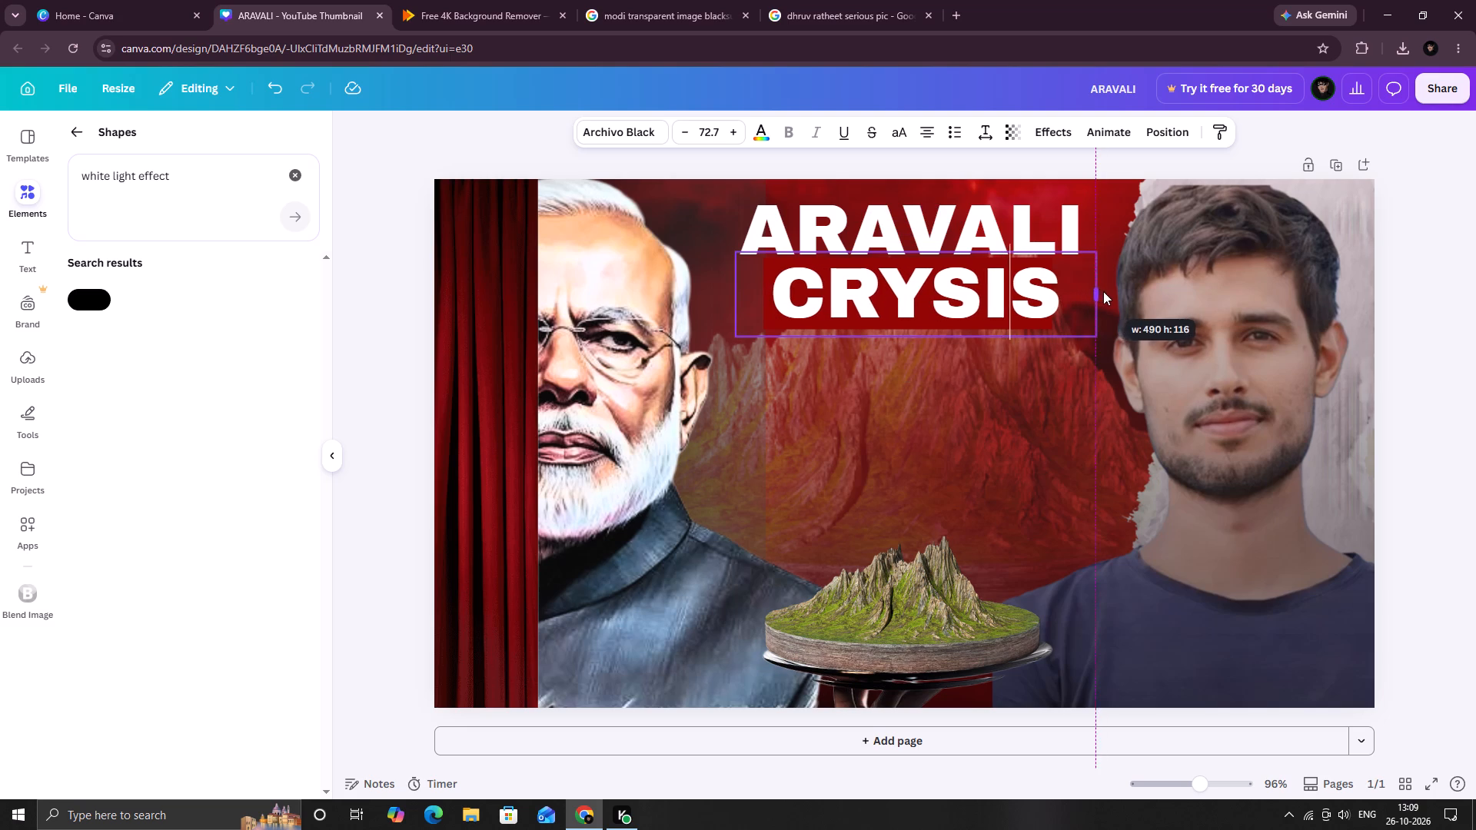
{"action": "left_click_drag", "start_coordinate": [1103, 291], "coordinate": [1102, 292]}
{"action": "left_click", "coordinate": [1045, 299]}
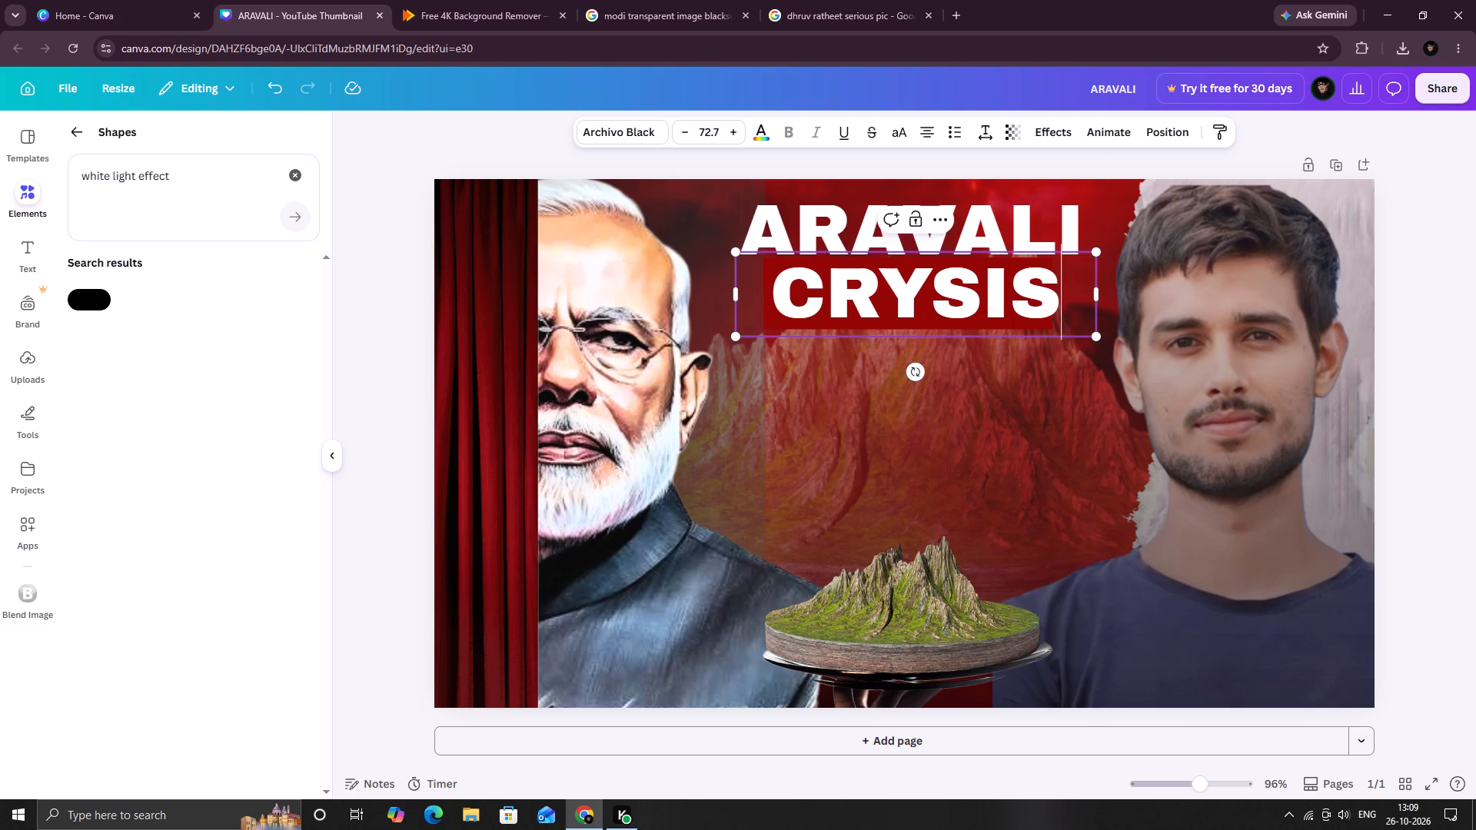
{"action": "left_click_drag", "start_coordinate": [1099, 292], "coordinate": [1033, 292]}
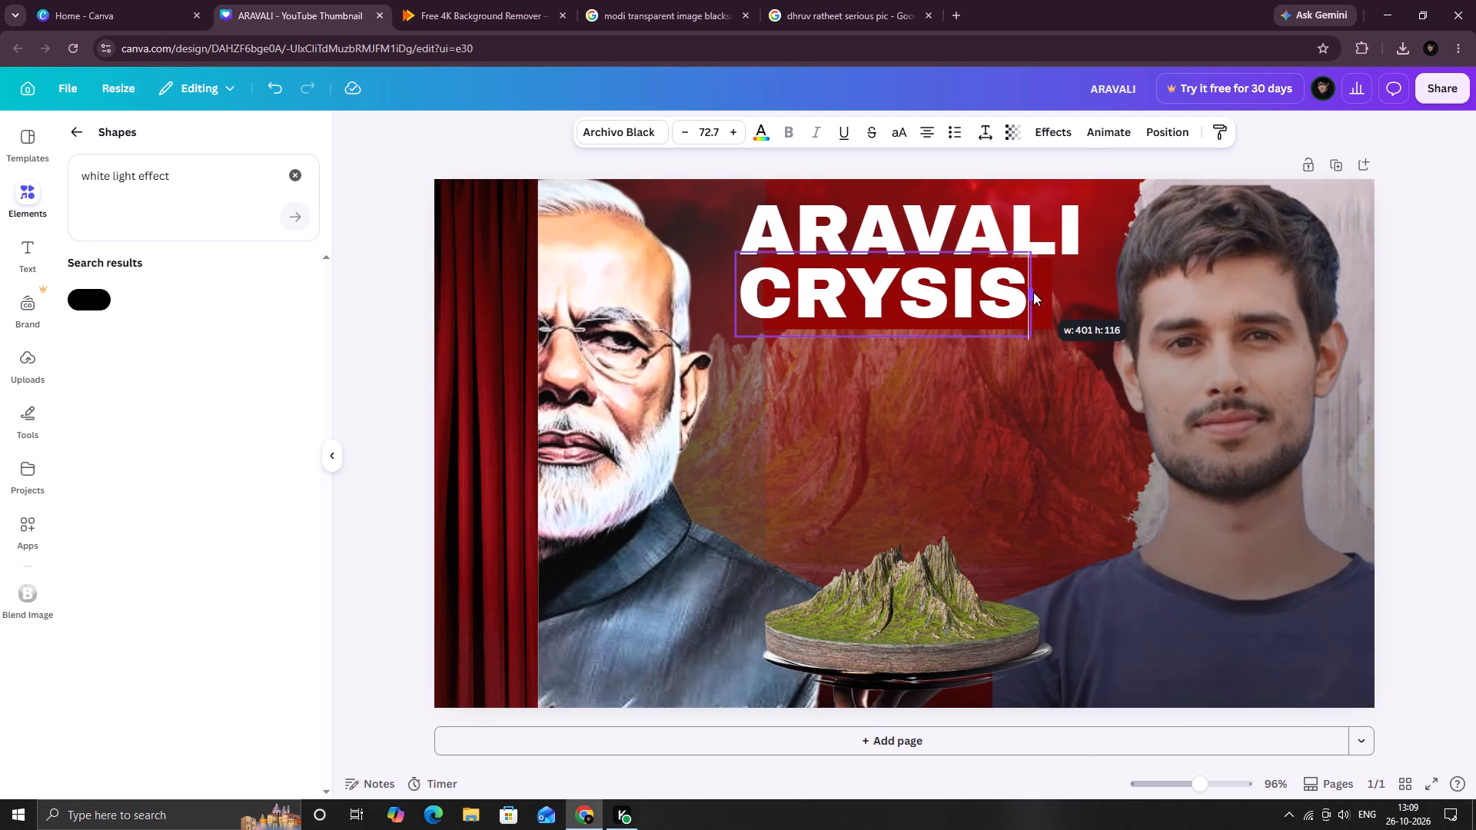
{"action": "left_click_drag", "start_coordinate": [1033, 292], "coordinate": [1094, 287]}
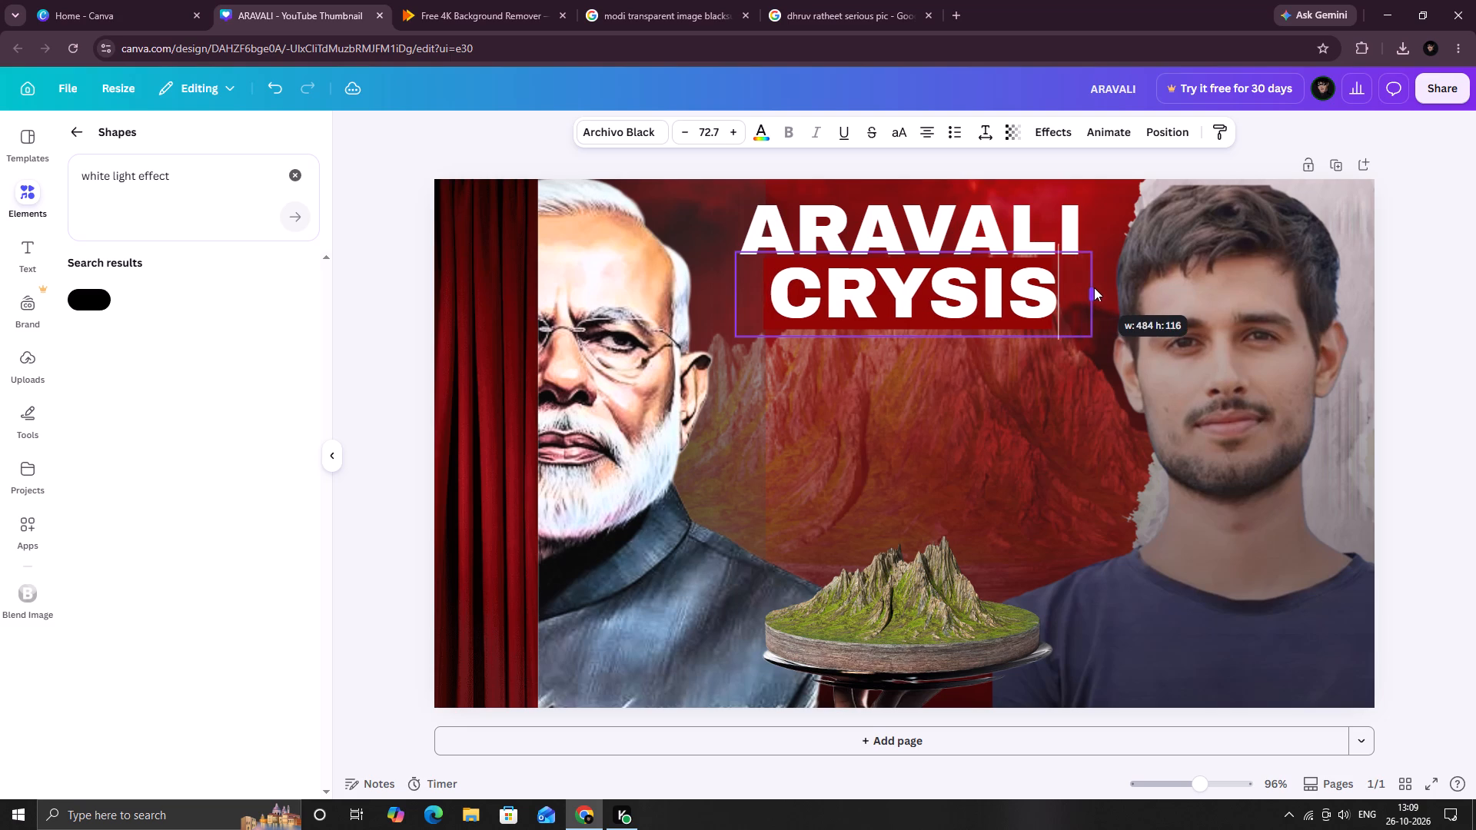
{"action": "left_click_drag", "start_coordinate": [1094, 287], "coordinate": [1102, 284]}
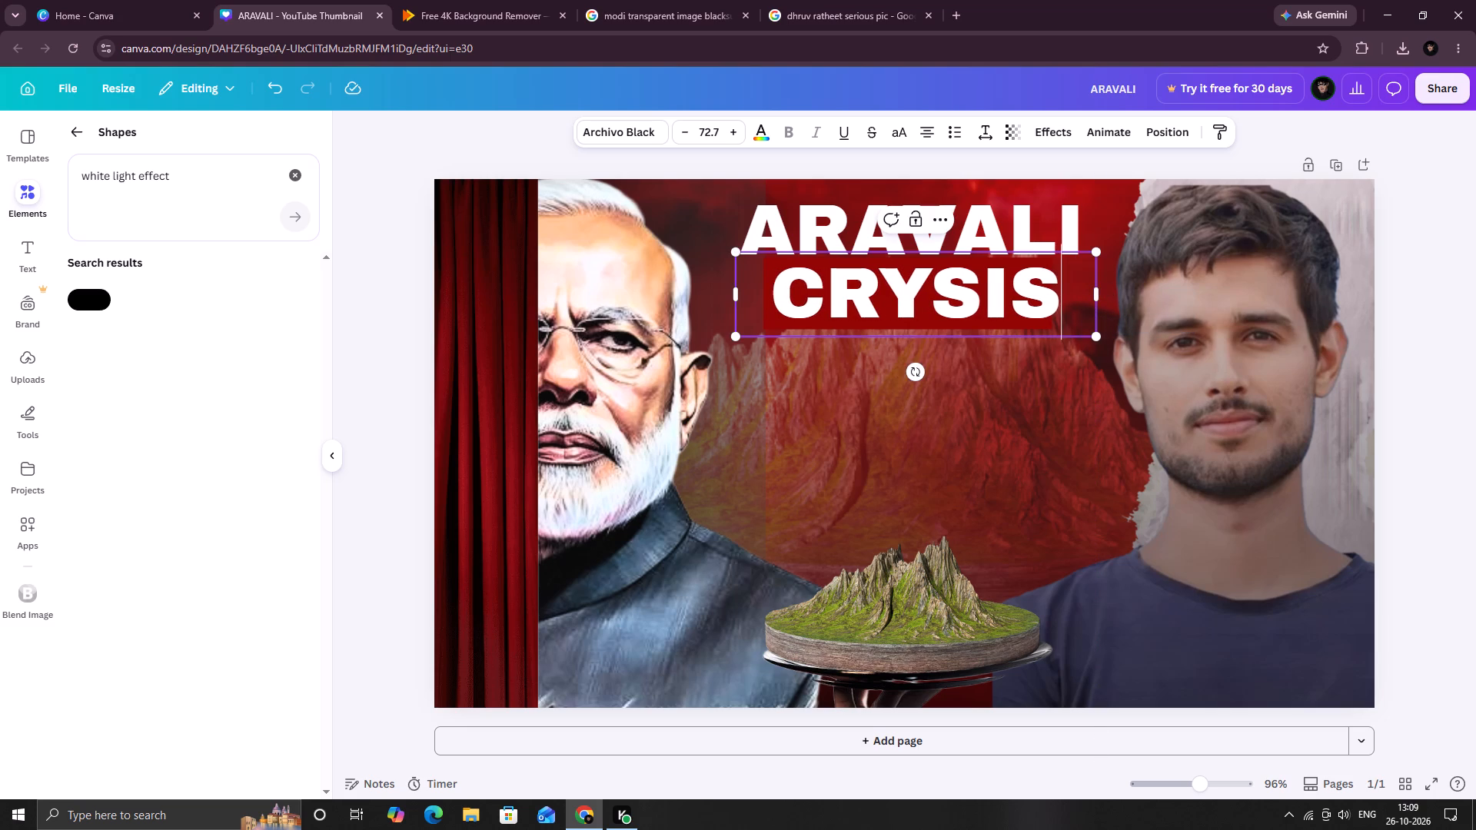
{"action": "left_click", "coordinate": [1061, 275]}
{"action": "left_click", "coordinate": [1042, 263]}
Send the CRYSIS text backward through the layers all the way to the back.
{"action": "left_click", "coordinate": [803, 294]}
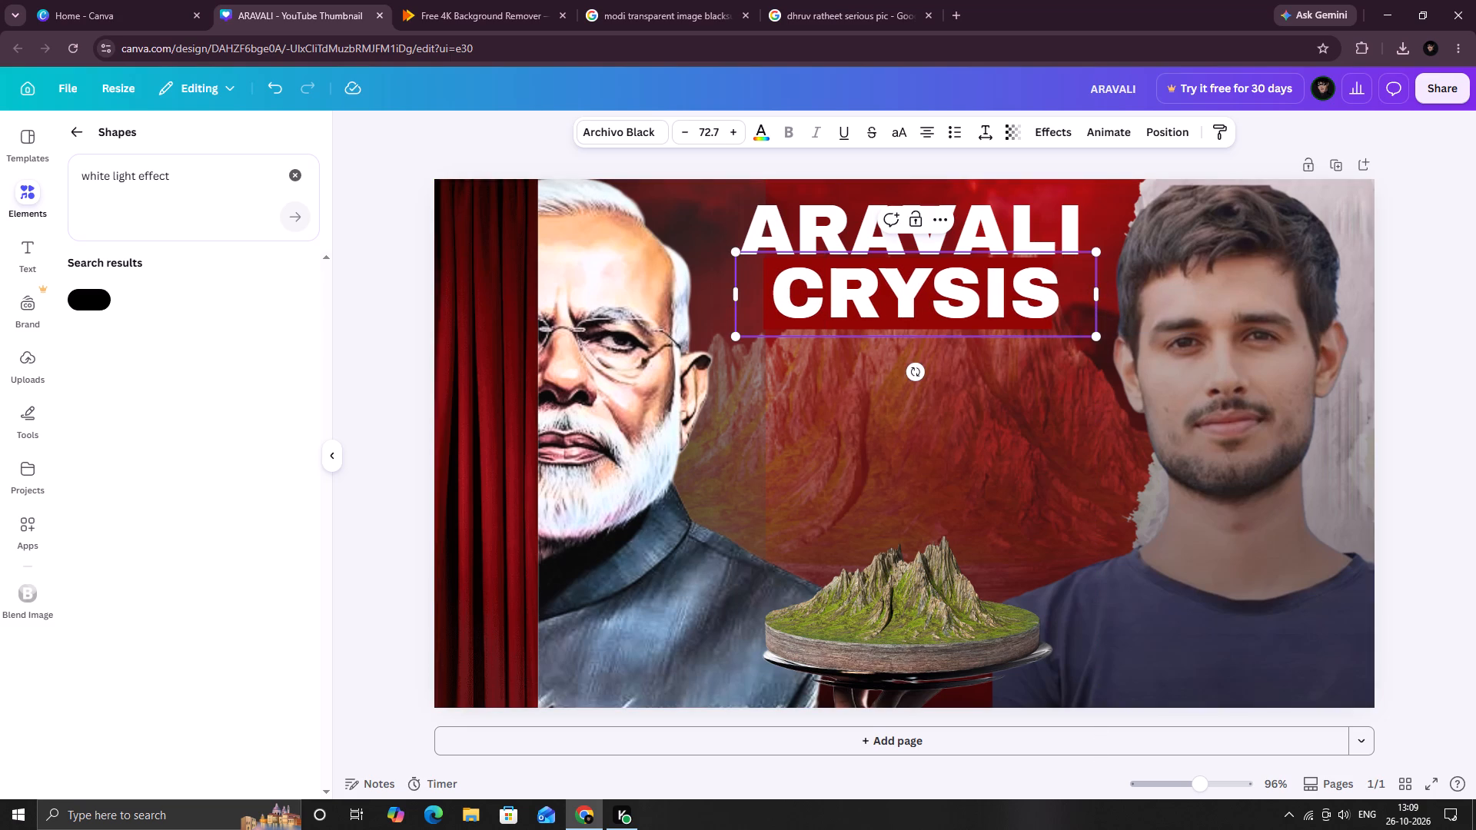
{"action": "right_click", "coordinate": [932, 294]}
{"action": "left_click", "coordinate": [913, 289]}
{"action": "right_click", "coordinate": [1083, 269]}
{"action": "left_click", "coordinate": [1057, 271]}
{"action": "left_click", "coordinate": [989, 269]}
{"action": "left_click", "coordinate": [946, 217]}
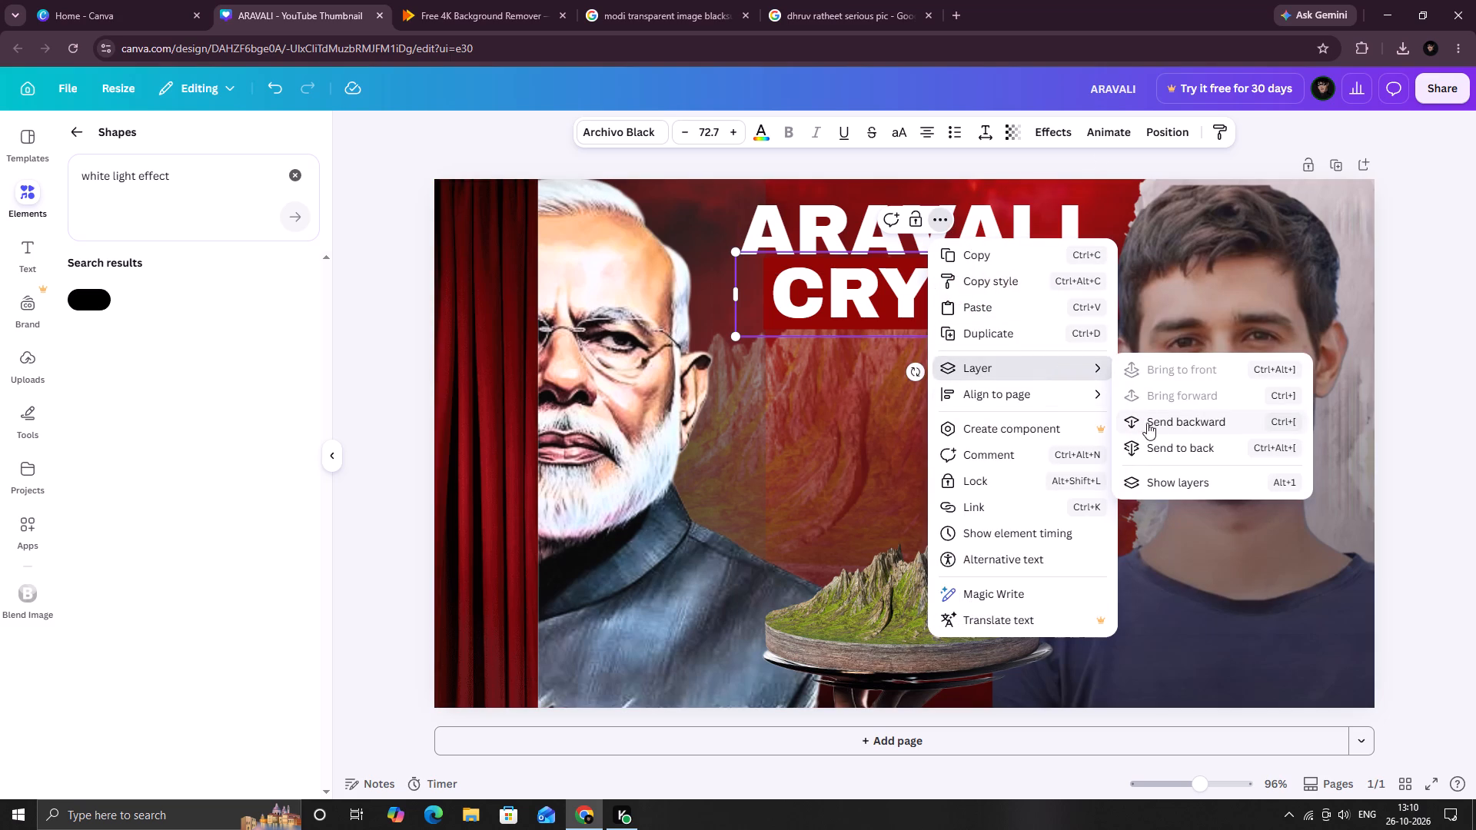
{"action": "left_click", "coordinate": [1148, 429]}
{"action": "left_click", "coordinate": [1148, 429]}
{"action": "left_click", "coordinate": [1148, 429]}
{"action": "left_click", "coordinate": [1148, 429]}
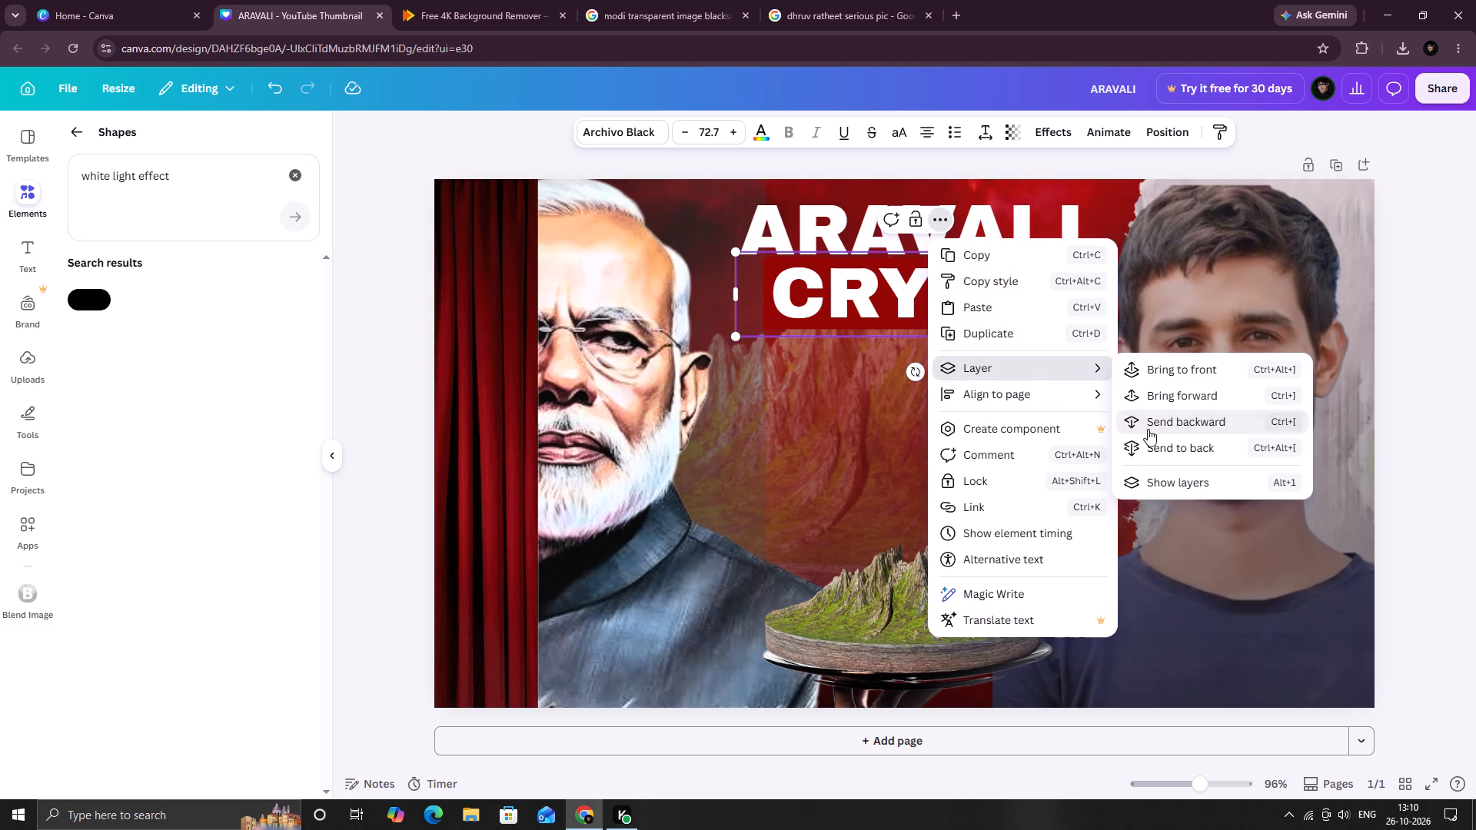
{"action": "left_click", "coordinate": [1148, 429]}
{"action": "left_click", "coordinate": [1148, 429]}
{"action": "left_click", "coordinate": [1148, 429]}
{"action": "left_click", "coordinate": [1148, 429]}
{"action": "left_click", "coordinate": [1205, 271]}
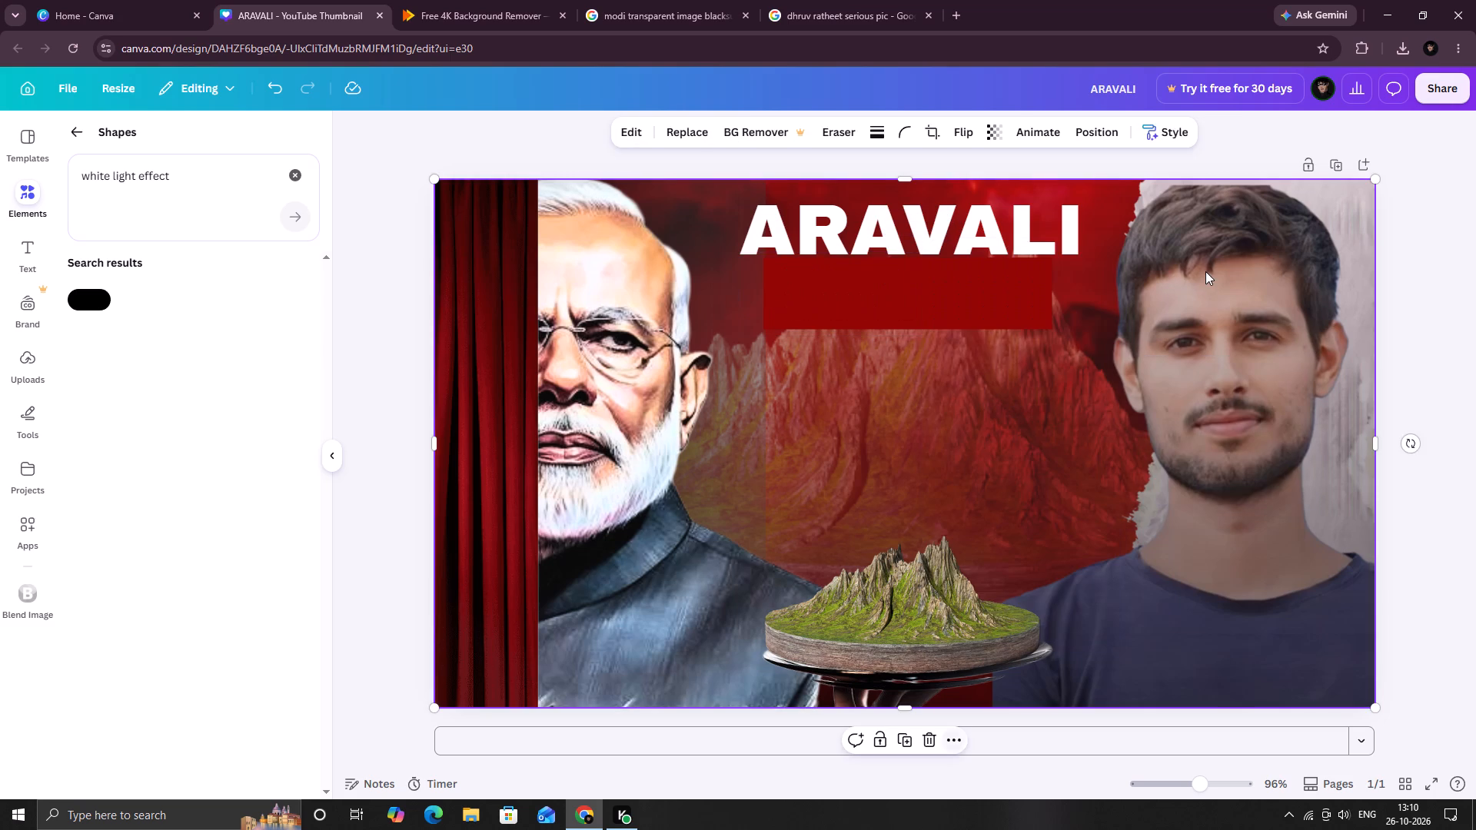
Move the CRYSIS text layer up the stack, directly beneath the red box and above the ARAVALI text.
{"action": "left_click", "coordinate": [944, 307]}
{"action": "right_click", "coordinate": [995, 312]}
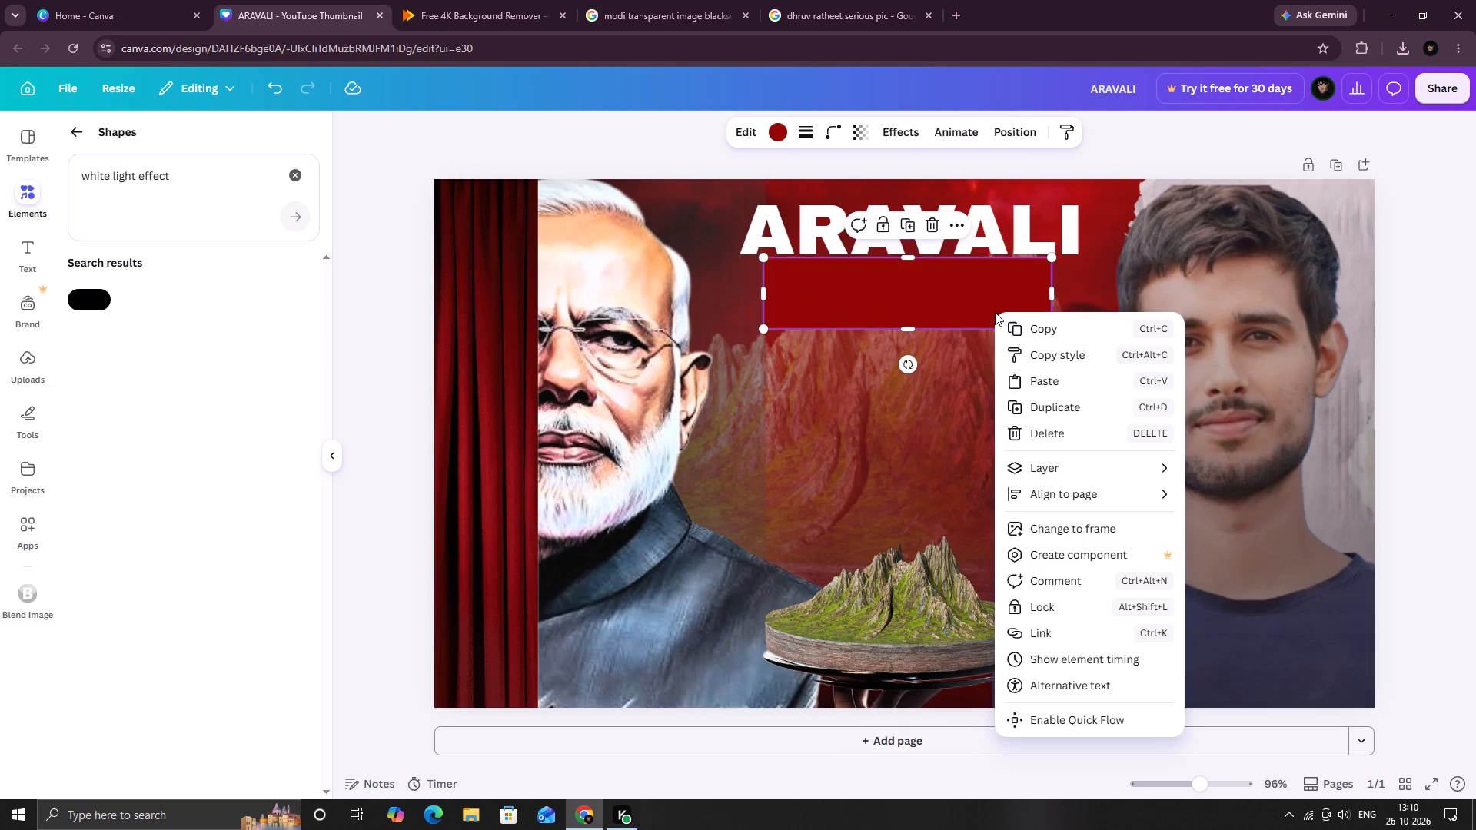
{"action": "left_click", "coordinate": [1195, 473]}
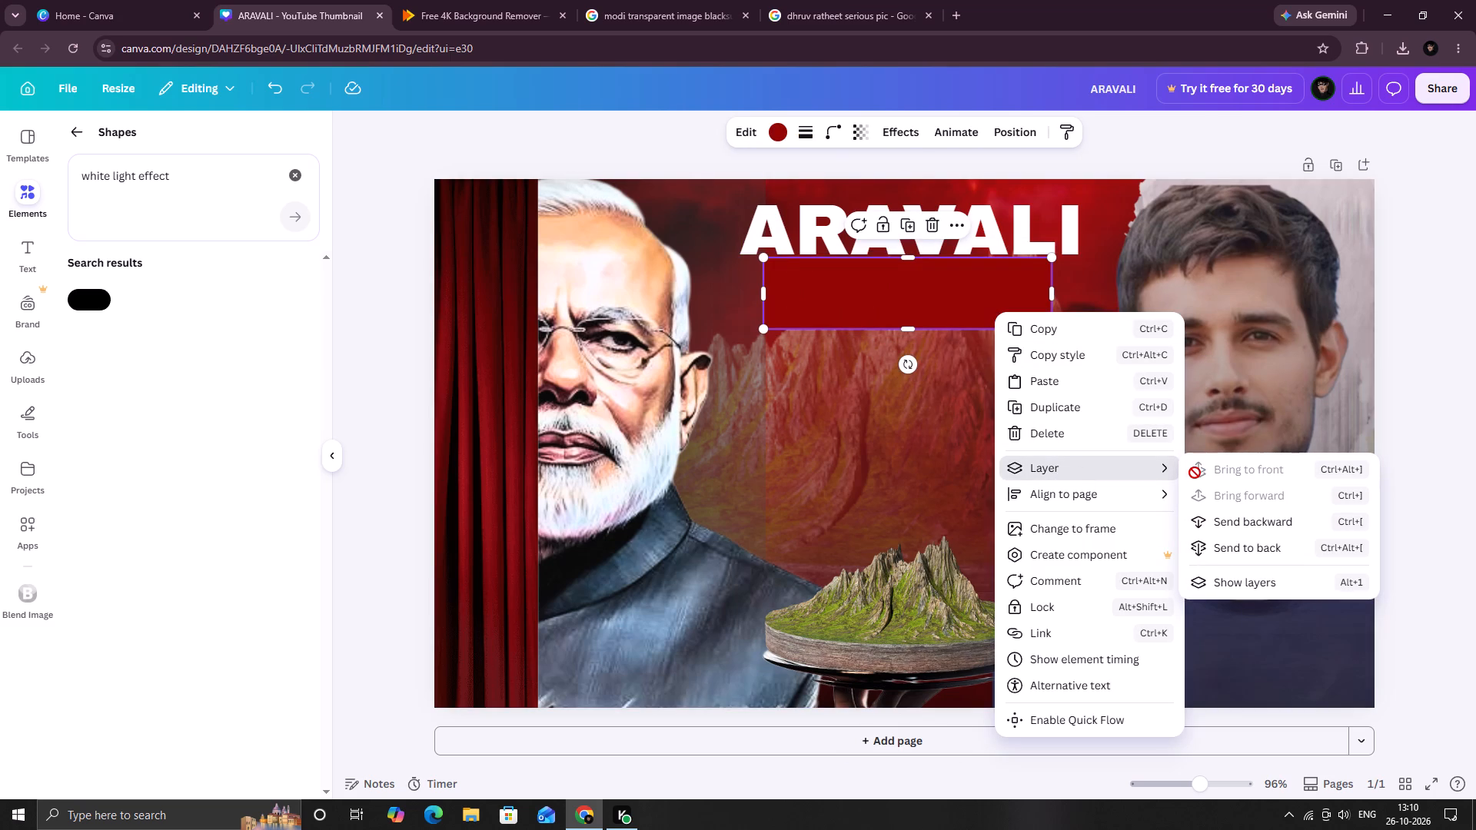
{"action": "left_click", "coordinate": [950, 400]}
{"action": "right_click", "coordinate": [982, 294]}
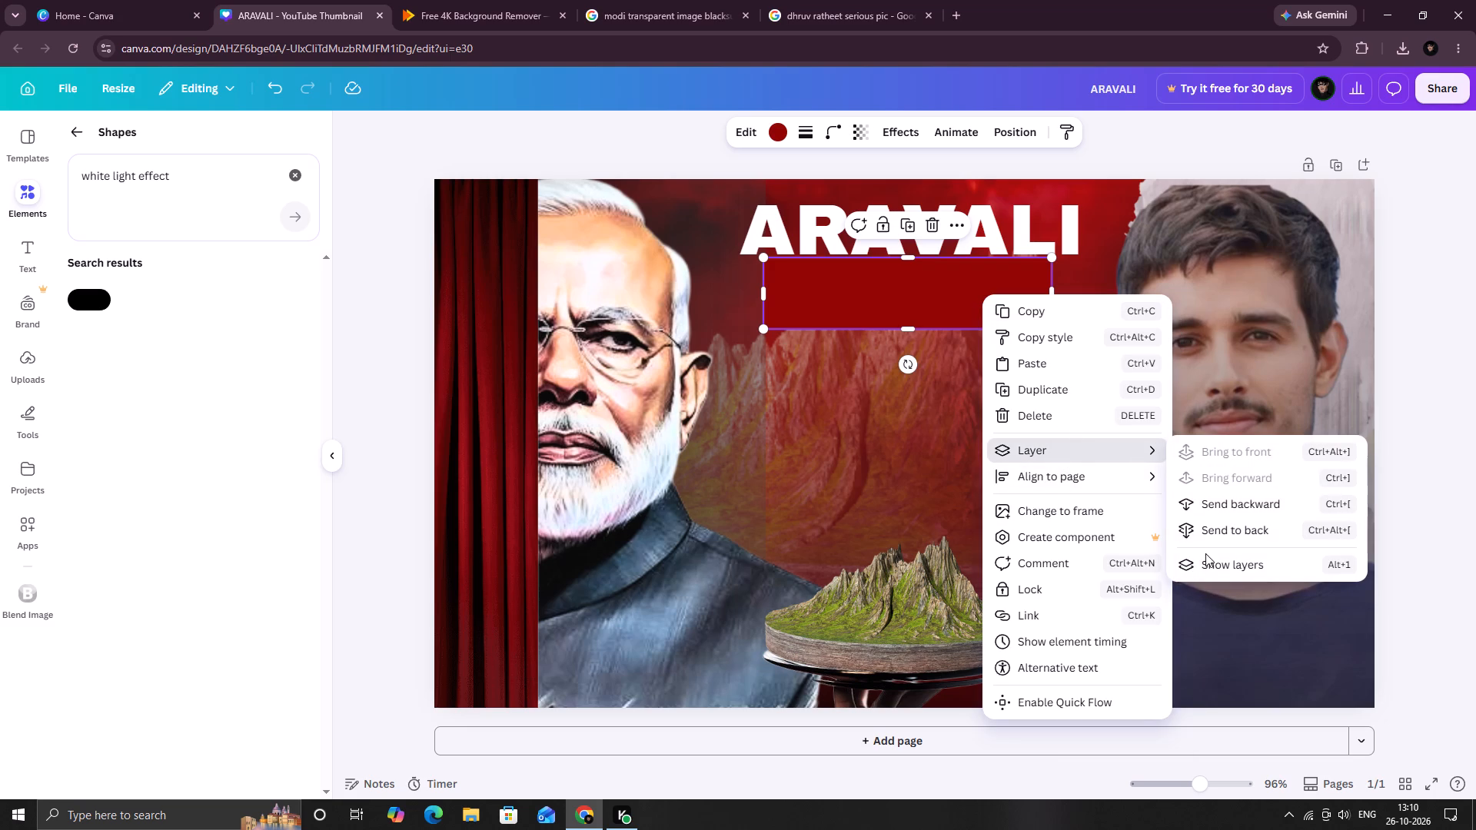
{"action": "left_click", "coordinate": [1207, 555]}
{"action": "scroll", "coordinate": [244, 318], "scroll_direction": "down", "scroll_amount": 2}
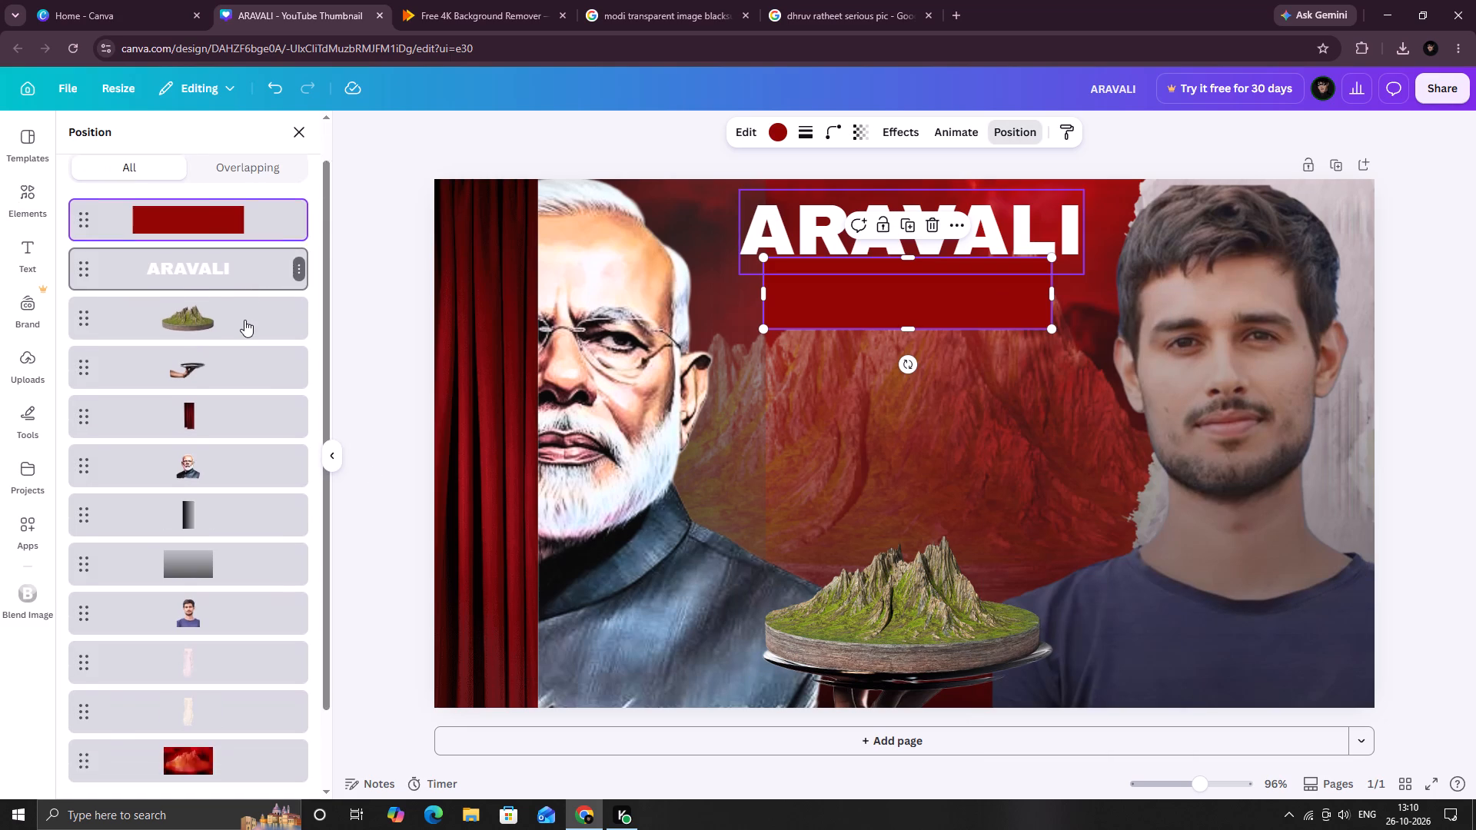
{"action": "scroll", "coordinate": [244, 320], "scroll_direction": "down", "scroll_amount": 3}
{"action": "left_click_drag", "start_coordinate": [176, 715], "coordinate": [198, 402]}
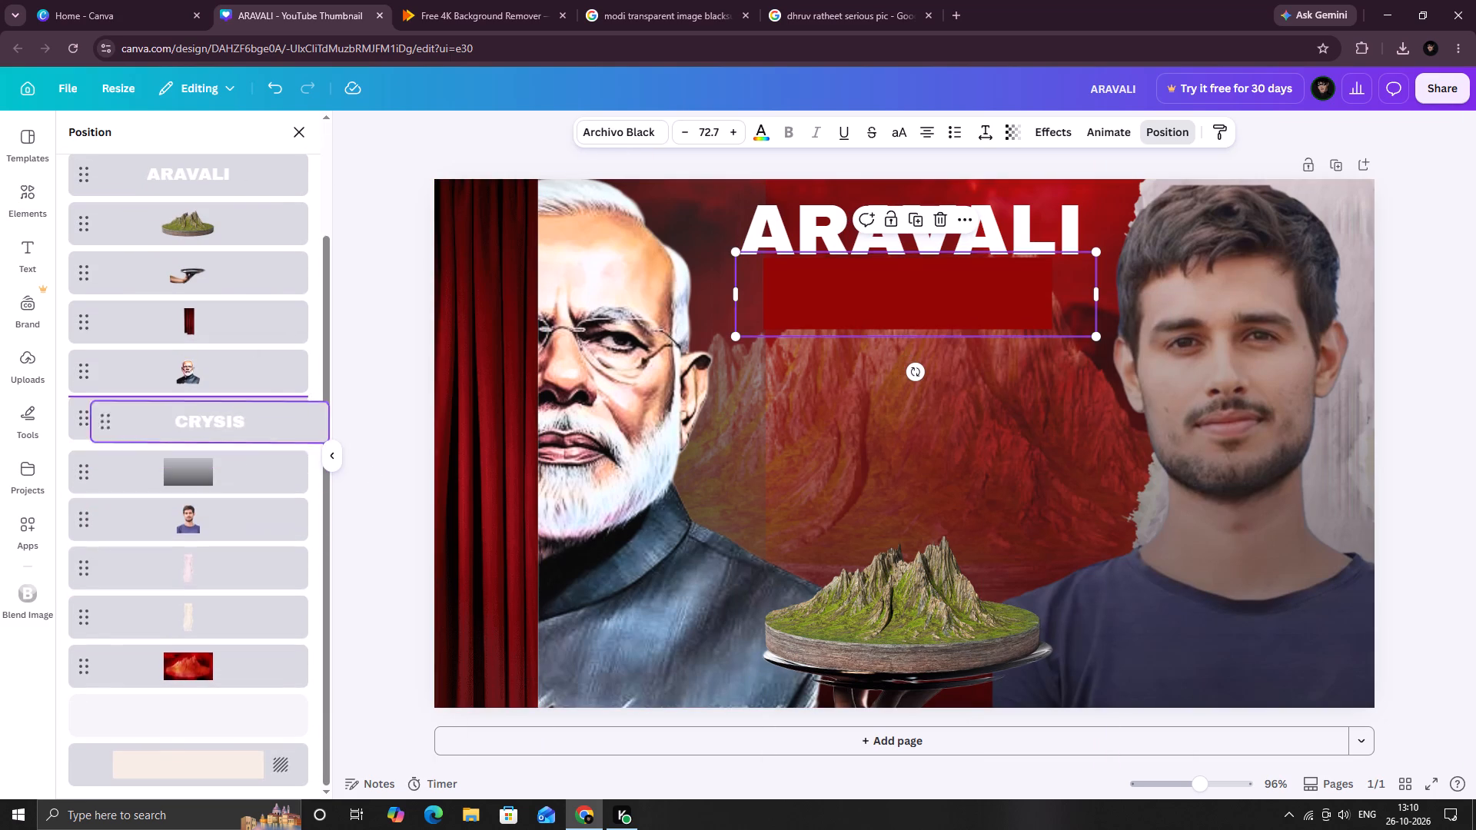
{"action": "left_click_drag", "start_coordinate": [198, 402], "coordinate": [197, 330]}
{"action": "scroll", "coordinate": [205, 246], "scroll_direction": "up", "scroll_amount": 2}
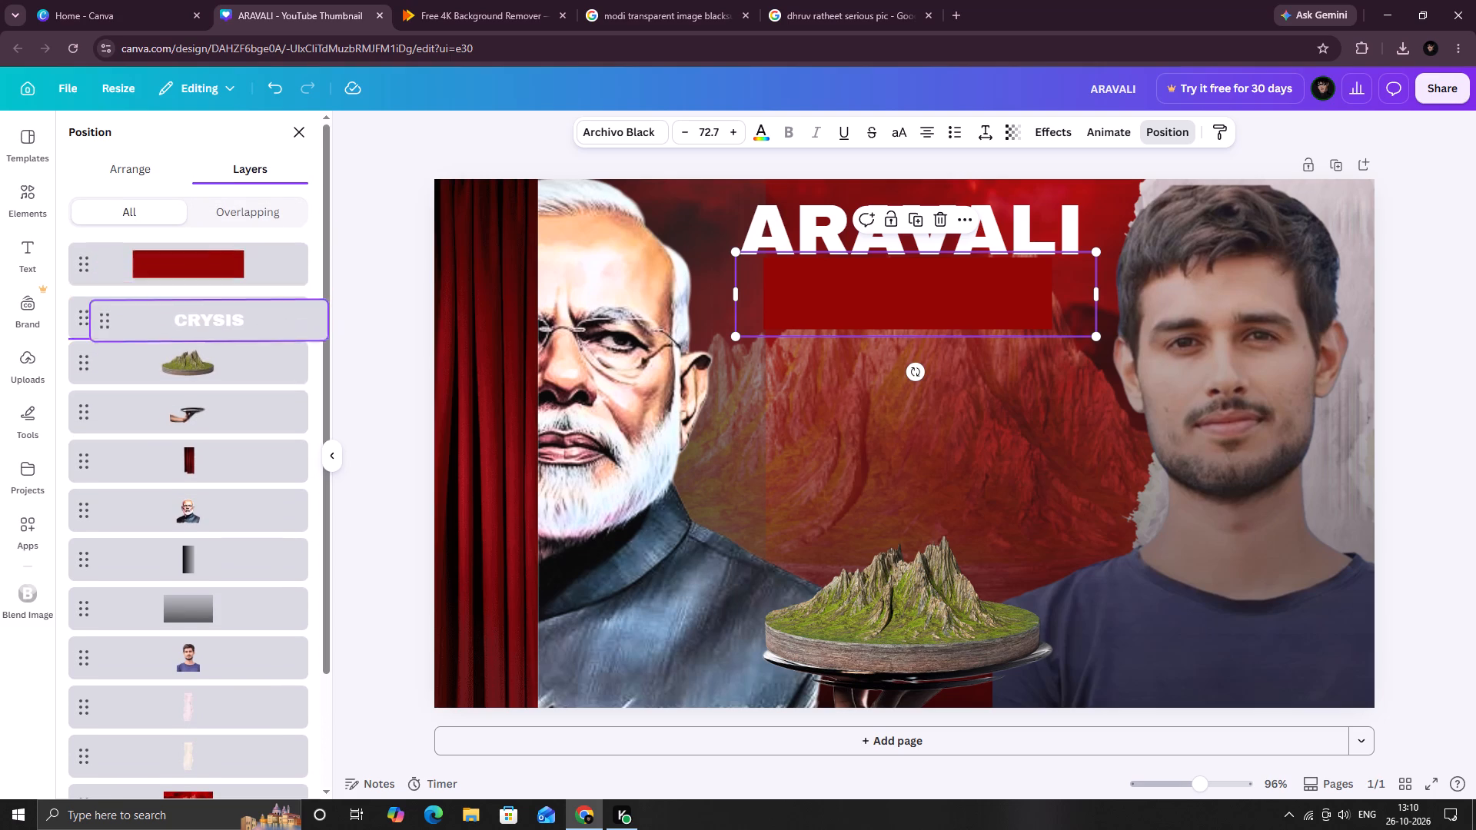
{"action": "left_click_drag", "start_coordinate": [197, 330], "coordinate": [183, 288]}
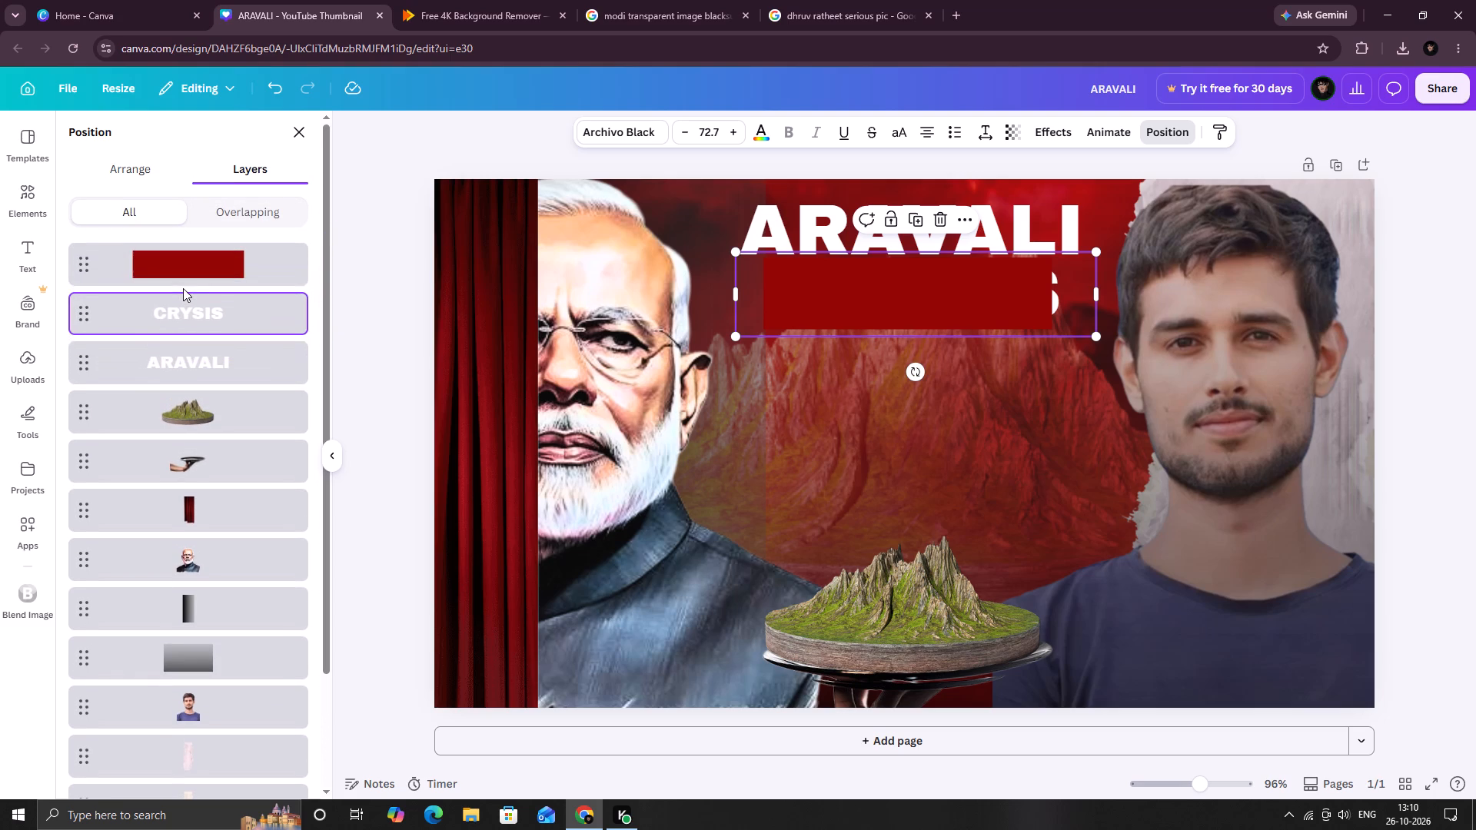
Widen the red box slightly on its right side so that it spans the whole CRYSIS word.
{"action": "left_click", "coordinate": [922, 305]}
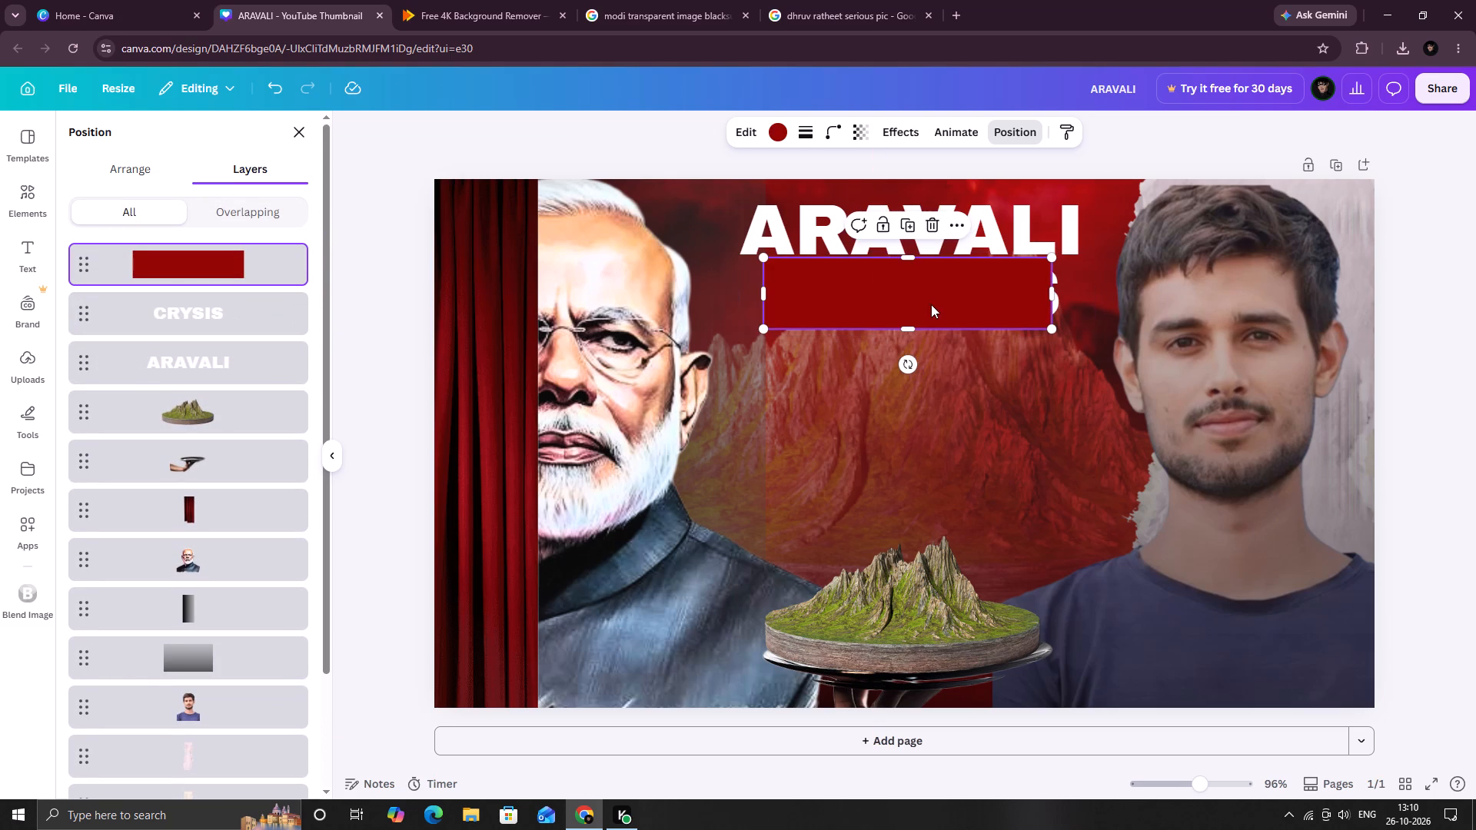
{"action": "left_click_drag", "start_coordinate": [1056, 288], "coordinate": [1059, 288]}
{"action": "left_click_drag", "start_coordinate": [1059, 288], "coordinate": [1071, 290]}
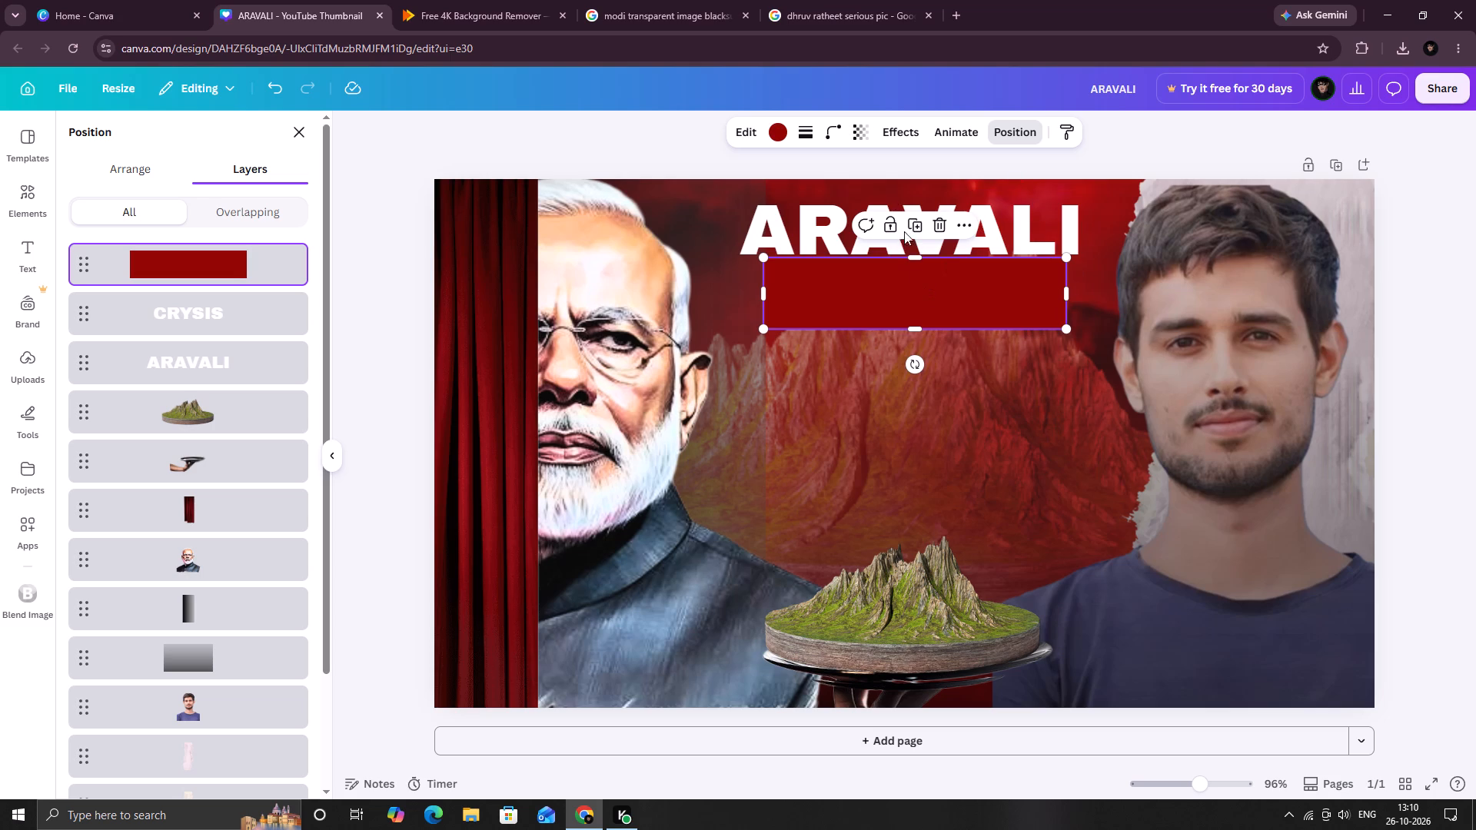
Lower the transparency value of the red box over CRYSIS to about 30.
{"action": "left_click", "coordinate": [864, 131]}
{"action": "left_click_drag", "start_coordinate": [889, 192], "coordinate": [814, 195]}
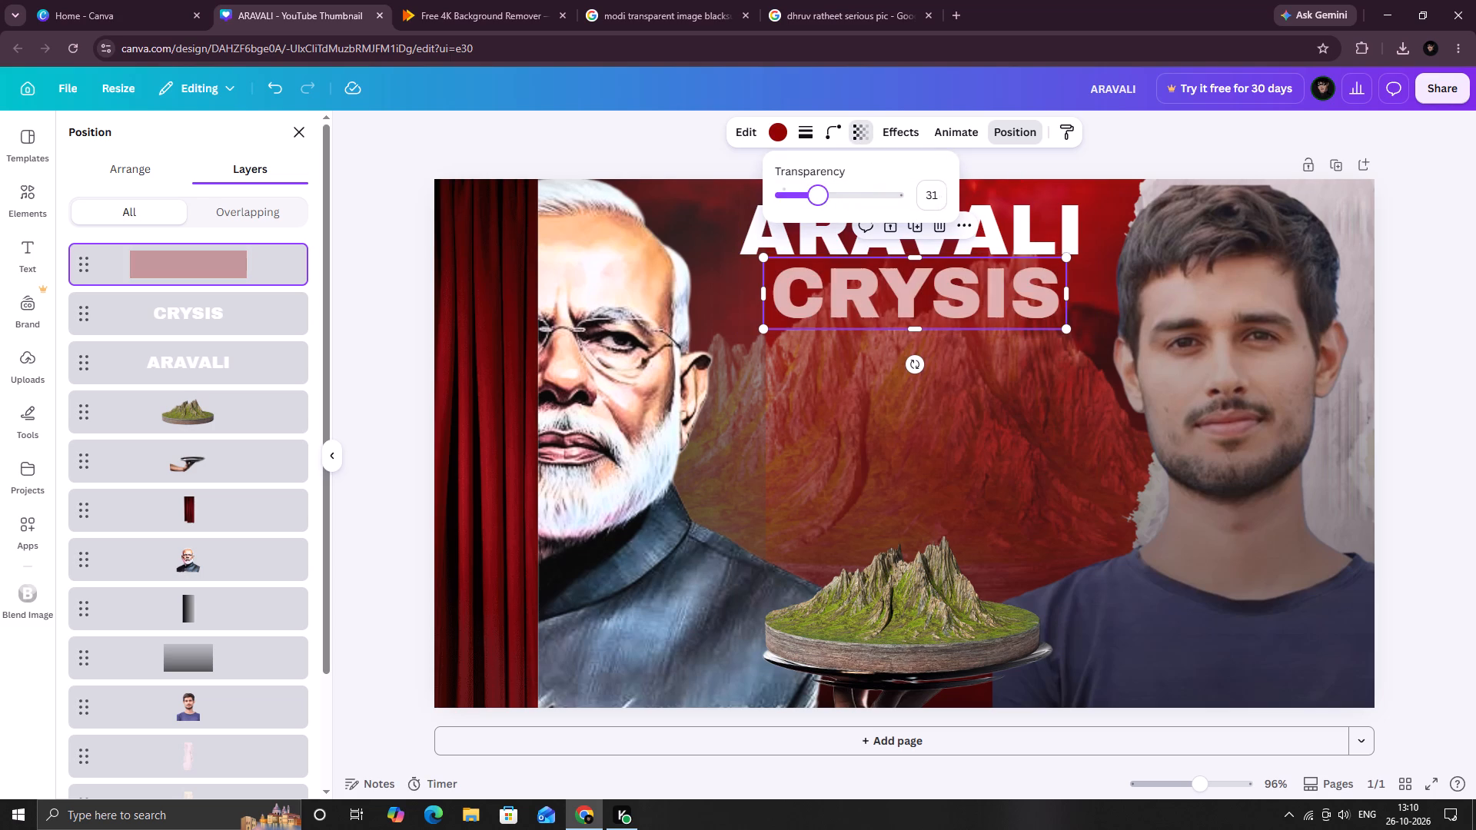
{"action": "left_click_drag", "start_coordinate": [814, 195], "coordinate": [809, 201]}
{"action": "left_click", "coordinate": [1163, 206]}
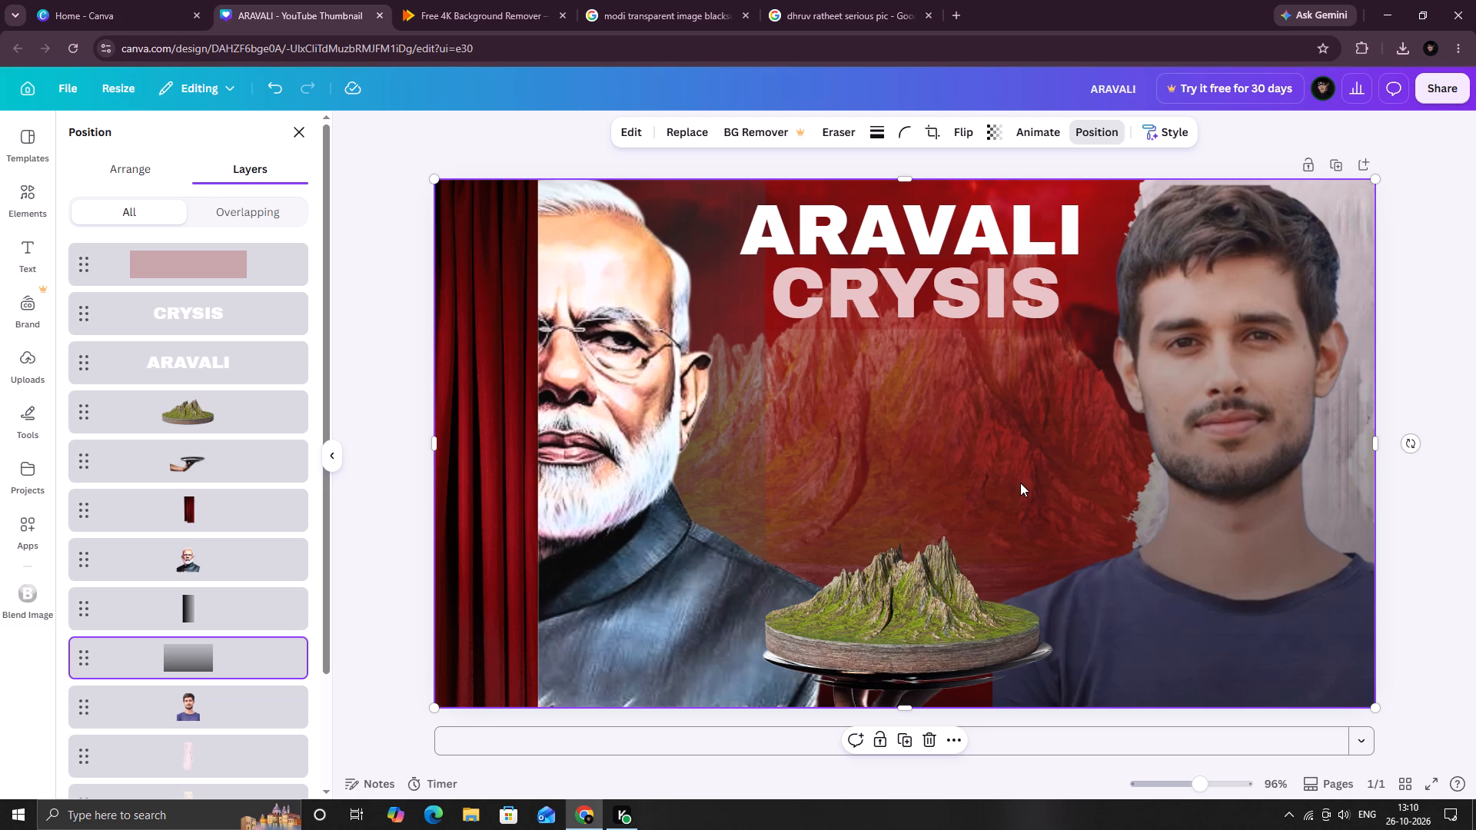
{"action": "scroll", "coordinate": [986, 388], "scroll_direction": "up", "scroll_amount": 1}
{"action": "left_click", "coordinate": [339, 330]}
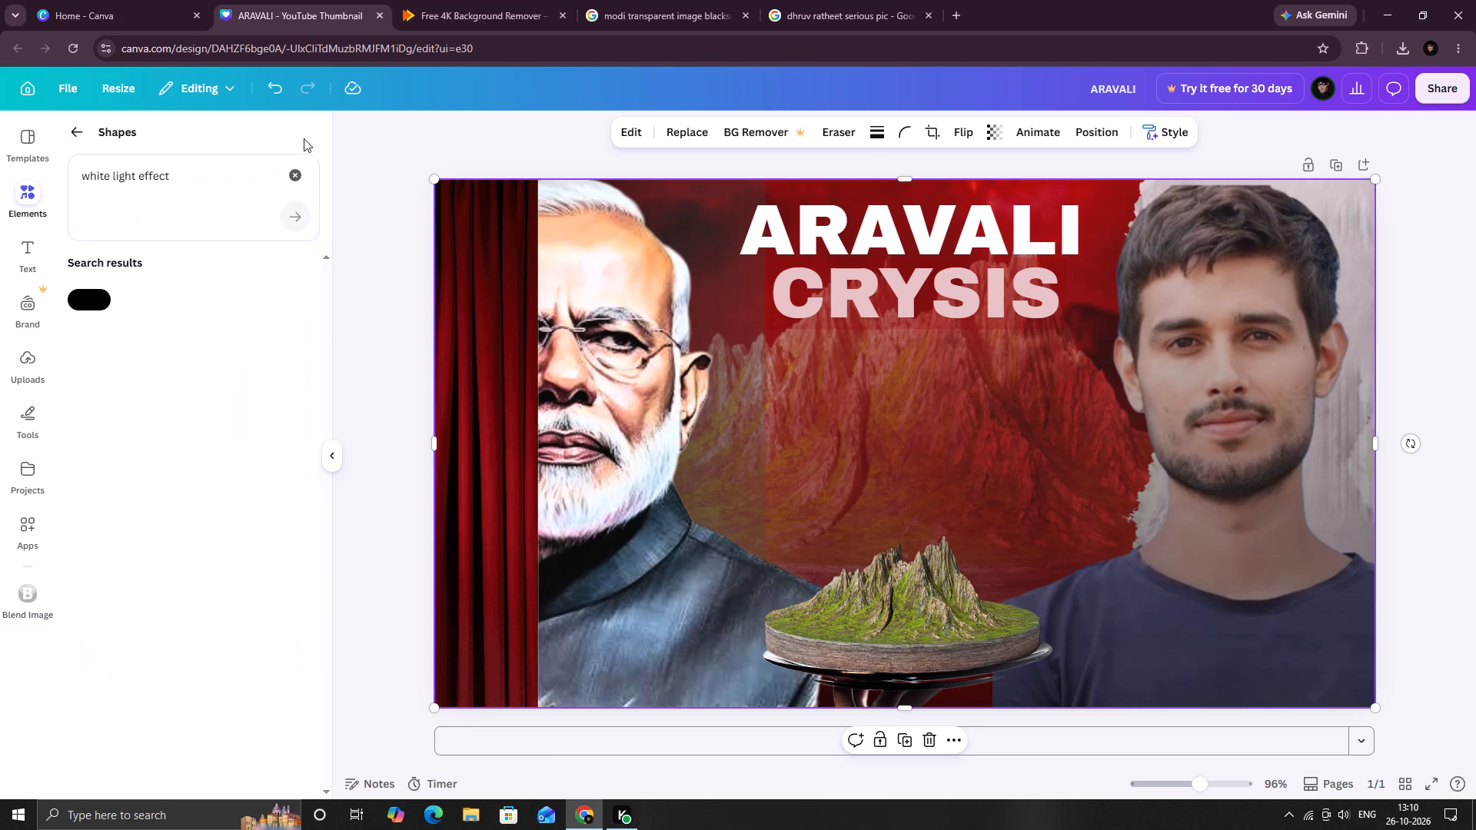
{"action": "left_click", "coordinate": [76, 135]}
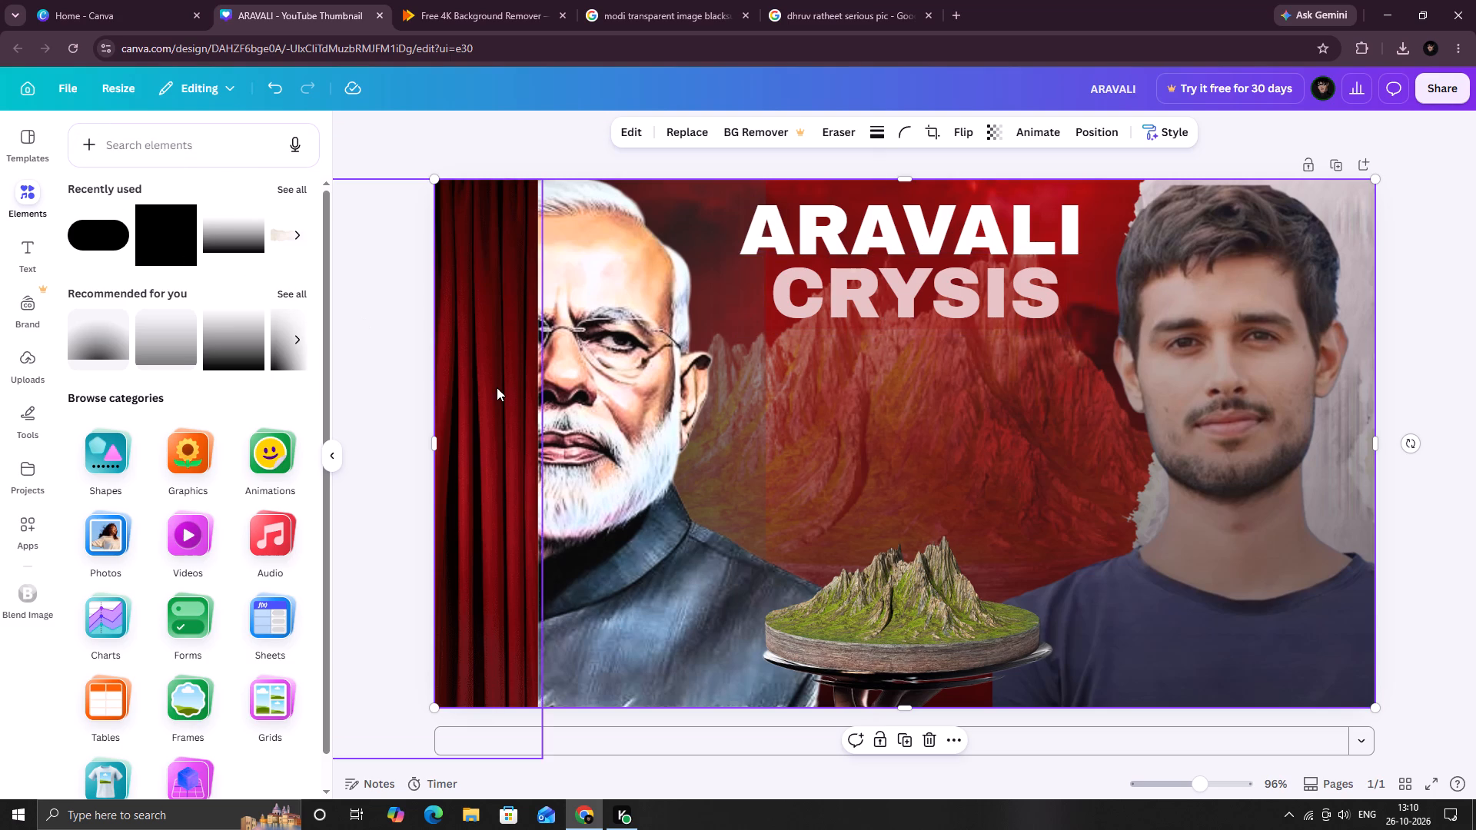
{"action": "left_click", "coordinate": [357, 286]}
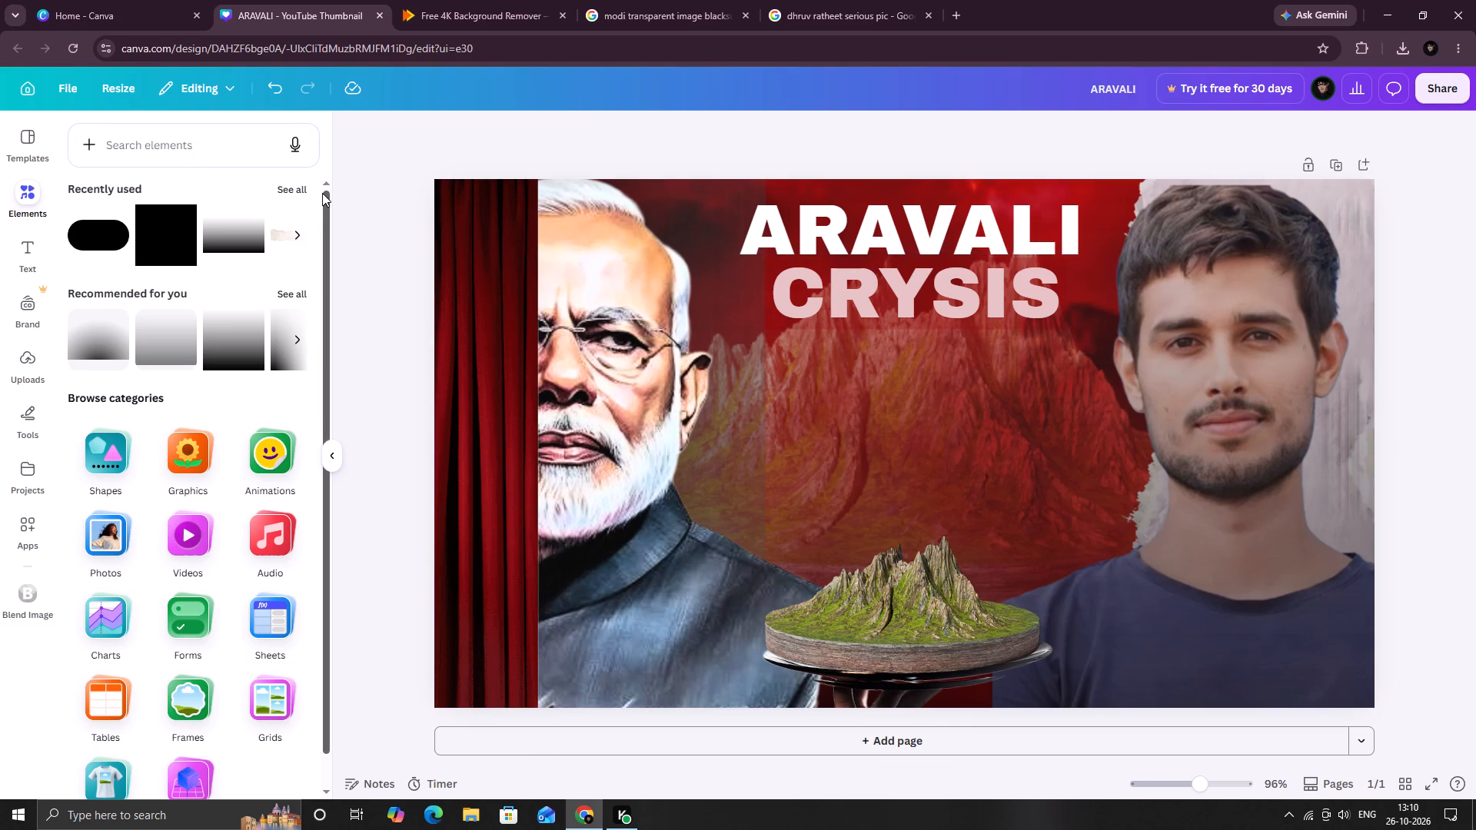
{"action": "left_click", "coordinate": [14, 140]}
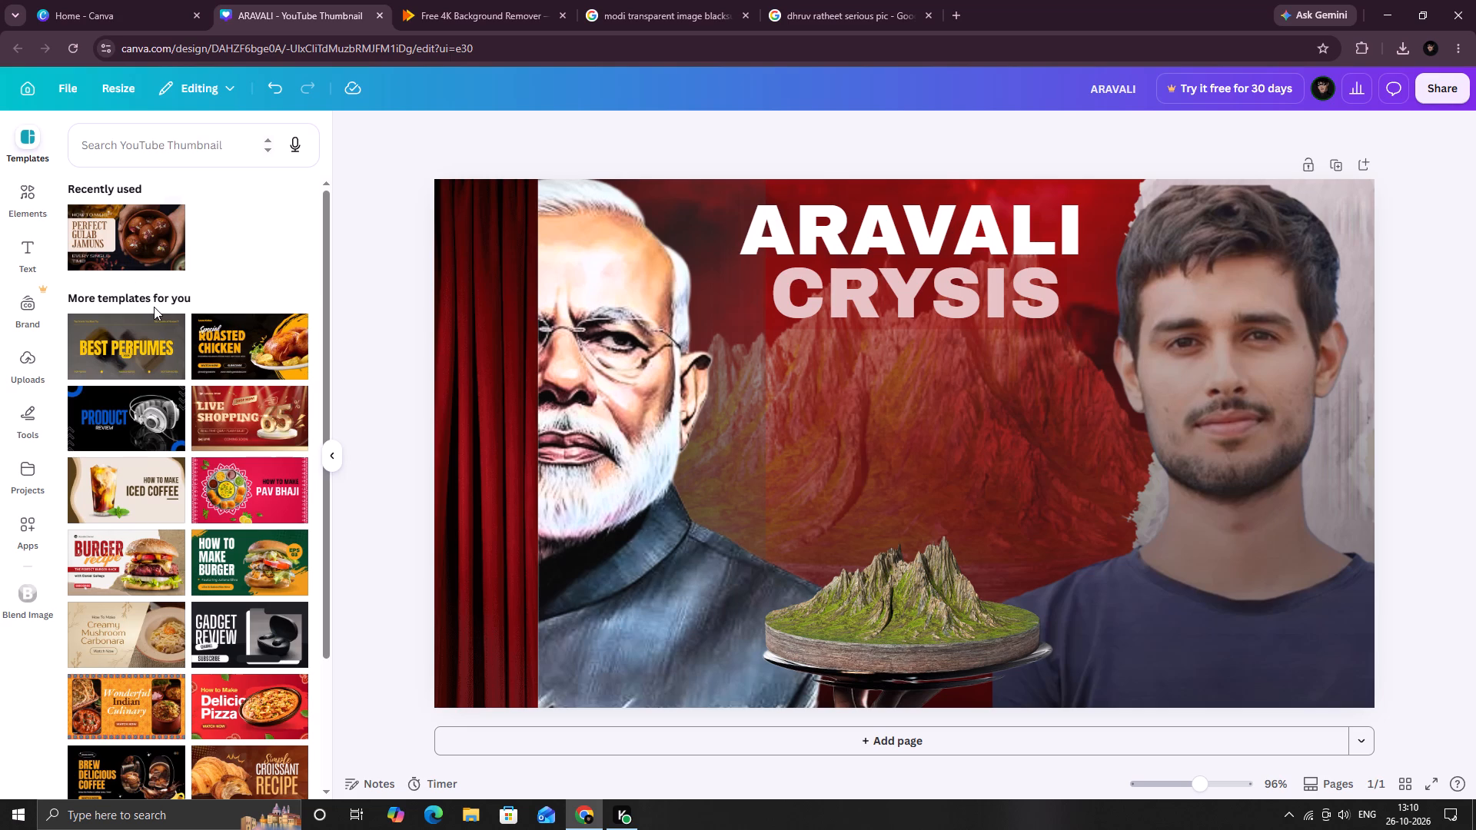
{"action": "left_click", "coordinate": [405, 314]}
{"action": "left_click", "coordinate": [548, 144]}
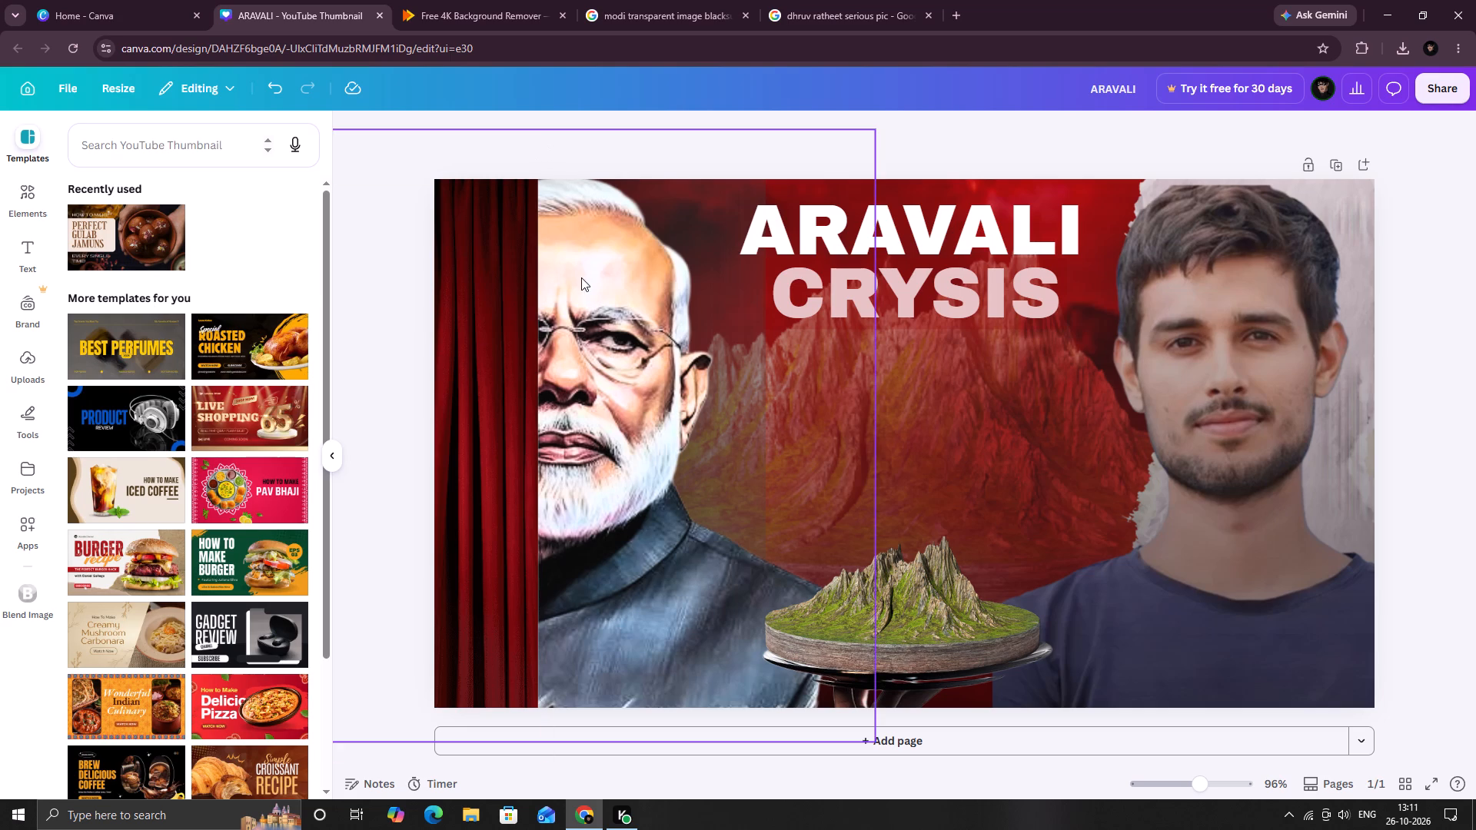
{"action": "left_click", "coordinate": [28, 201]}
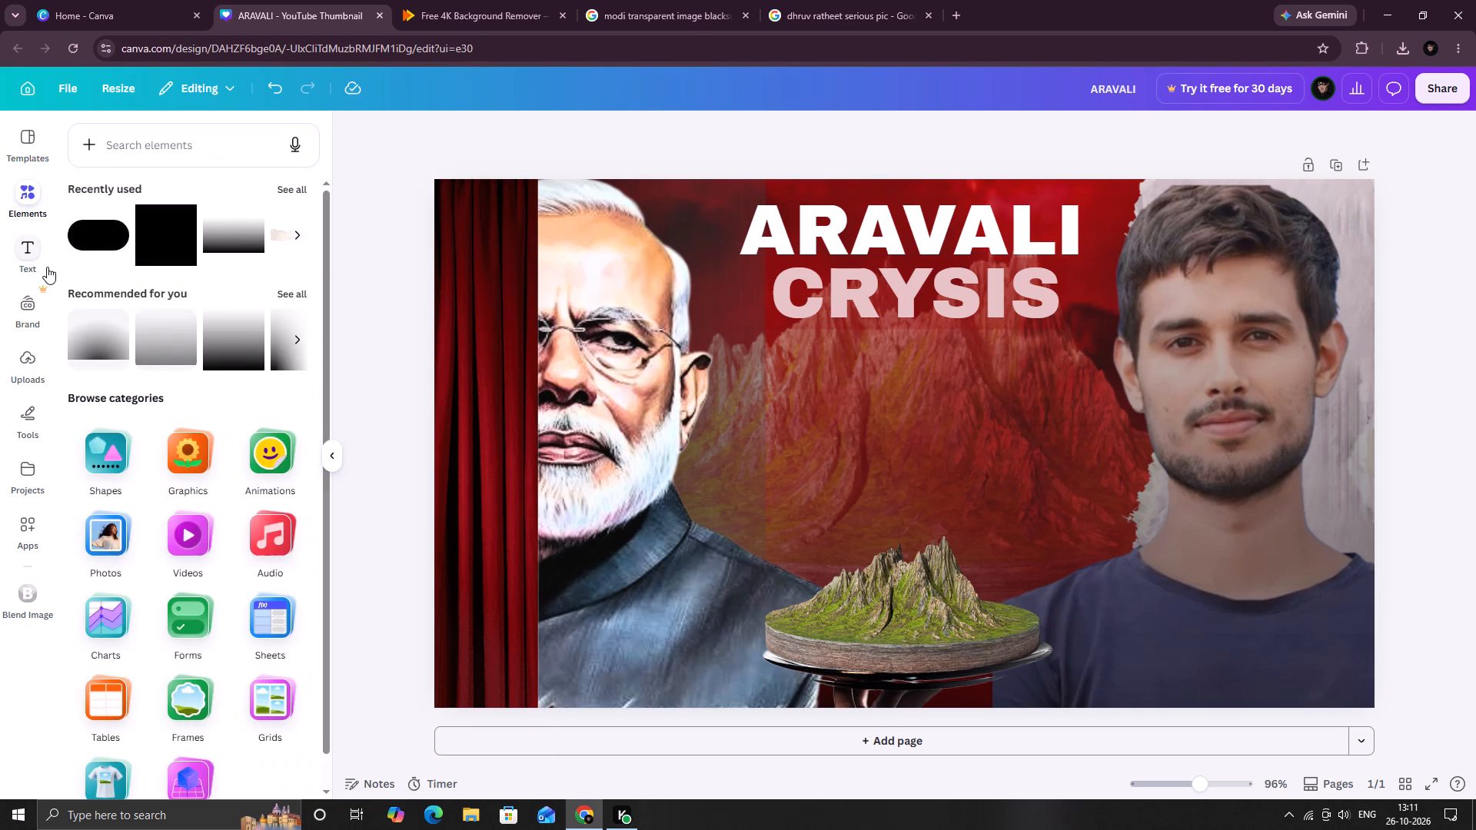
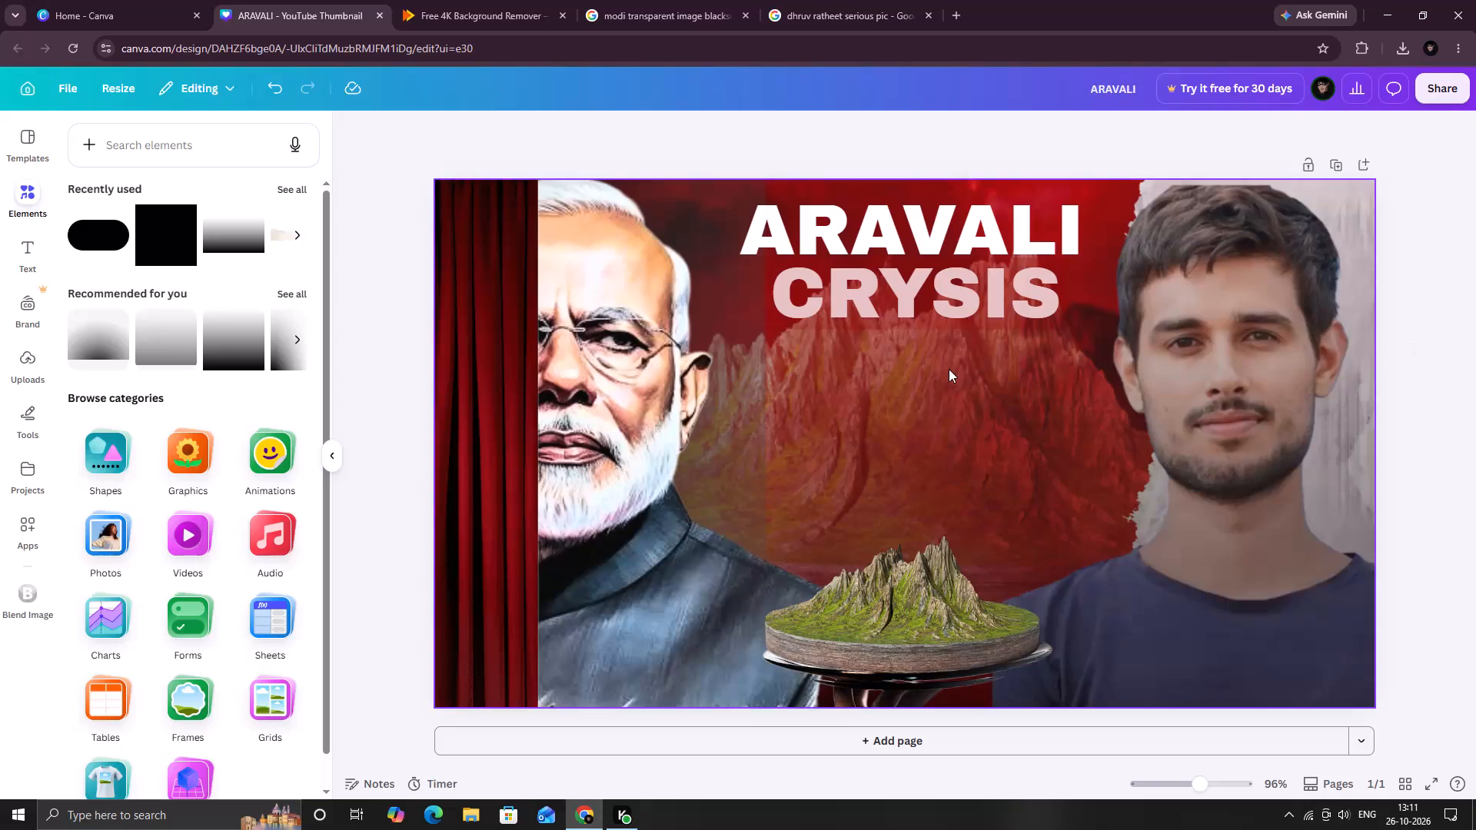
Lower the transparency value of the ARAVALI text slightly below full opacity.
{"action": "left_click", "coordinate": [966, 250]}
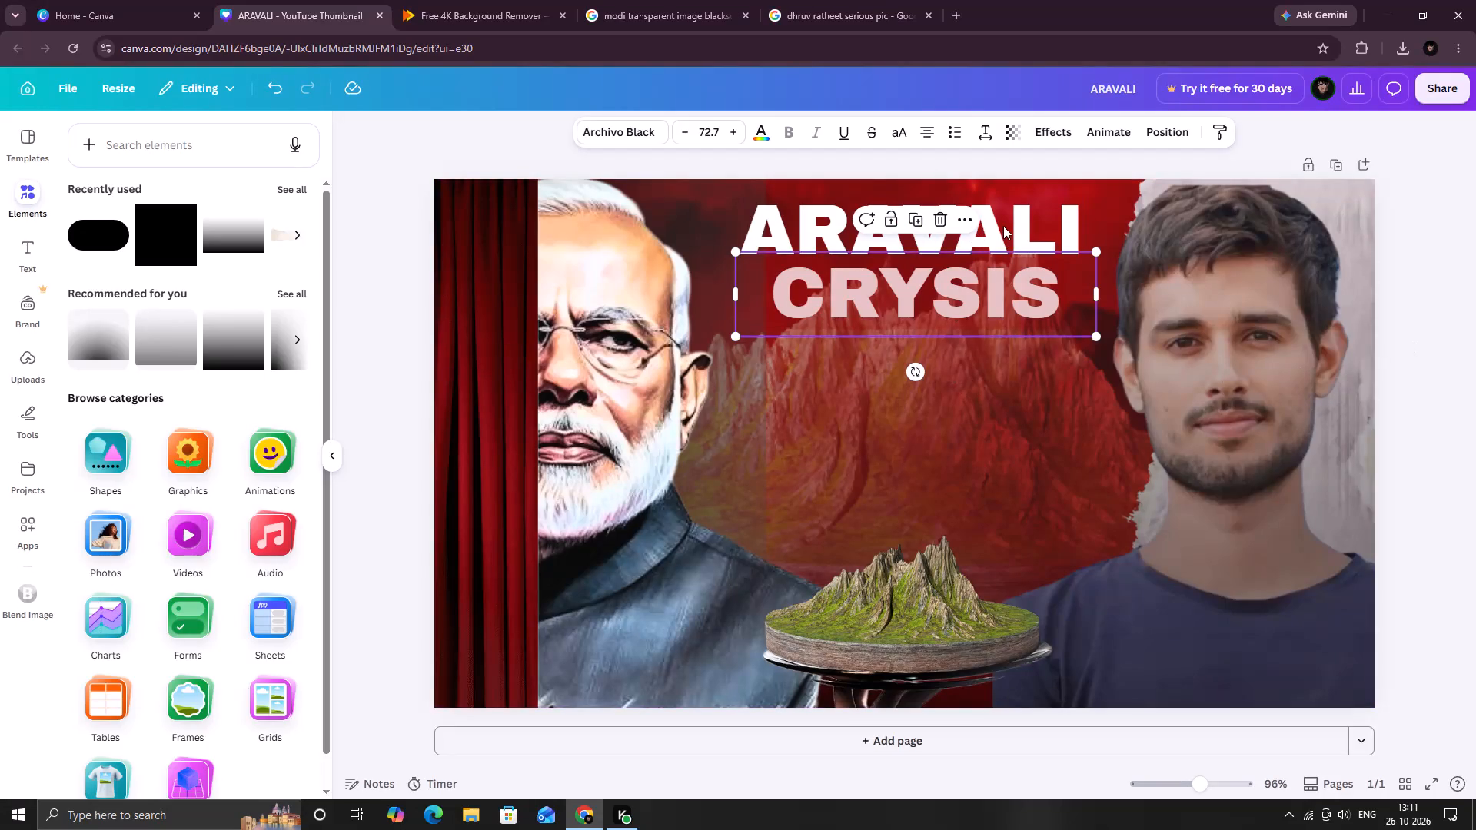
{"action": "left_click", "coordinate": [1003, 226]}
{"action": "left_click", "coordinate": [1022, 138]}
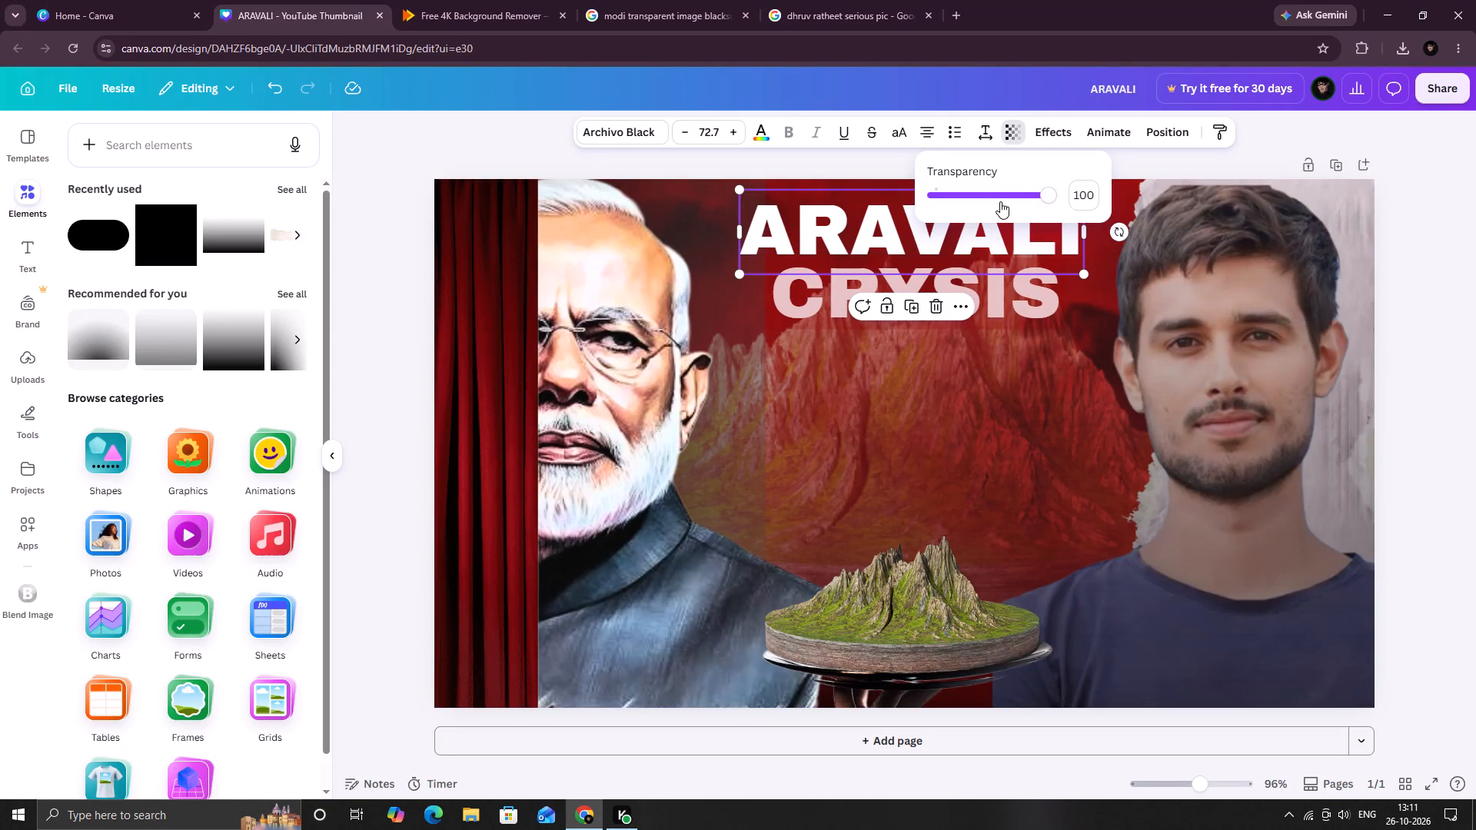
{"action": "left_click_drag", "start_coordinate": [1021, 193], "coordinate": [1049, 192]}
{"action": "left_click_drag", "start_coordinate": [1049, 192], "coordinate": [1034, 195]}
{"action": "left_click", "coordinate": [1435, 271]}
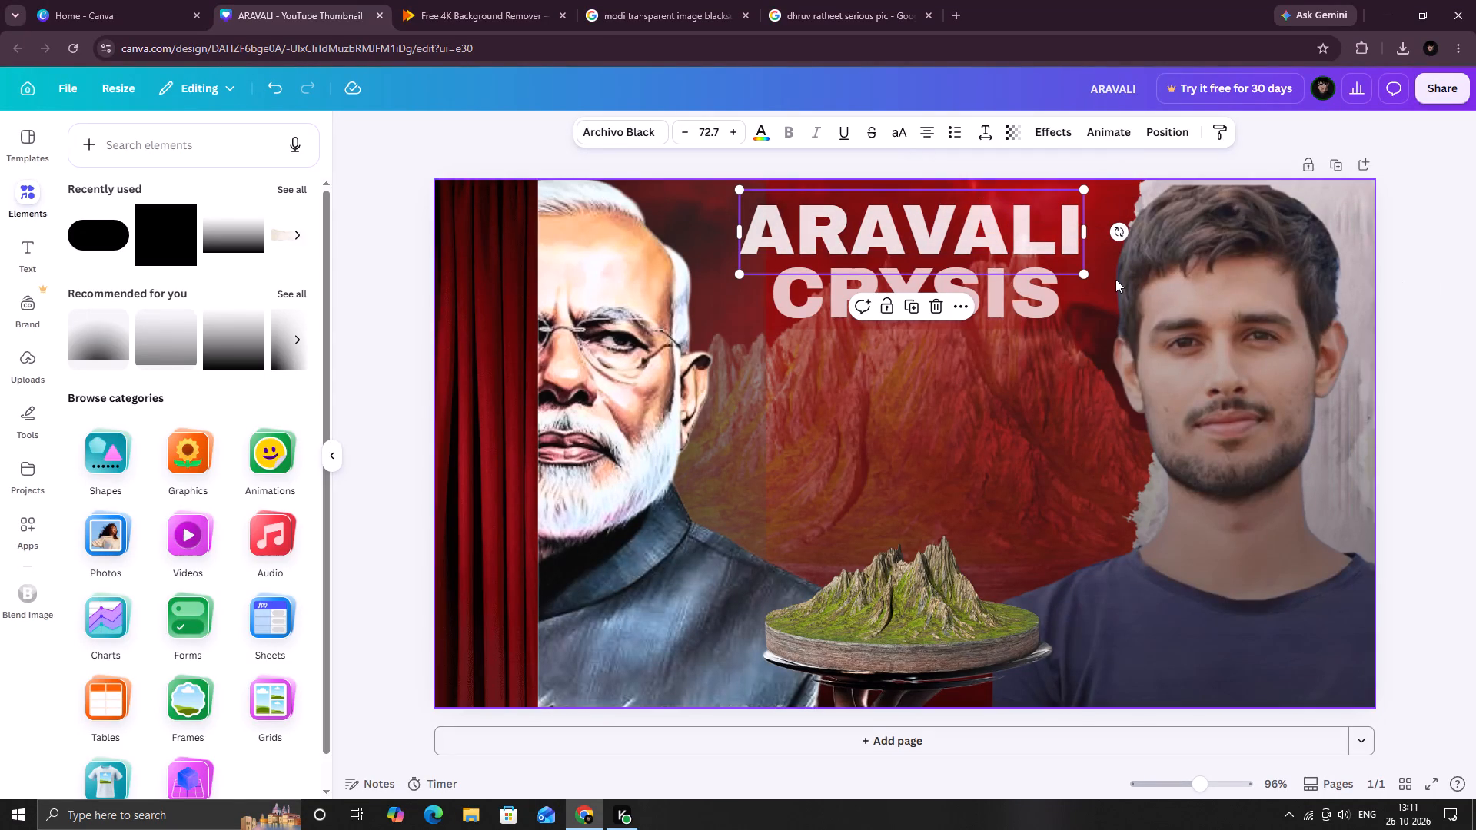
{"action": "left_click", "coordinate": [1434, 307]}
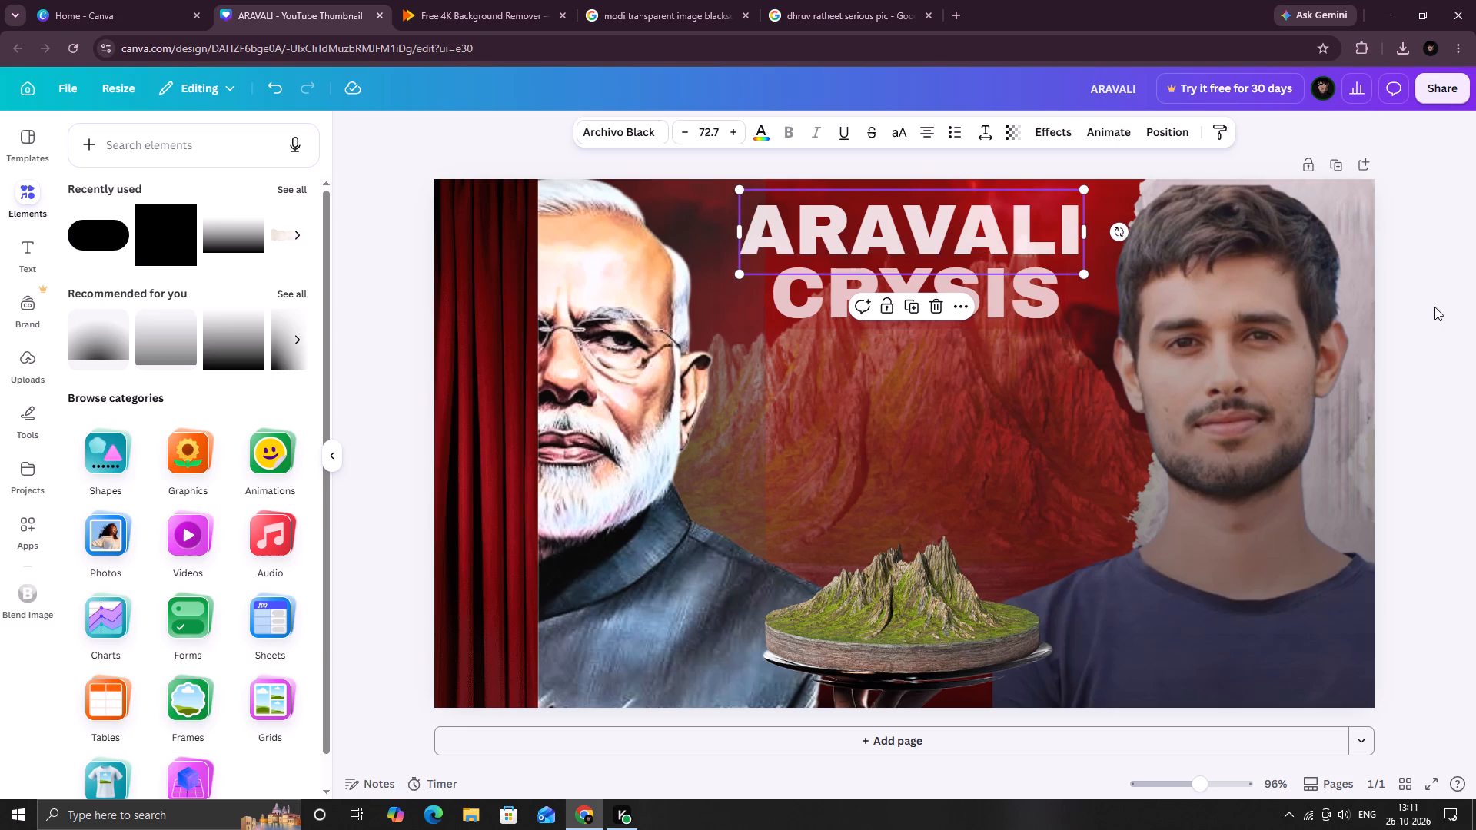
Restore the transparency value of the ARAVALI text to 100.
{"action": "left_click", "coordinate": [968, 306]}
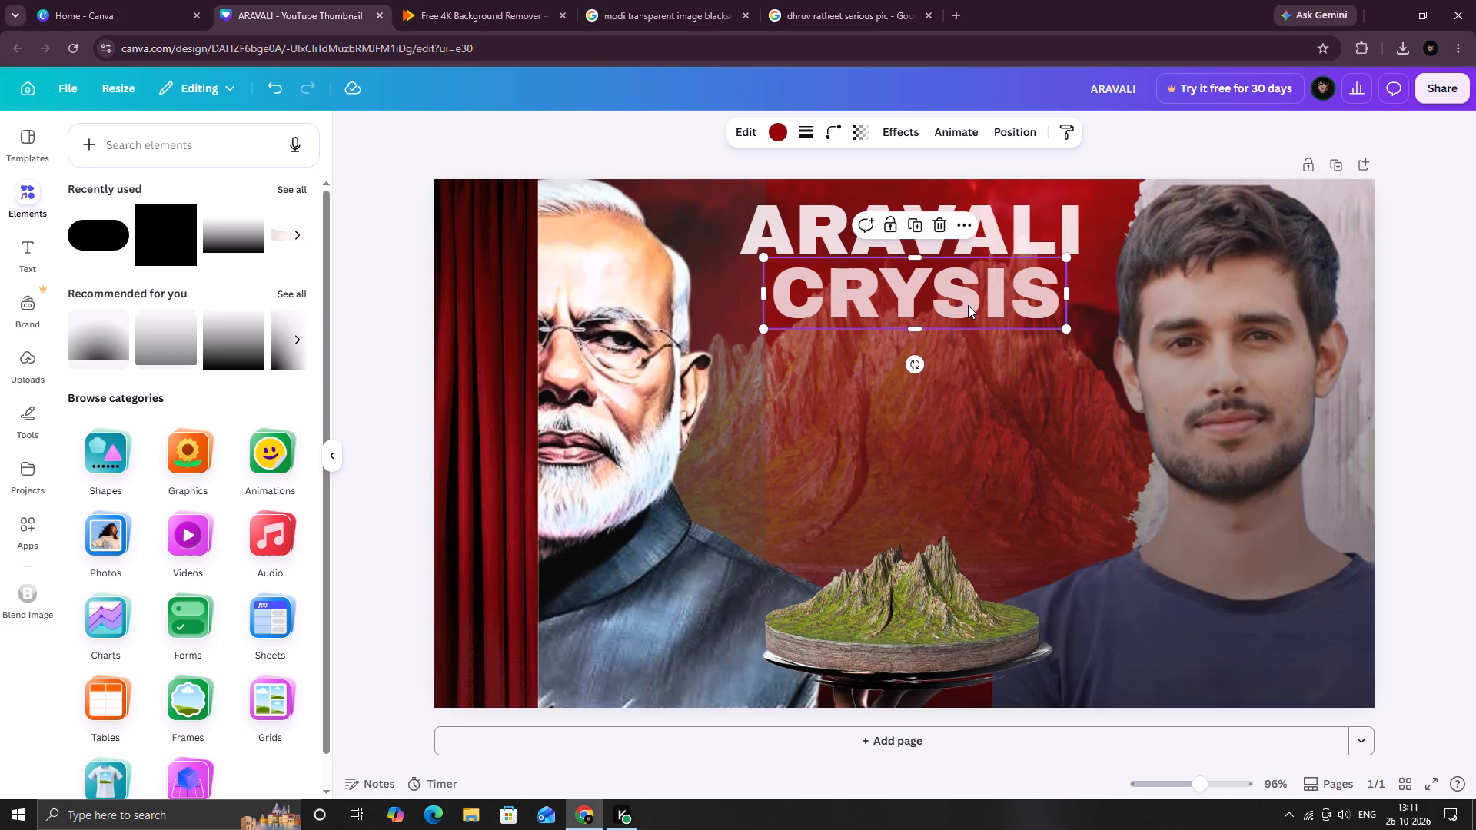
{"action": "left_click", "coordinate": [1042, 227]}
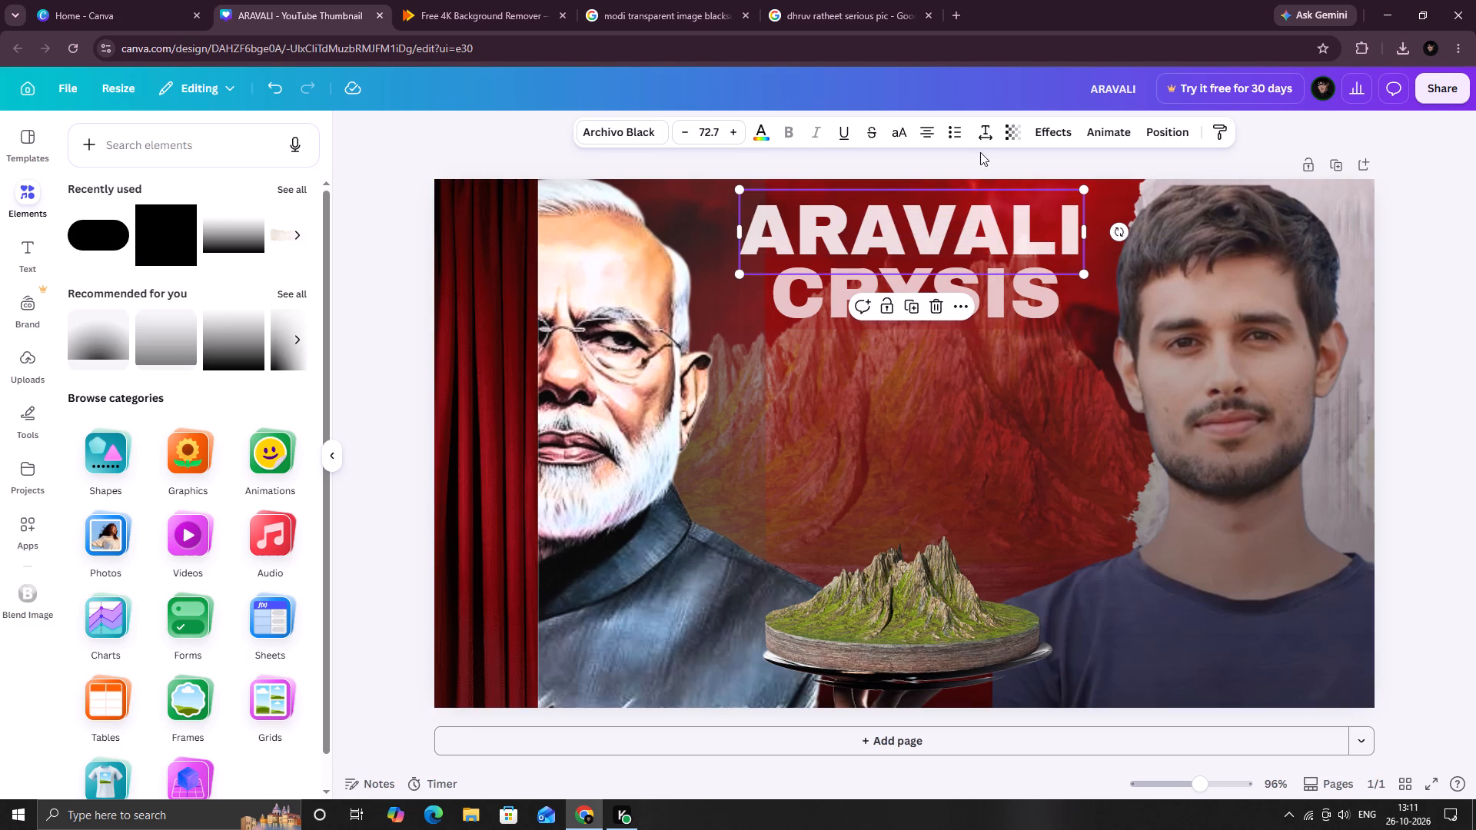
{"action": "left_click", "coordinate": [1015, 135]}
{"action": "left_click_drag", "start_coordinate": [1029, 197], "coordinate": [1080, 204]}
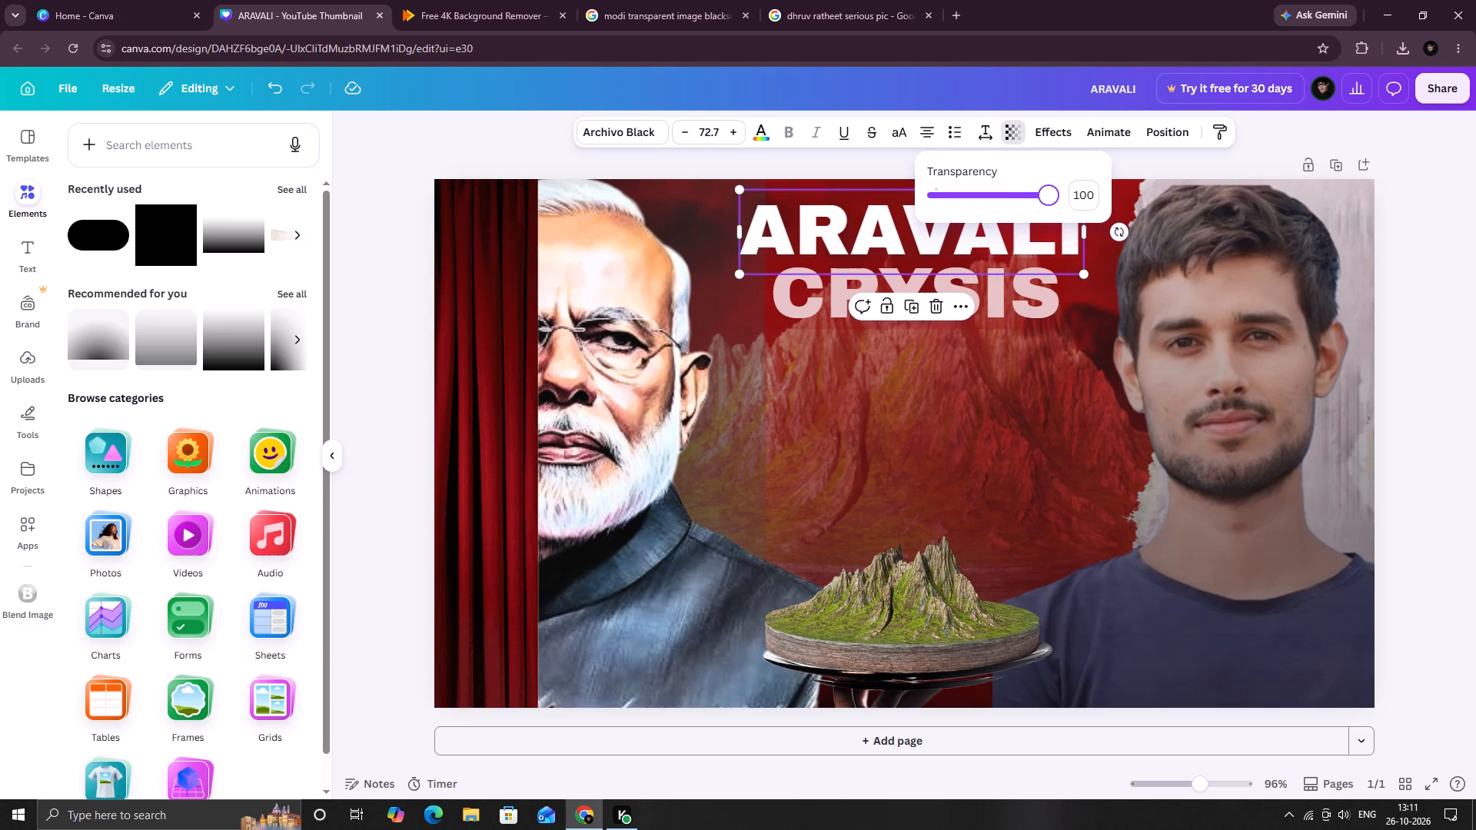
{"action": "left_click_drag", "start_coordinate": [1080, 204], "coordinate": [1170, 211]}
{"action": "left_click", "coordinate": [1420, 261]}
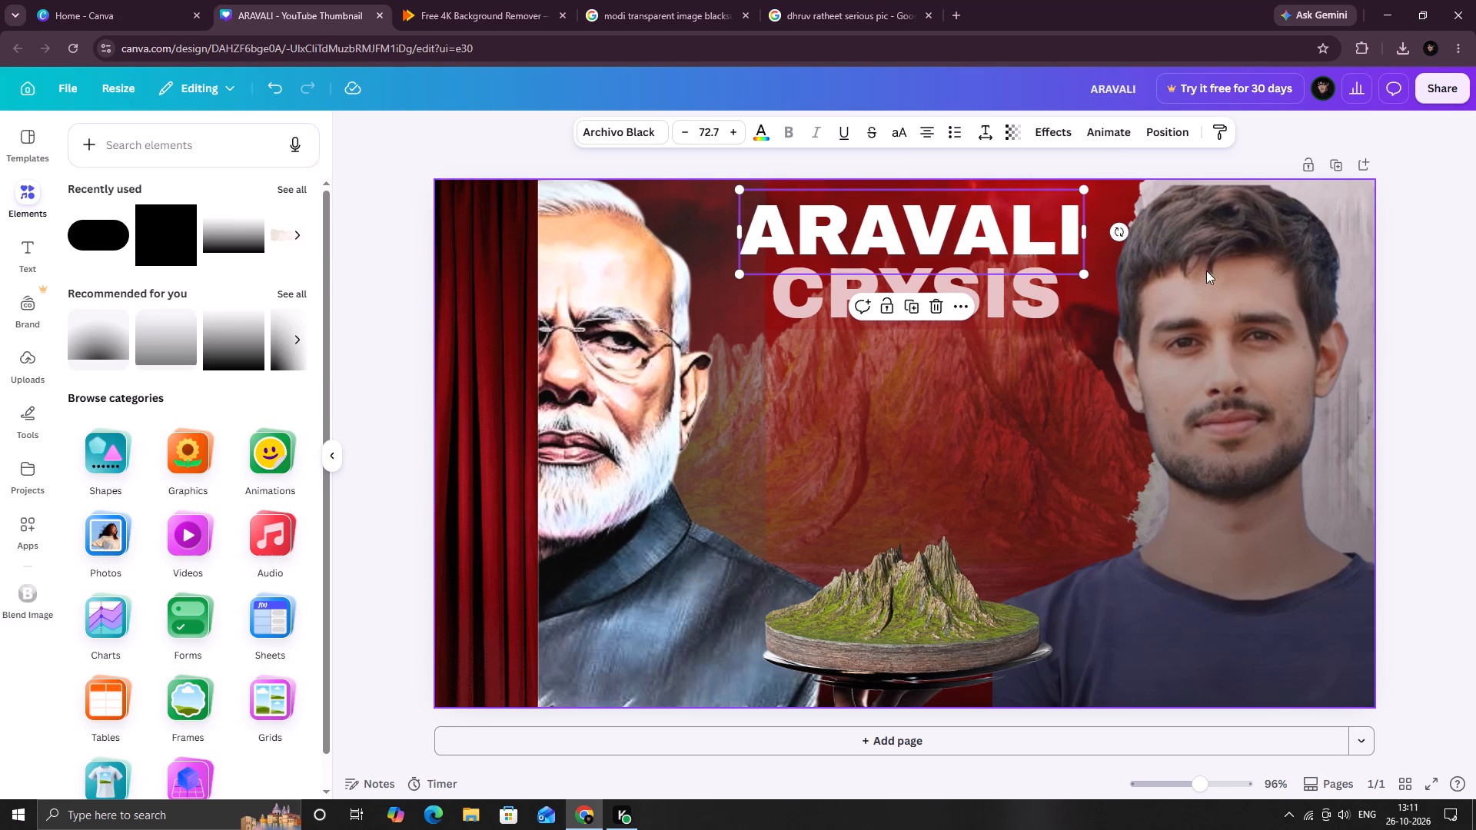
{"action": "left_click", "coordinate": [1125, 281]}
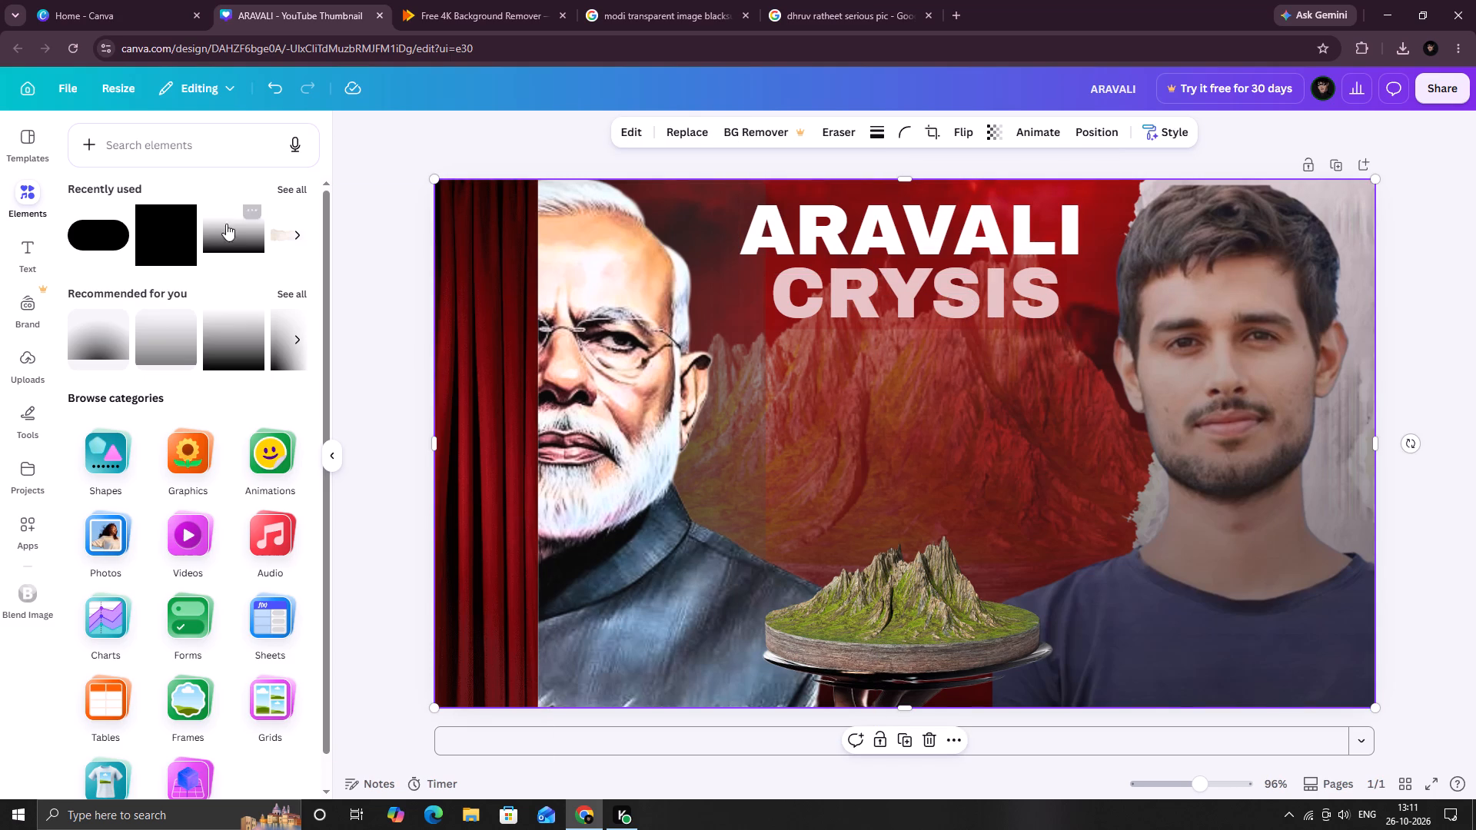
Enlarge the green mountain model proportionally and move it up above the tray between the two portraits.
{"action": "left_click", "coordinate": [600, 348]}
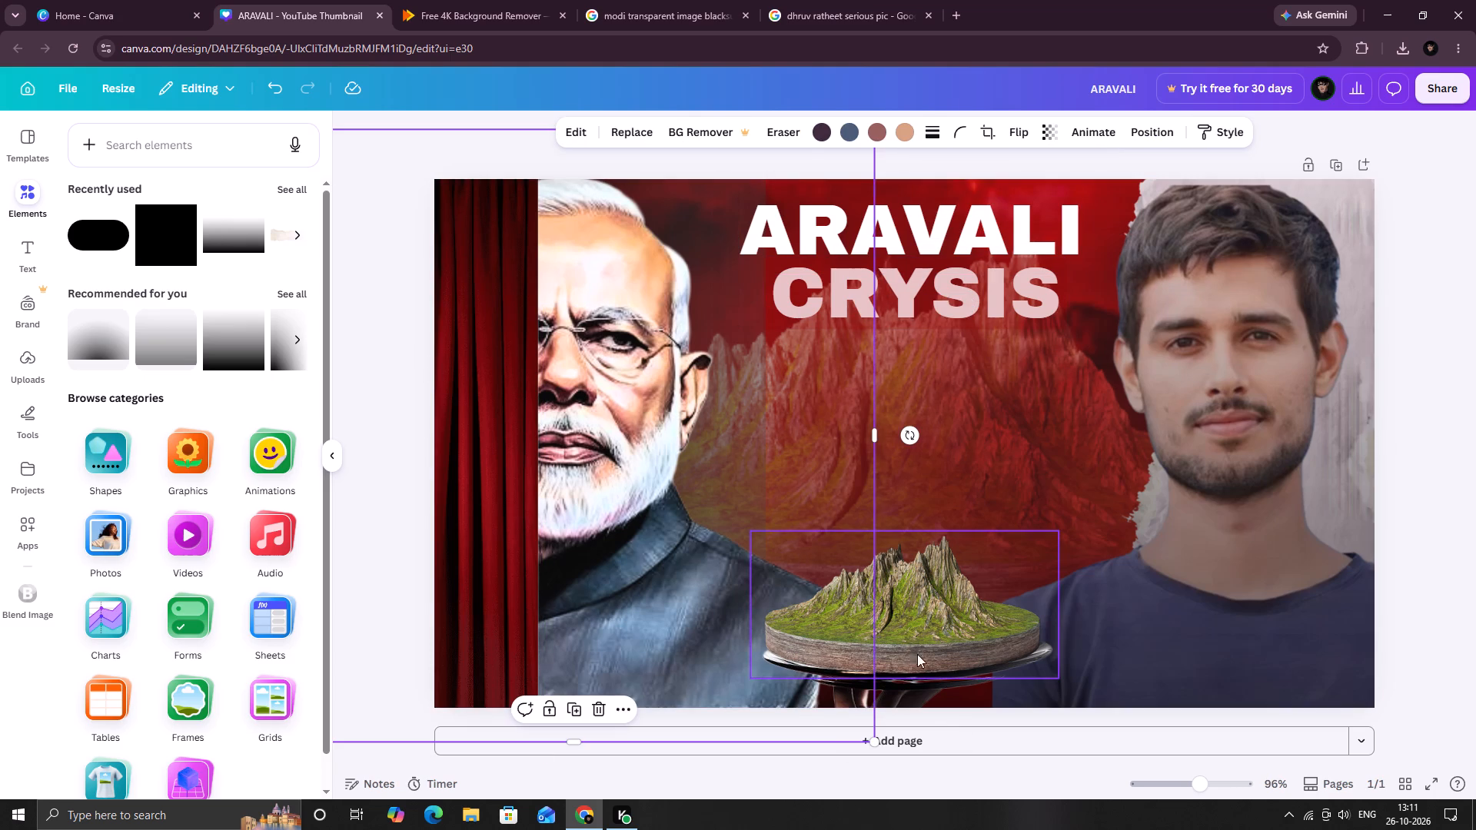
{"action": "left_click", "coordinate": [942, 621]}
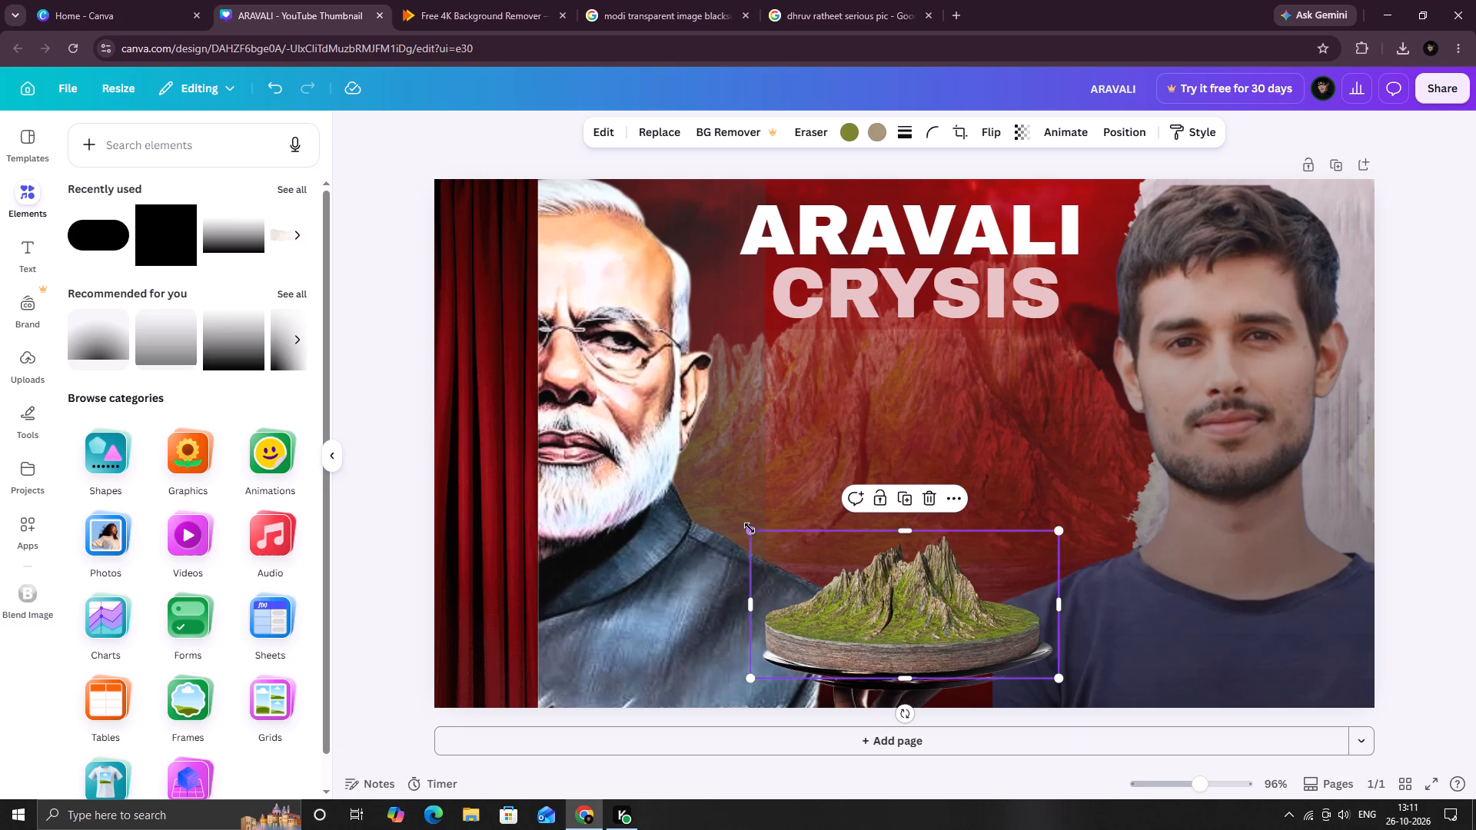
{"action": "left_click_drag", "start_coordinate": [750, 534], "coordinate": [696, 452]}
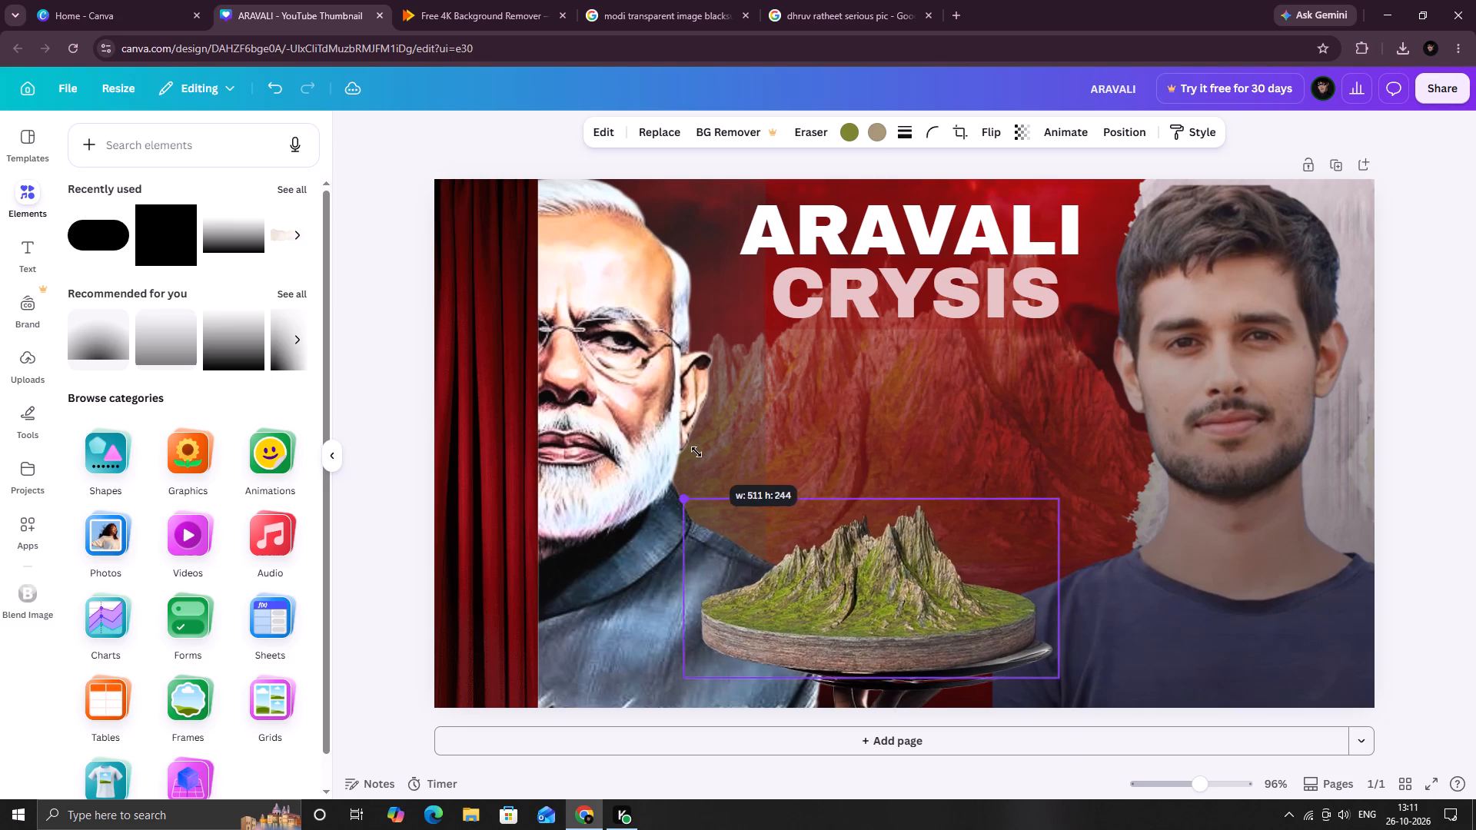
{"action": "left_click_drag", "start_coordinate": [696, 452], "coordinate": [694, 450]}
{"action": "left_click_drag", "start_coordinate": [915, 602], "coordinate": [958, 574]}
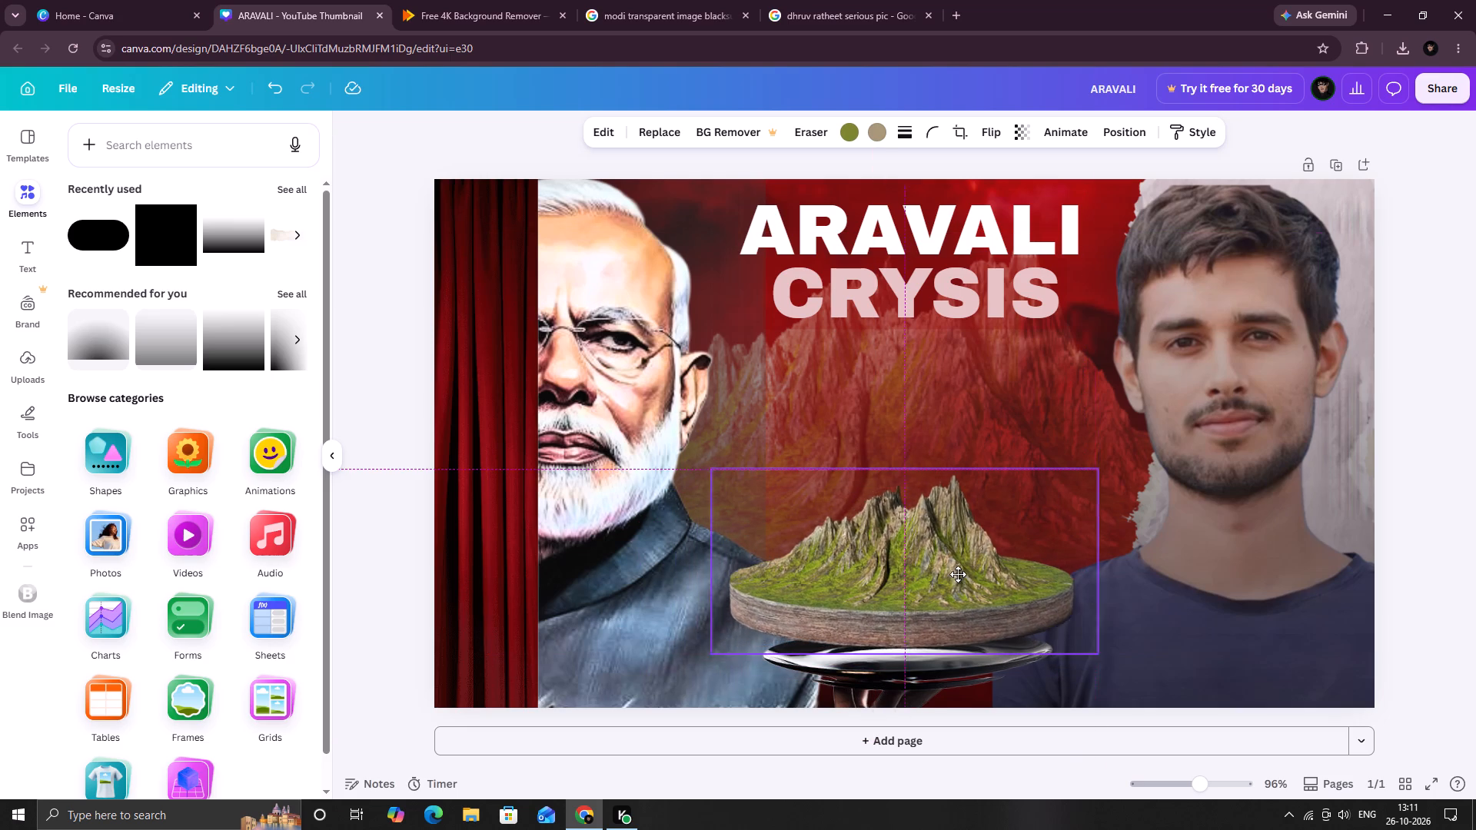
{"action": "left_click_drag", "start_coordinate": [958, 574], "coordinate": [959, 567]}
Move the hand-held tray up against the base of the mountain model and make its tilt slightly more level.
{"action": "left_click", "coordinate": [939, 664]}
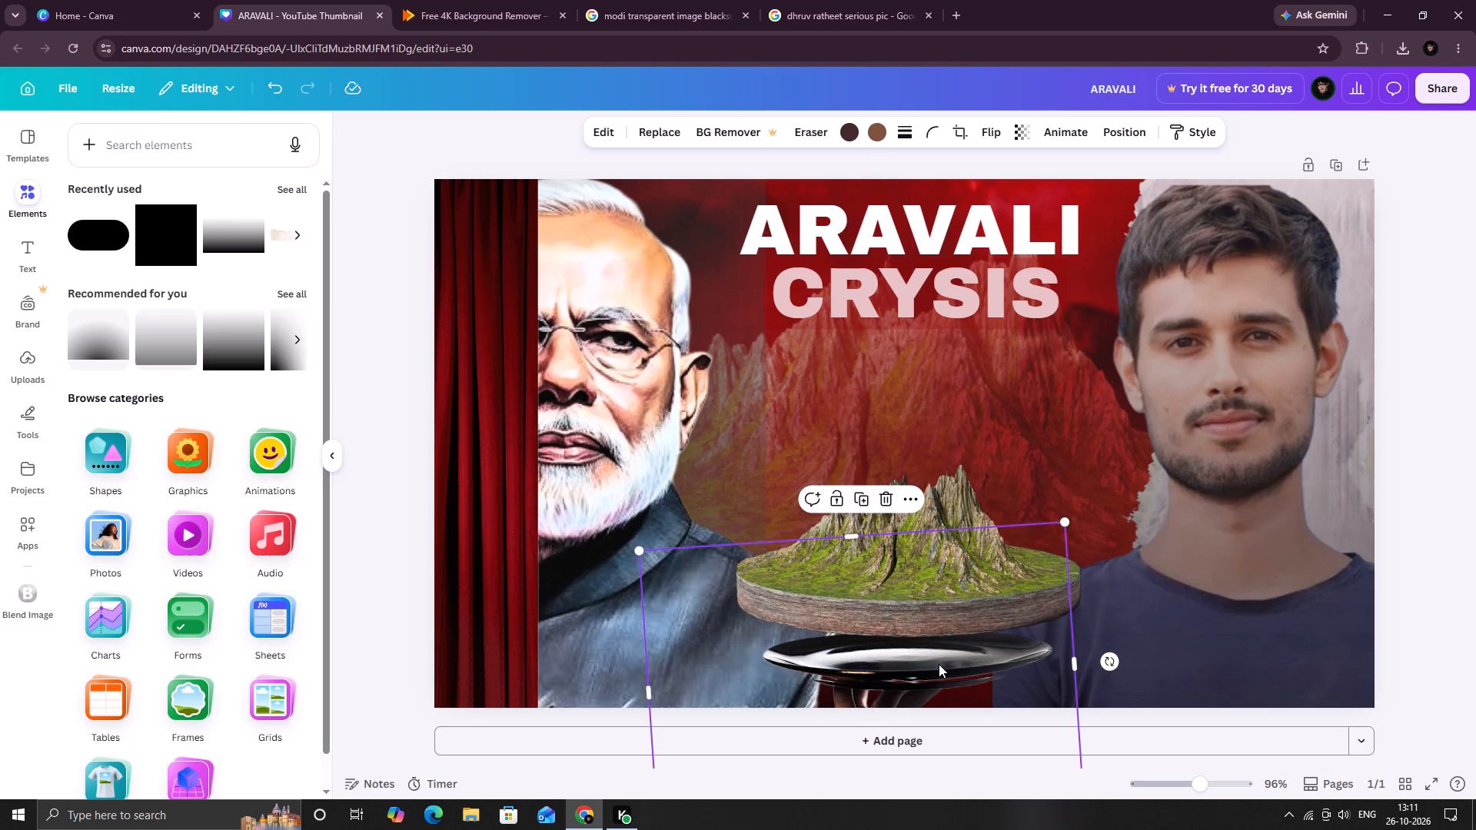
{"action": "left_click", "coordinate": [947, 666]}
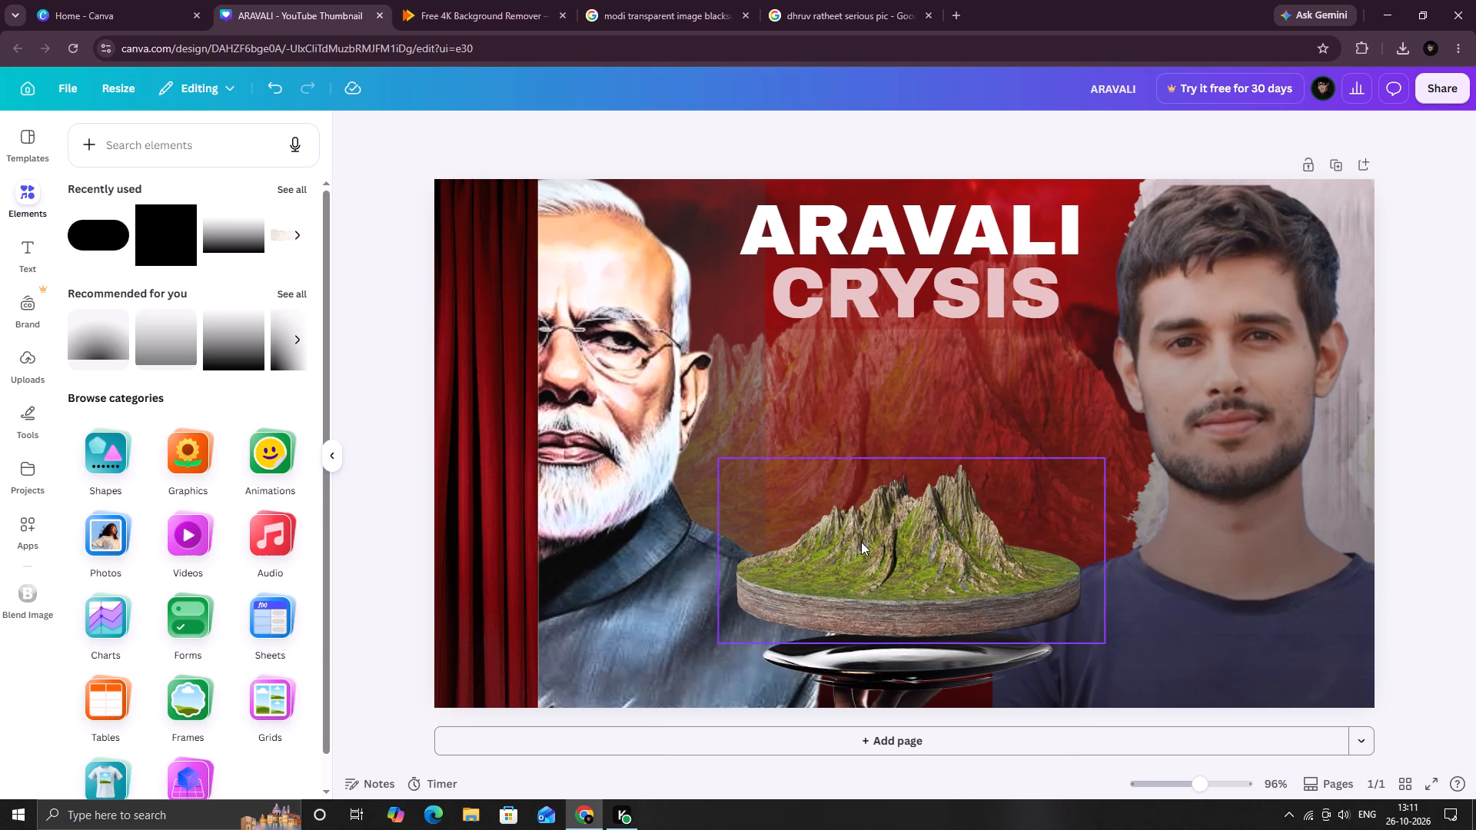
{"action": "left_click", "coordinate": [928, 684]}
{"action": "left_click_drag", "start_coordinate": [849, 536], "coordinate": [844, 486]}
{"action": "left_click_drag", "start_coordinate": [1104, 635], "coordinate": [1105, 624]}
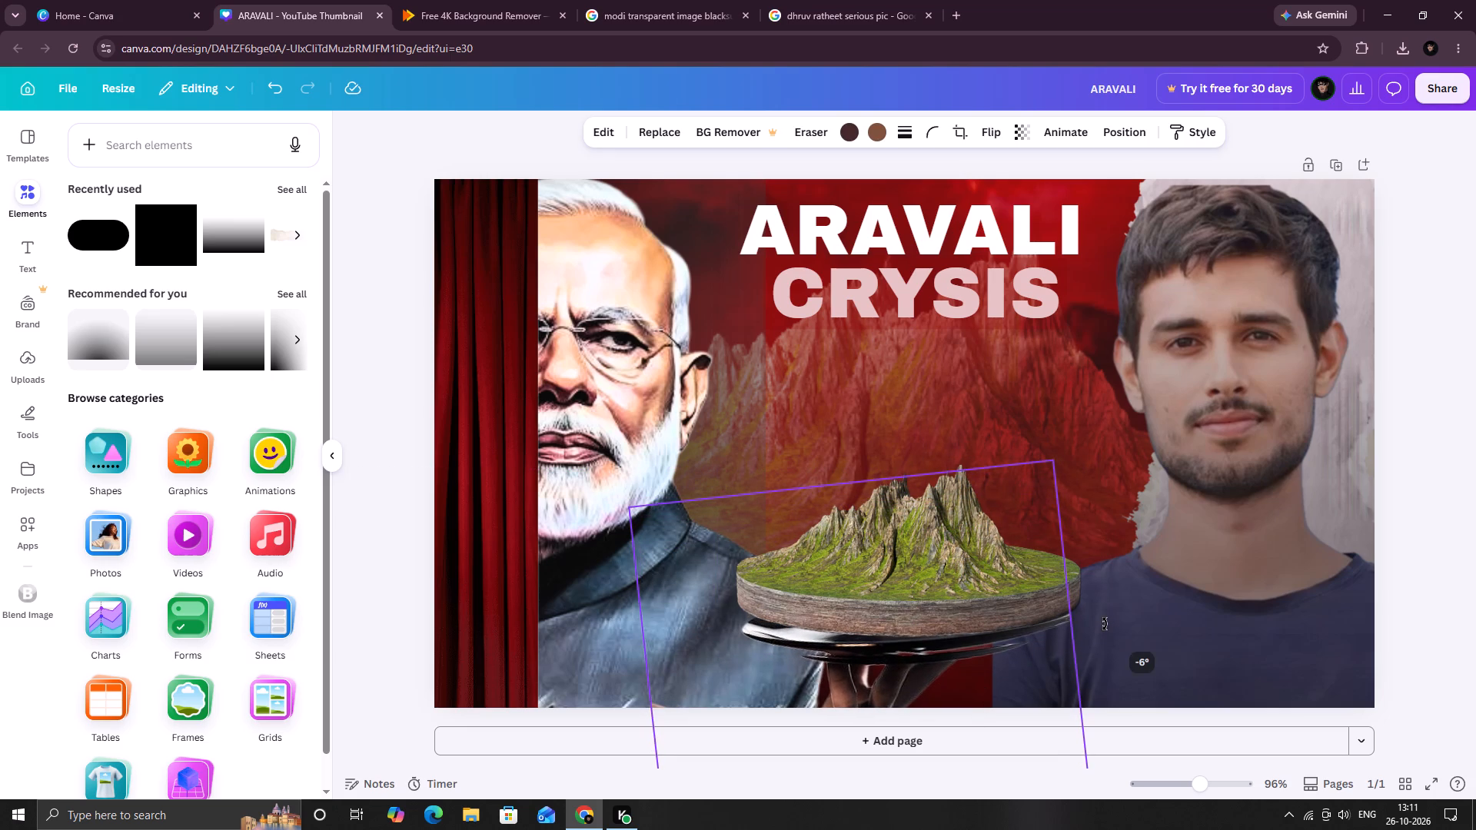
{"action": "left_click_drag", "start_coordinate": [1105, 624], "coordinate": [1102, 645]}
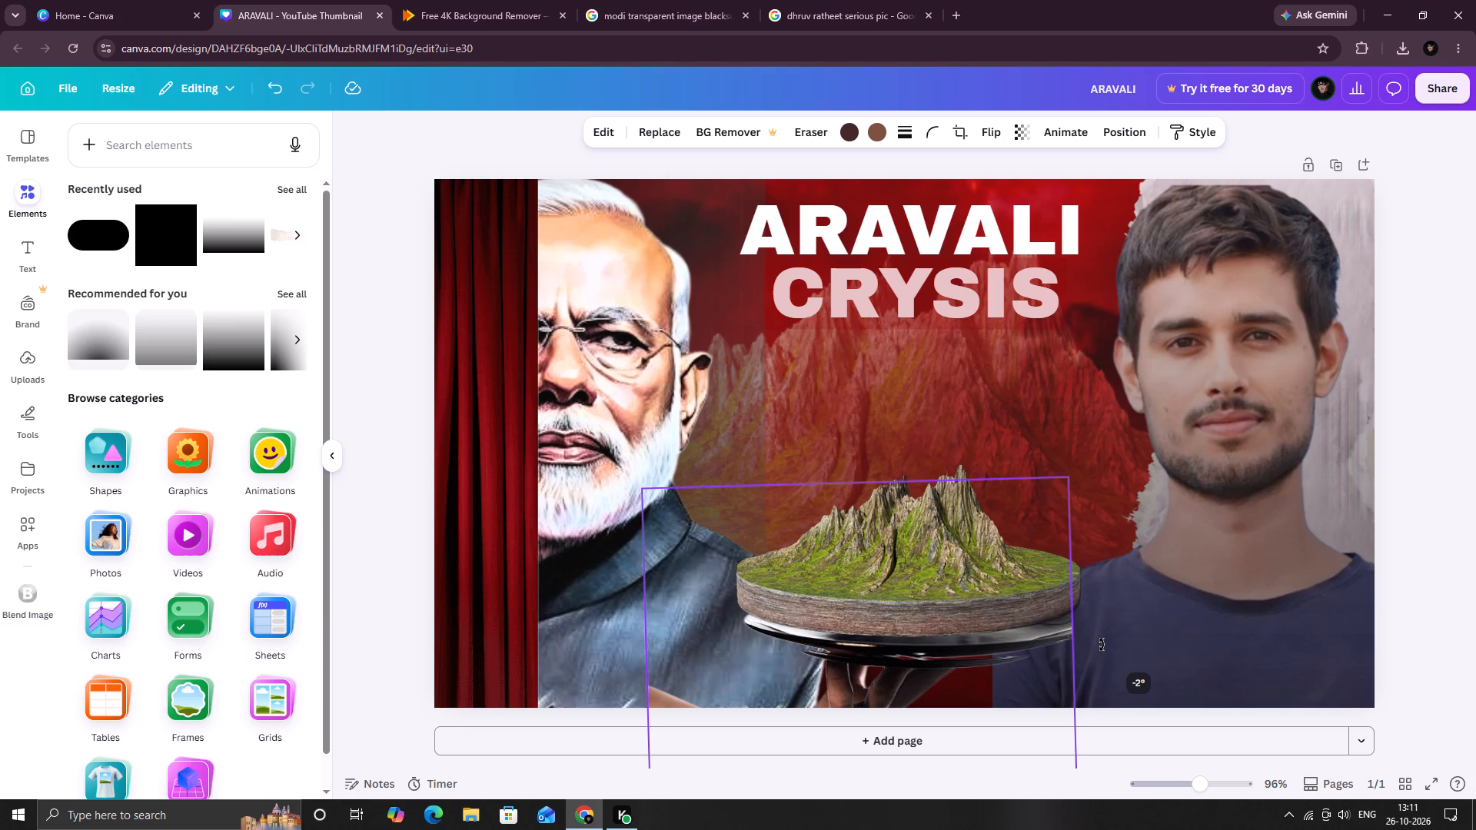
{"action": "left_click_drag", "start_coordinate": [1102, 645], "coordinate": [1097, 644]}
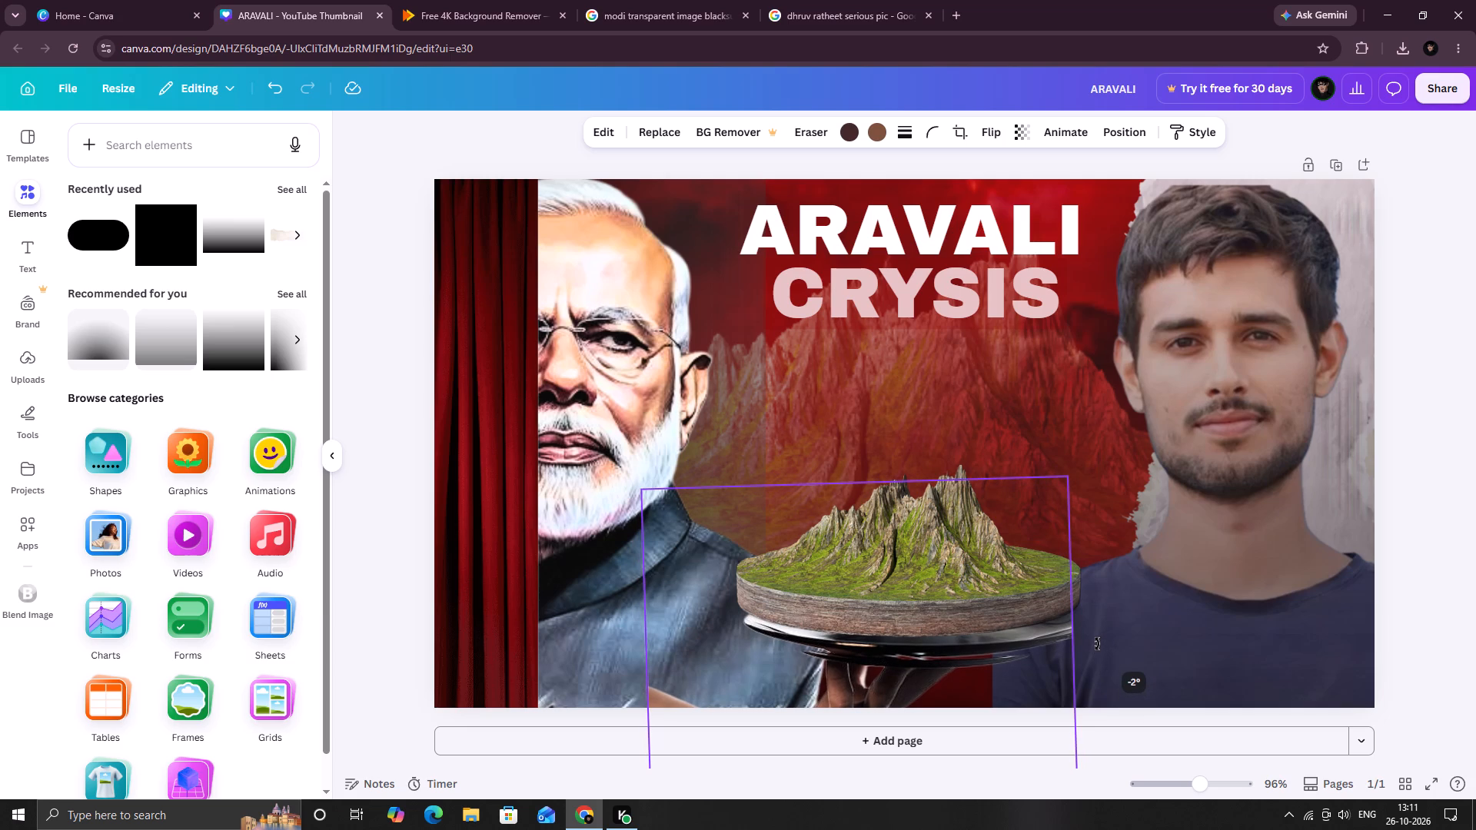
{"action": "left_click_drag", "start_coordinate": [1097, 644], "coordinate": [1096, 639]}
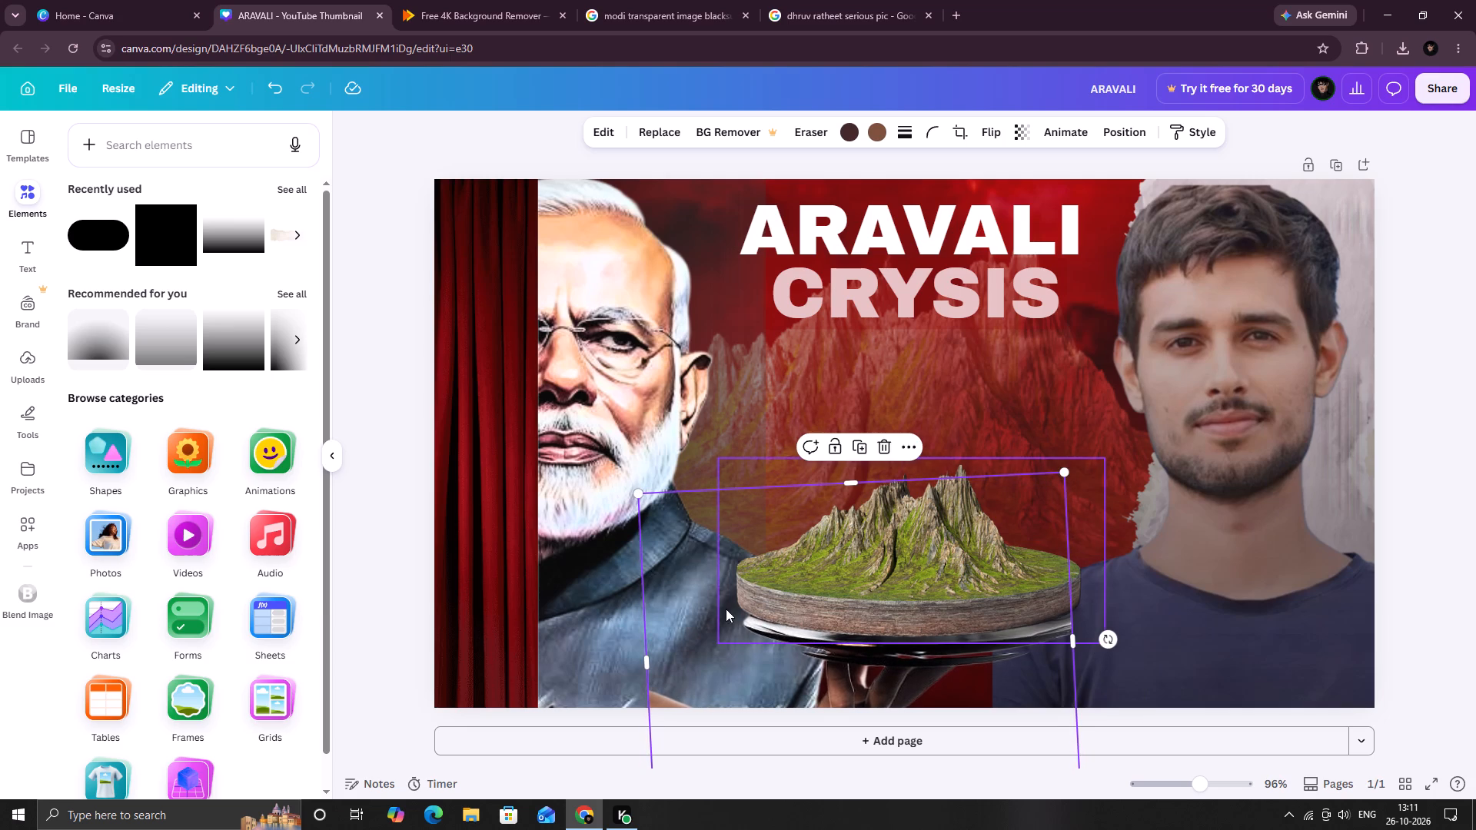
{"action": "left_click", "coordinate": [696, 586]}
{"action": "left_click", "coordinate": [657, 408]}
{"action": "left_click", "coordinate": [657, 408]}
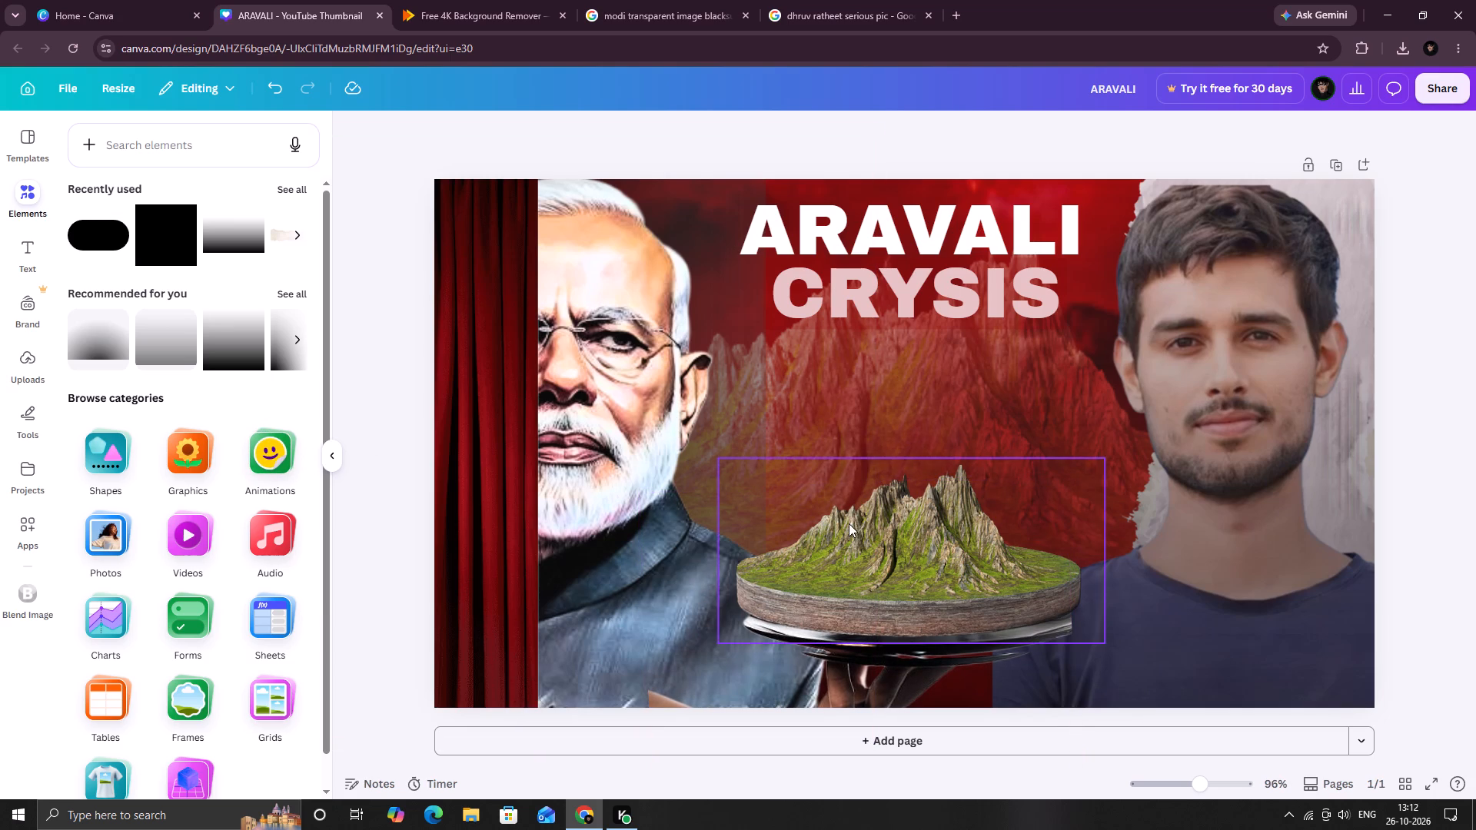
Move the hand-held tray layer down the stack, directly beneath the Modi portrait.
{"action": "right_click", "coordinate": [953, 562]}
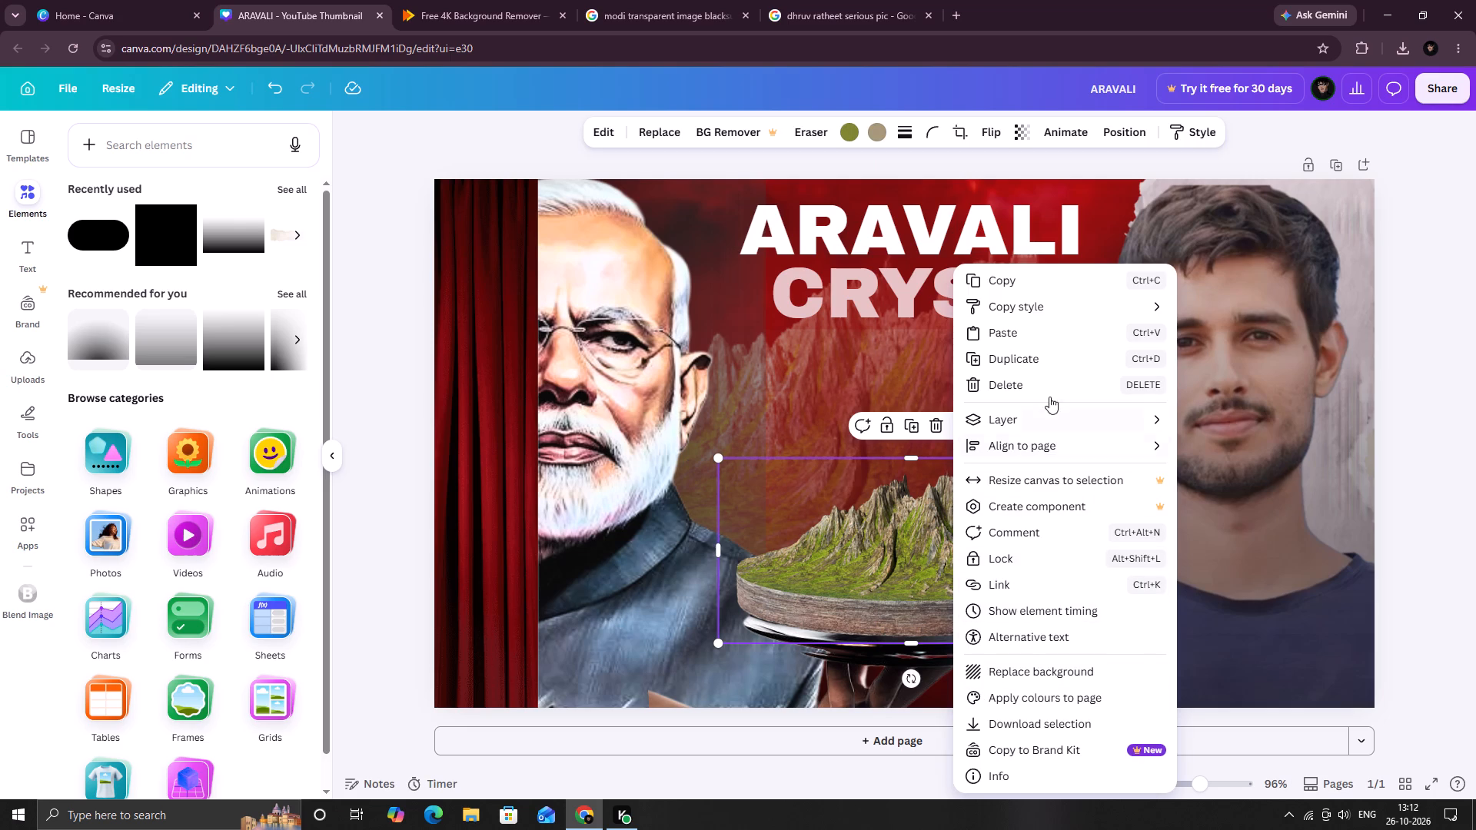
{"action": "left_click", "coordinate": [1042, 424]}
{"action": "left_click", "coordinate": [1187, 534]}
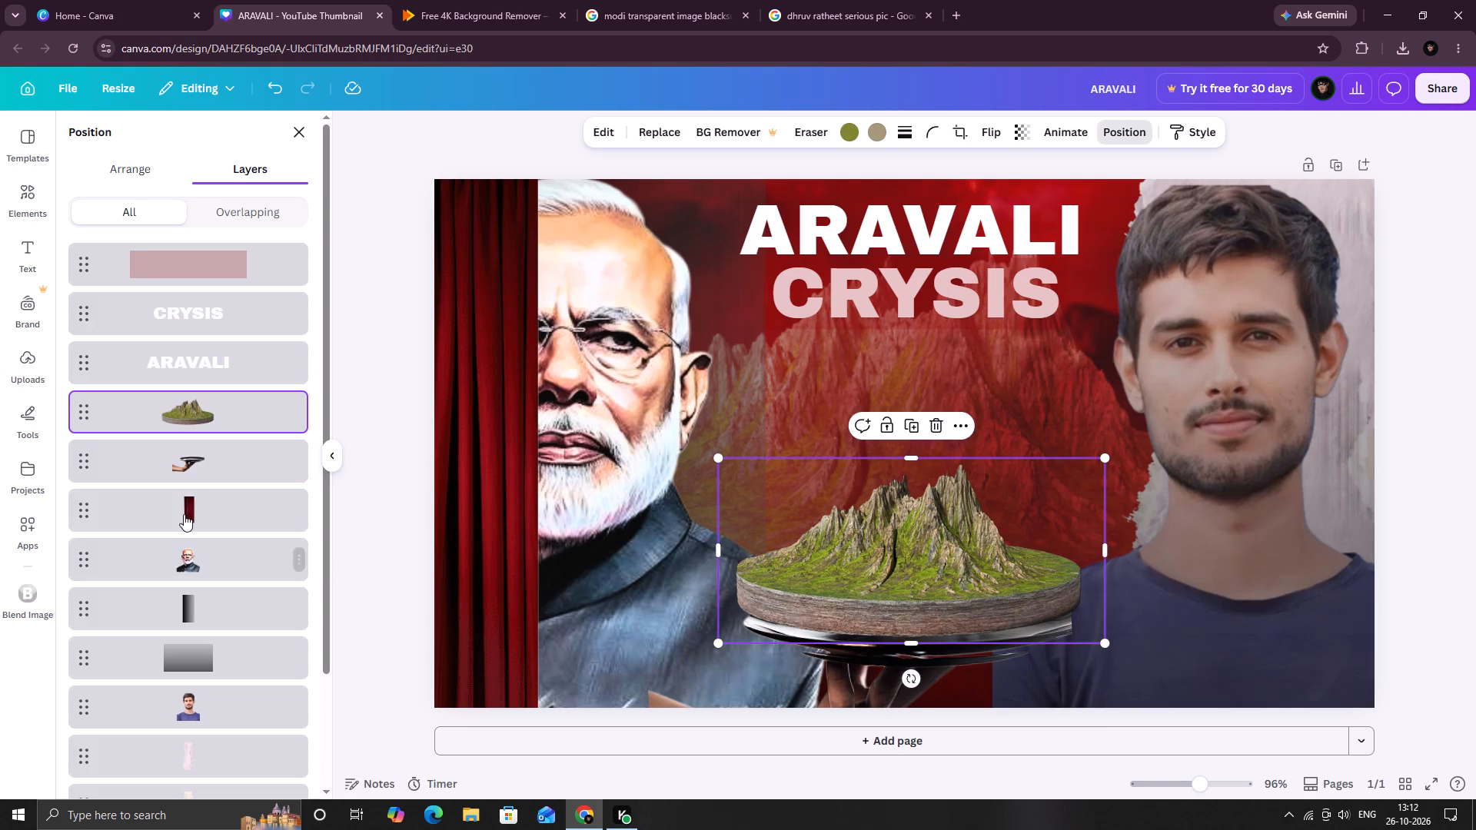
{"action": "left_click_drag", "start_coordinate": [229, 462], "coordinate": [234, 589]}
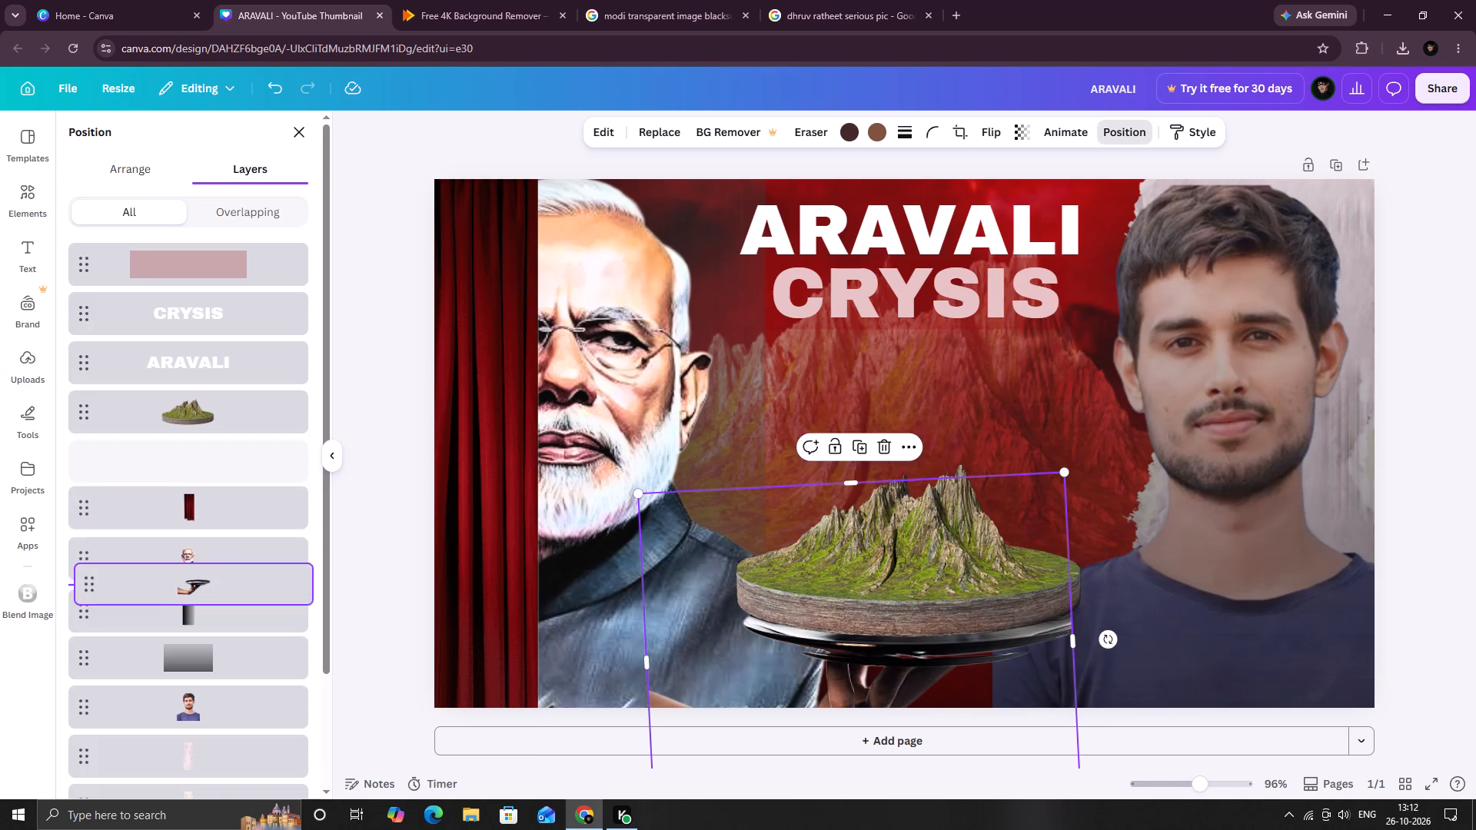
{"action": "left_click_drag", "start_coordinate": [234, 589], "coordinate": [234, 596]}
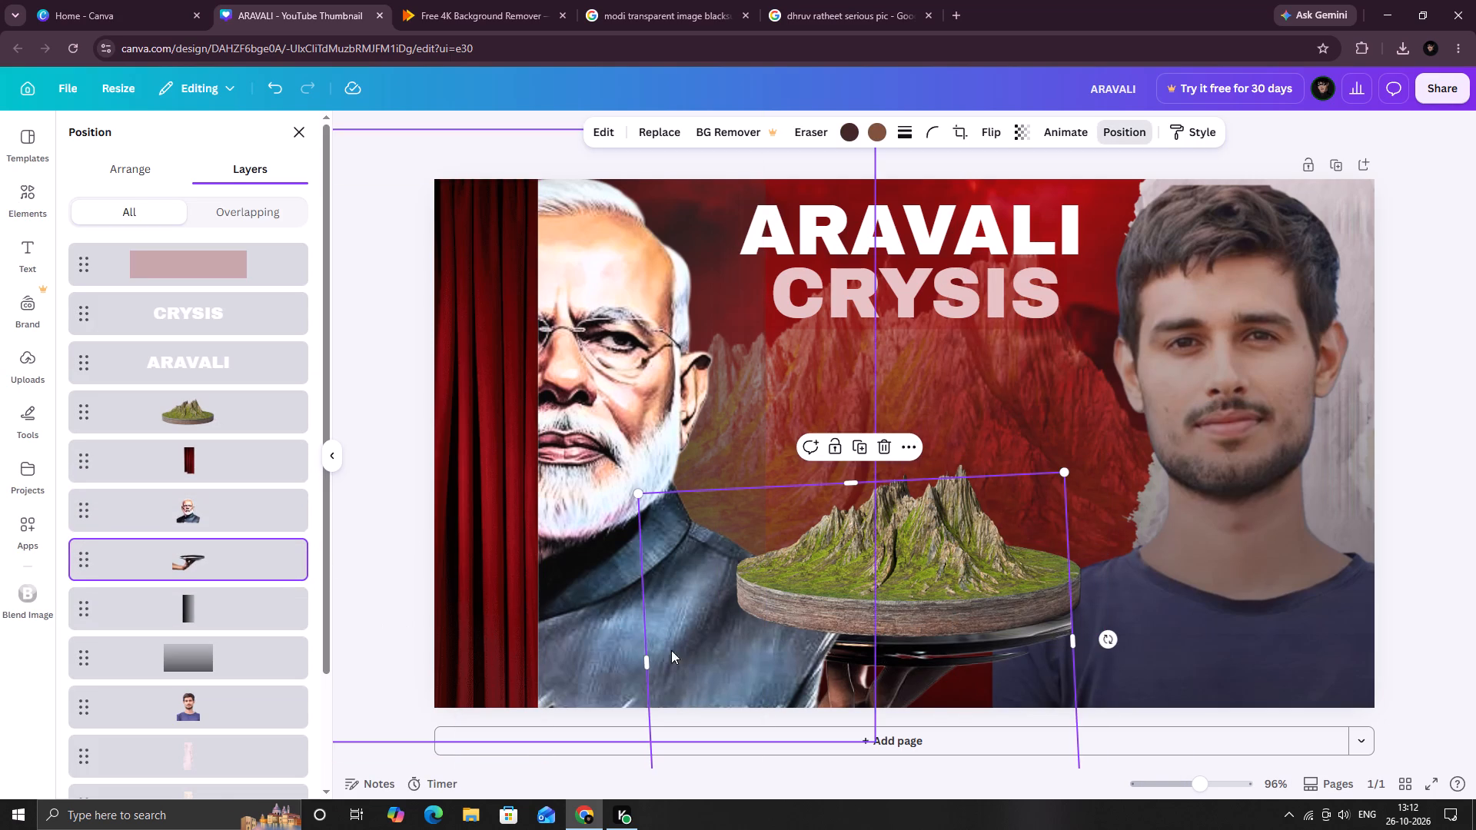
Shift the hand-held tray slightly right and down so more of it emerges from behind the Modi portrait.
{"action": "left_click", "coordinate": [984, 648]}
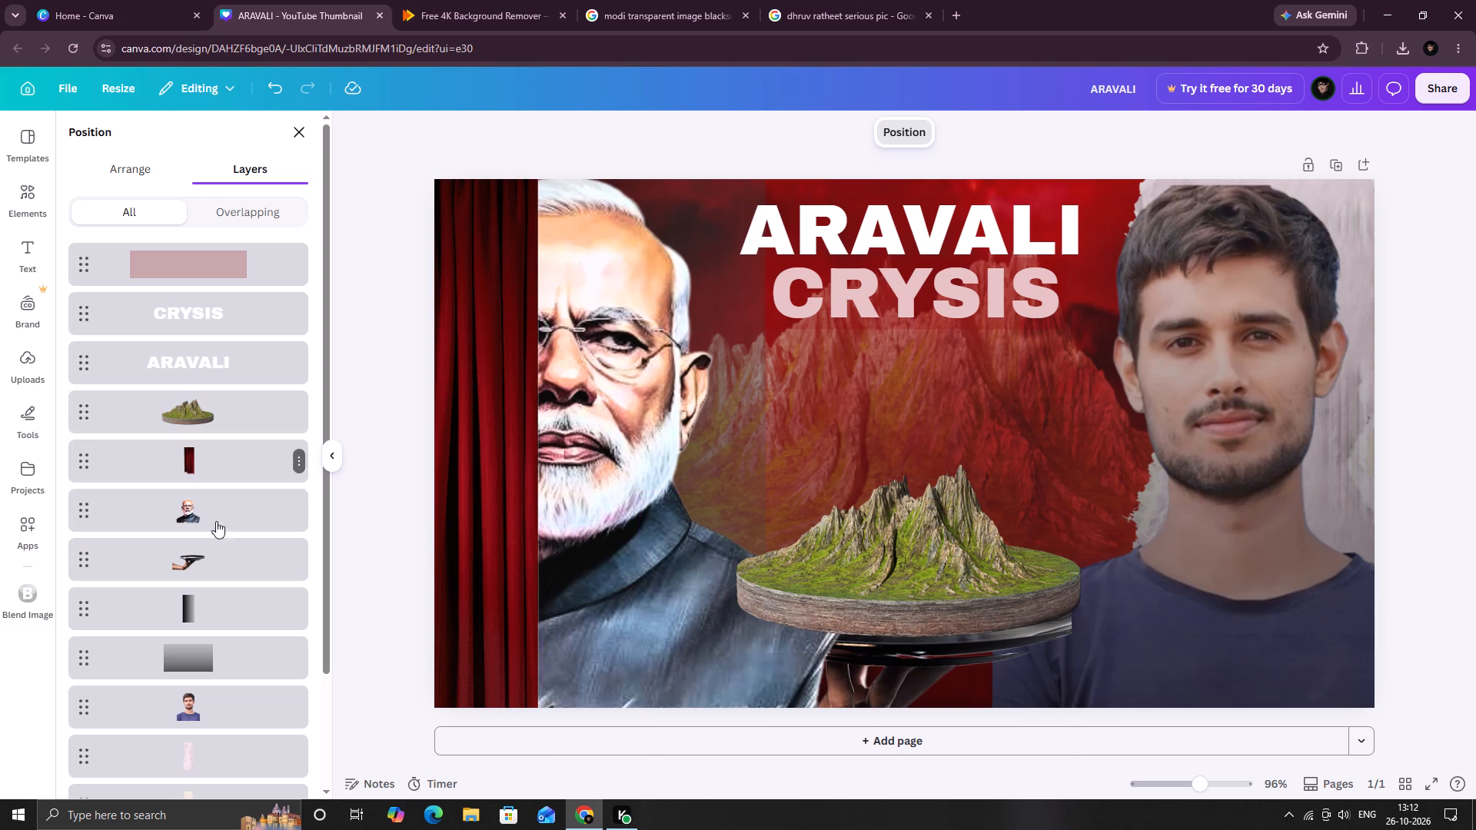
{"action": "left_click", "coordinate": [214, 557]}
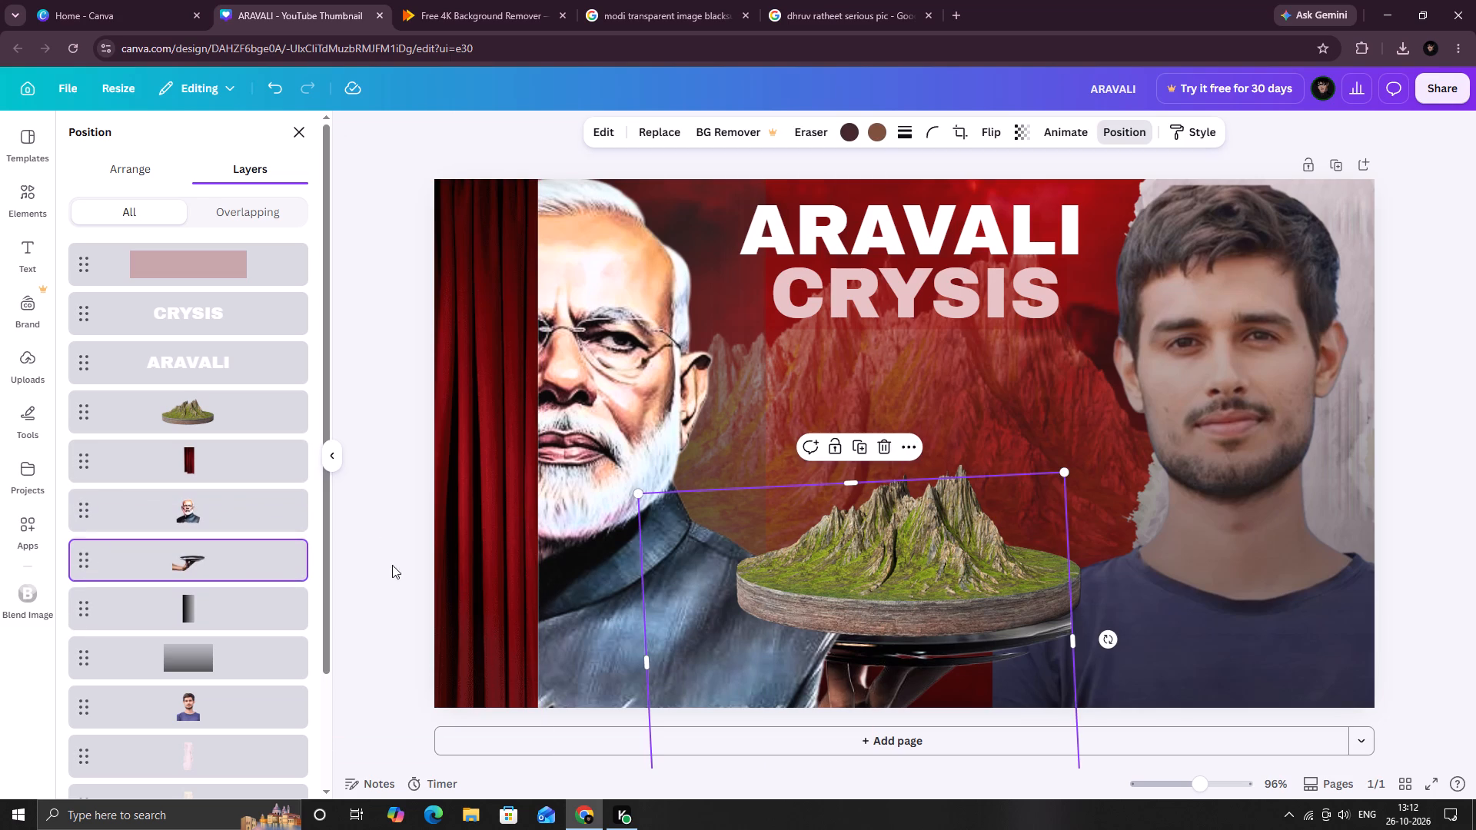
{"action": "left_click", "coordinate": [1022, 682]}
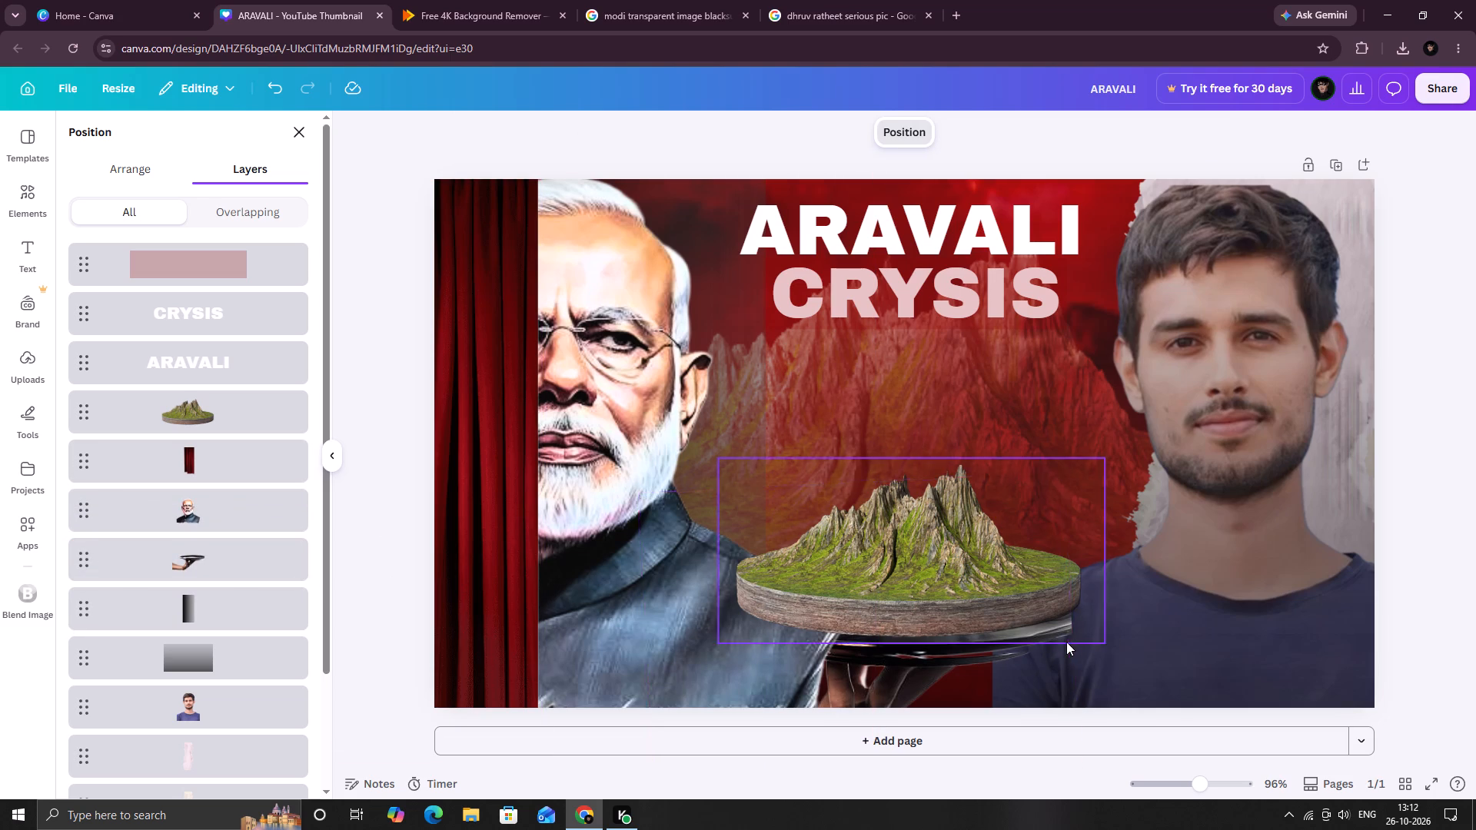
{"action": "left_click_drag", "start_coordinate": [984, 656], "coordinate": [997, 656]}
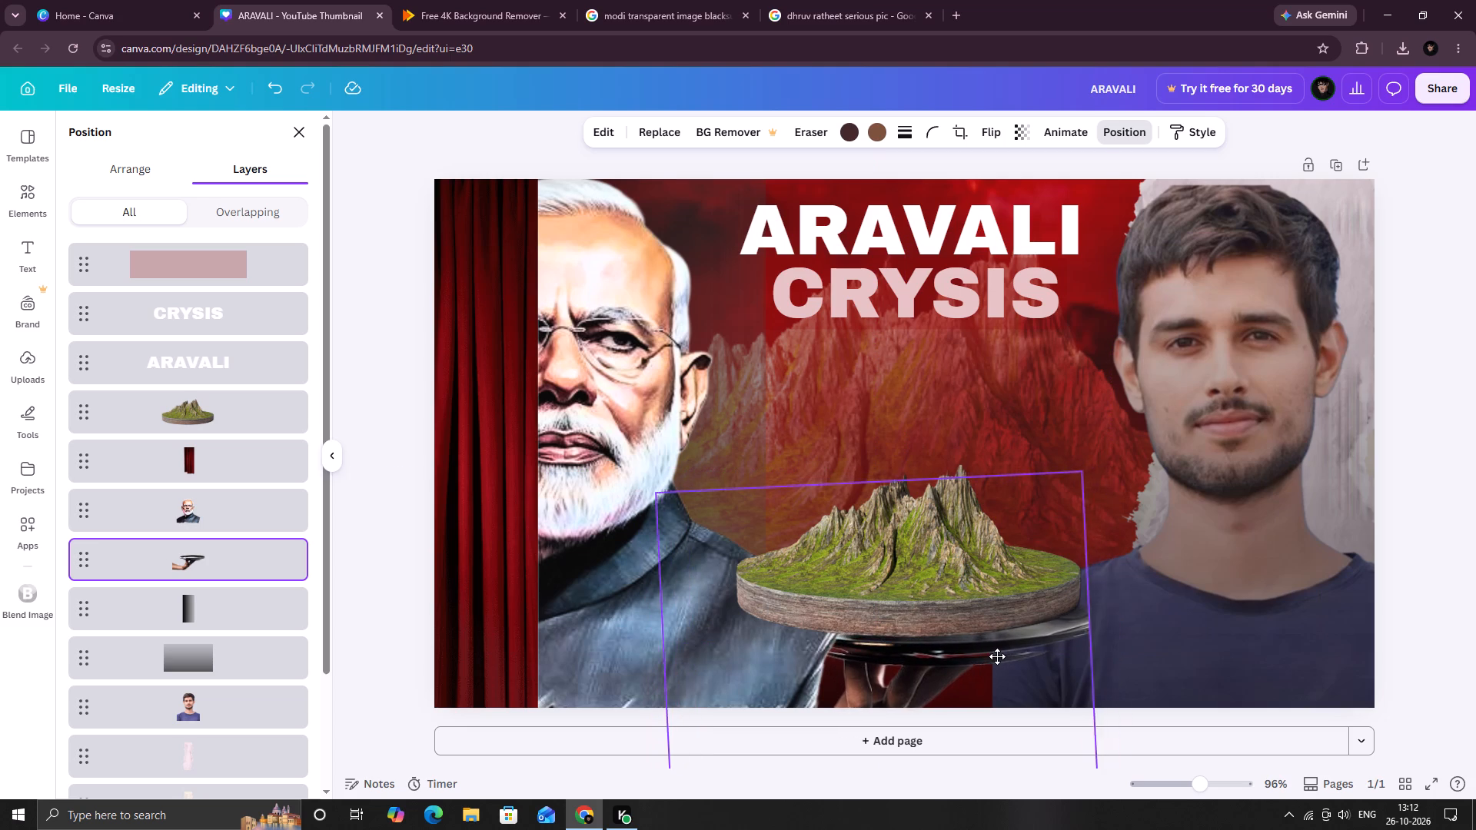
{"action": "left_click_drag", "start_coordinate": [997, 656], "coordinate": [996, 665]}
Move the mountain model slightly right and down so that it rests on the repositioned tray.
{"action": "left_click", "coordinate": [959, 603]}
{"action": "left_click_drag", "start_coordinate": [966, 599], "coordinate": [979, 609]}
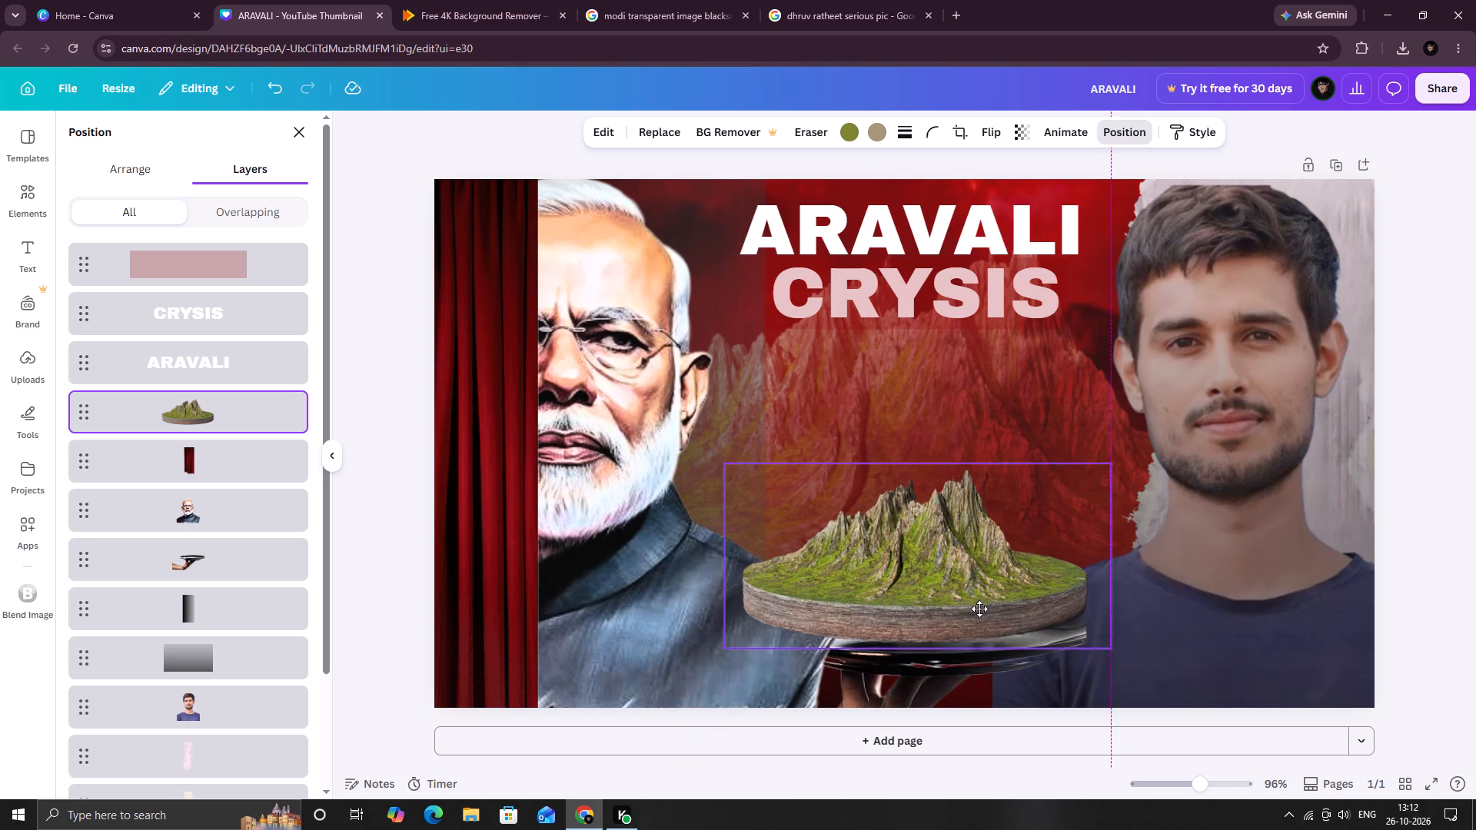
{"action": "left_click_drag", "start_coordinate": [979, 609], "coordinate": [985, 617]}
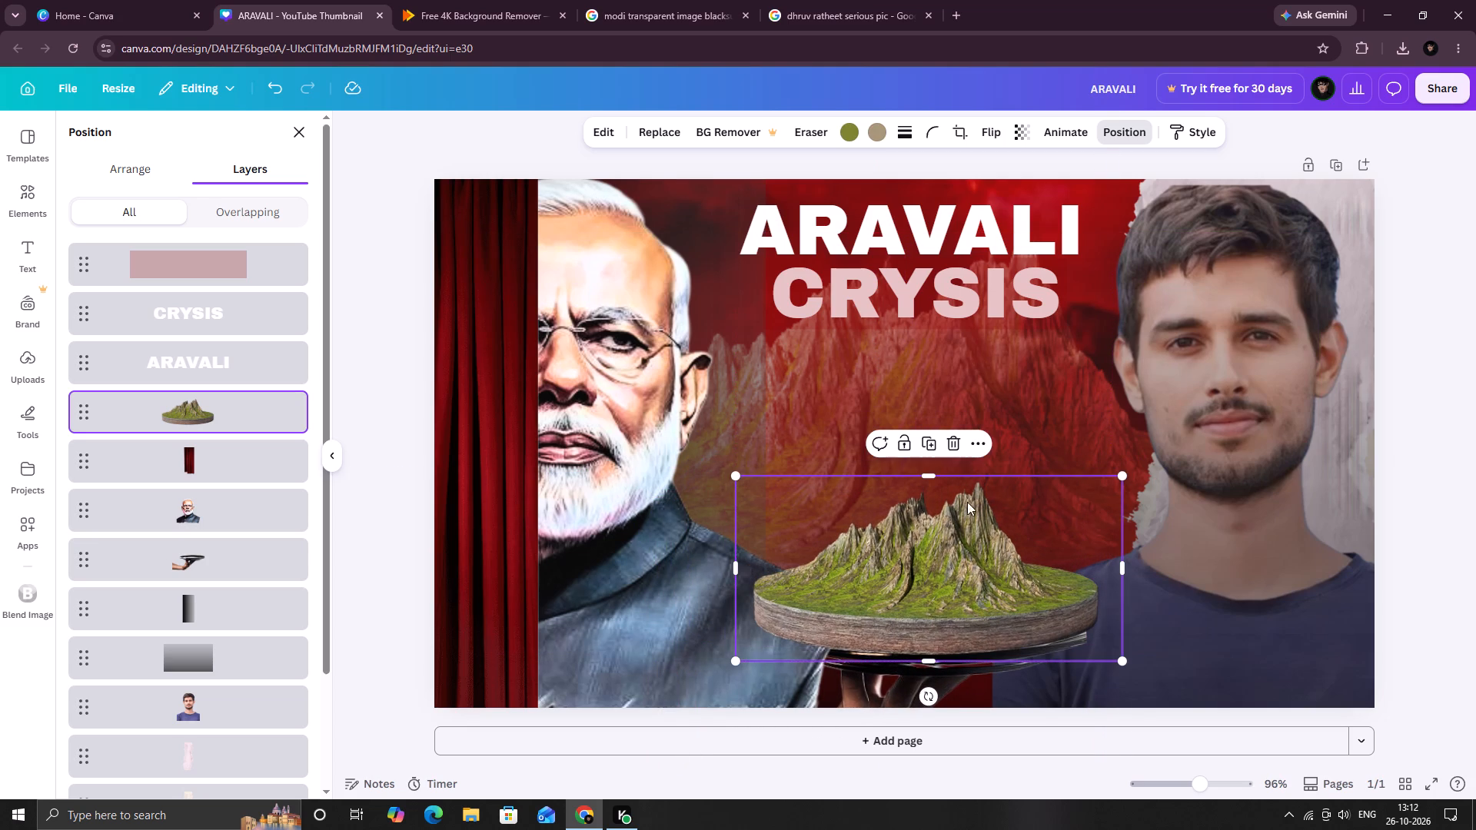
{"action": "left_click", "coordinate": [922, 347]}
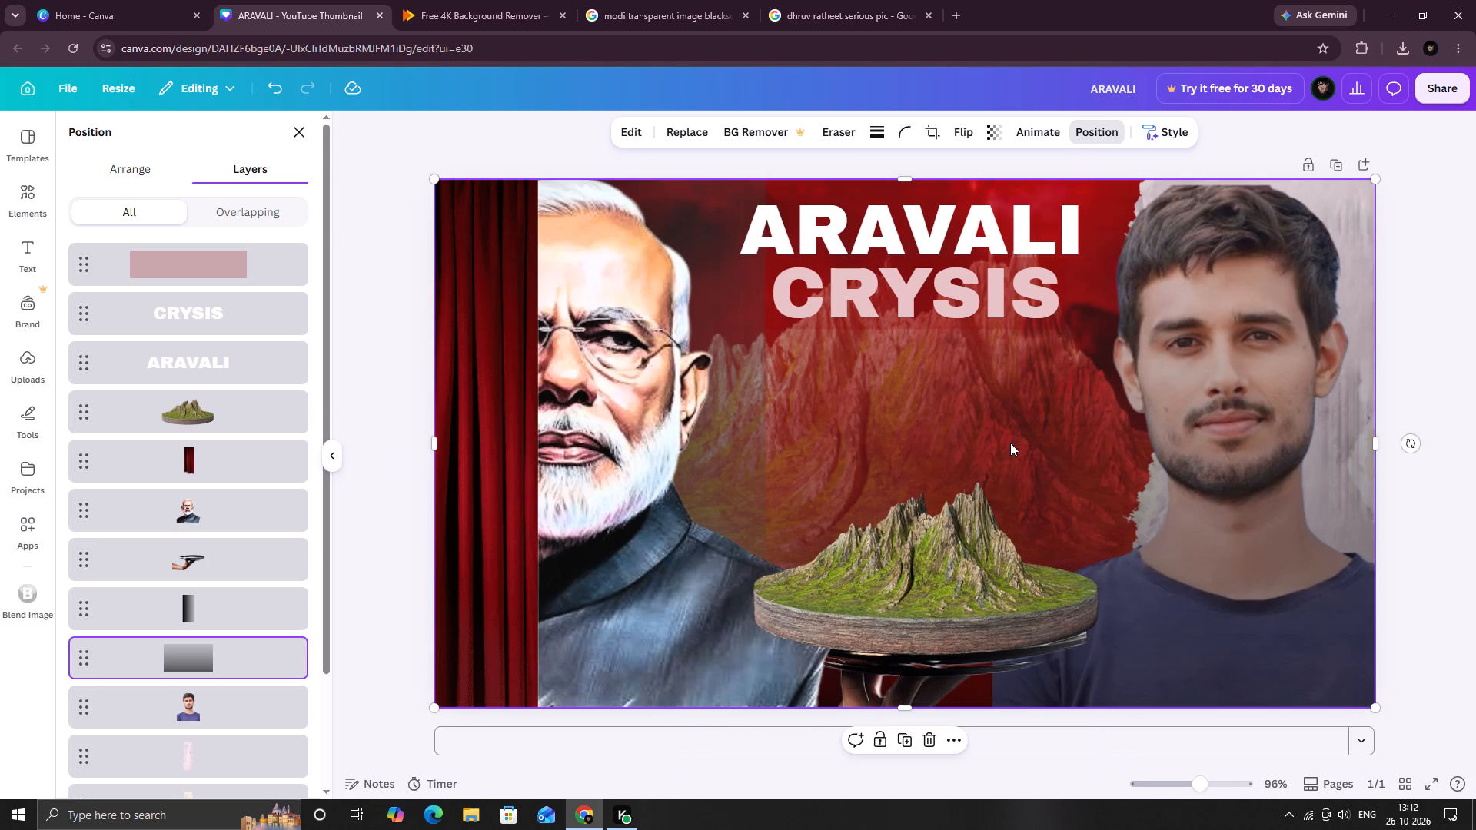
{"action": "left_click", "coordinate": [1028, 438]}
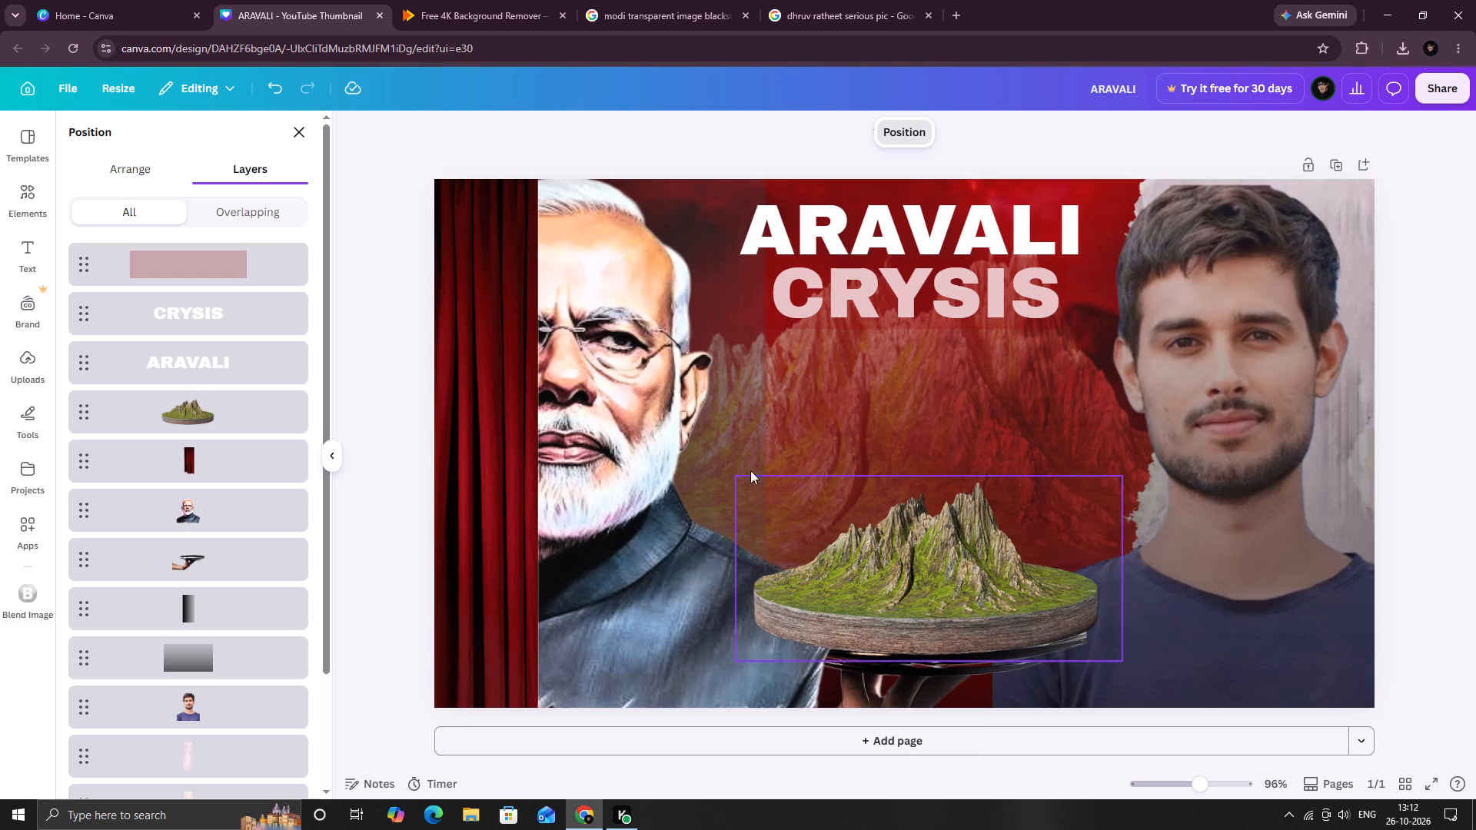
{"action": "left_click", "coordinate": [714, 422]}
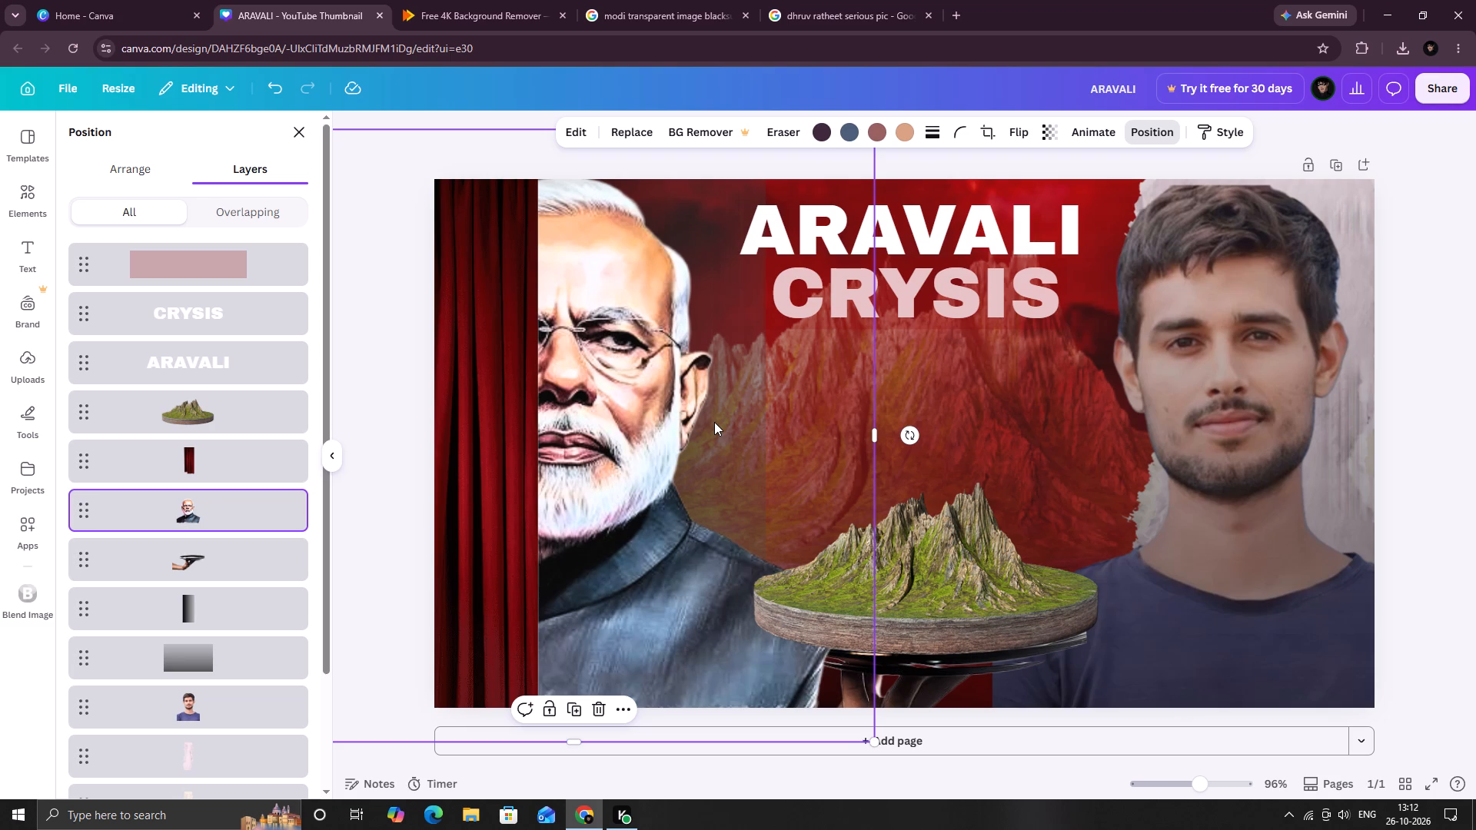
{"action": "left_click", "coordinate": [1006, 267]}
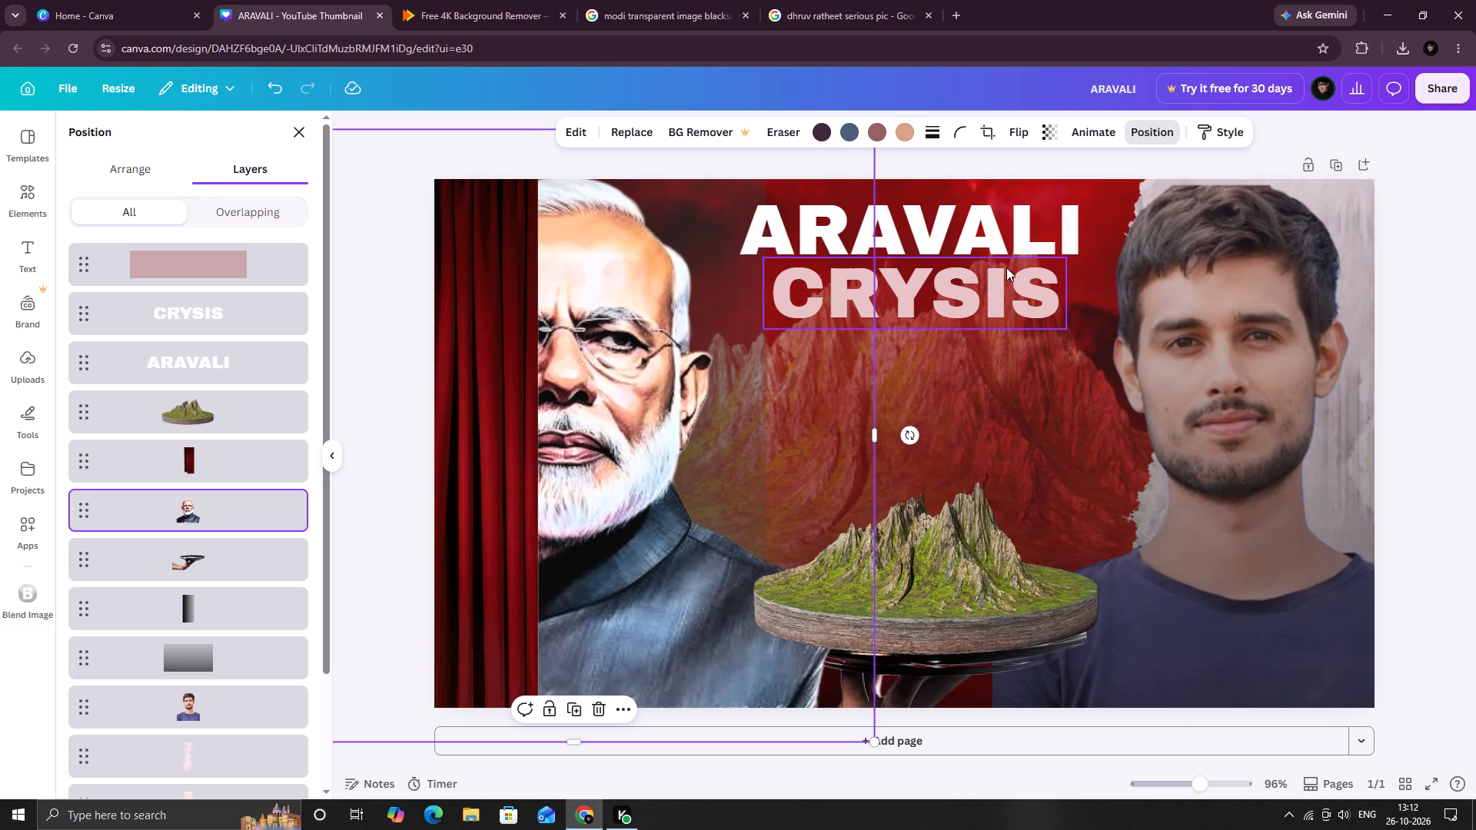